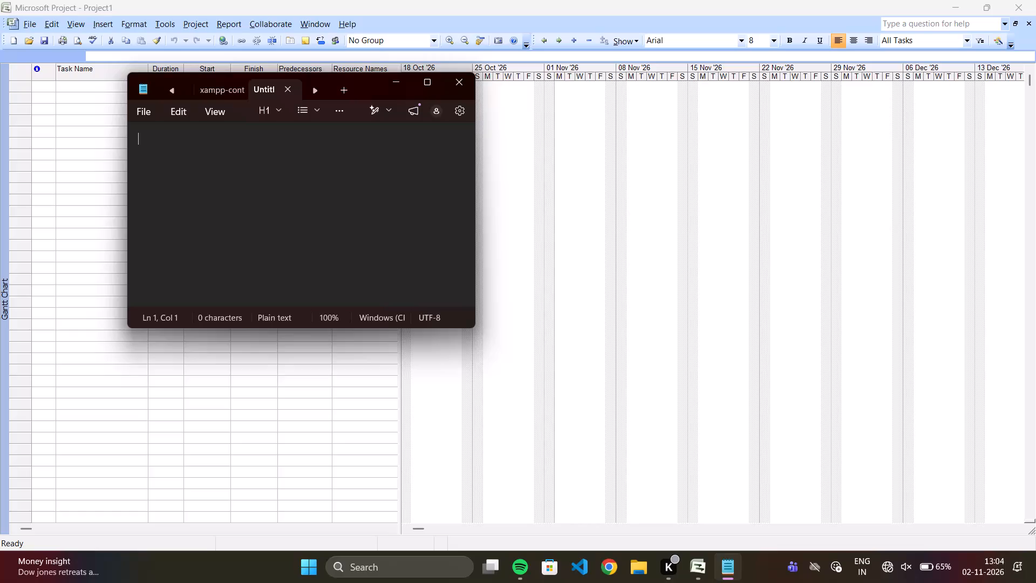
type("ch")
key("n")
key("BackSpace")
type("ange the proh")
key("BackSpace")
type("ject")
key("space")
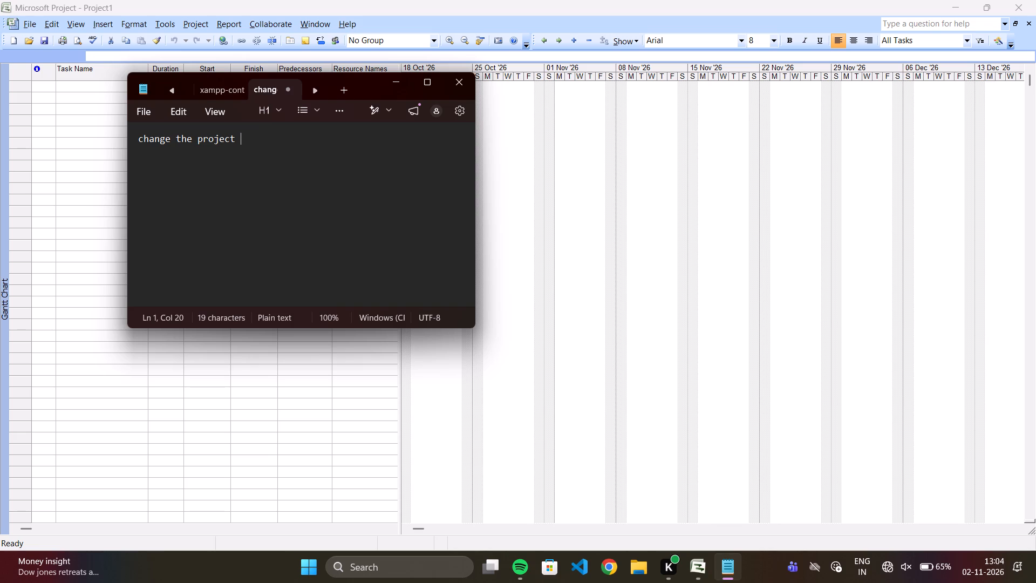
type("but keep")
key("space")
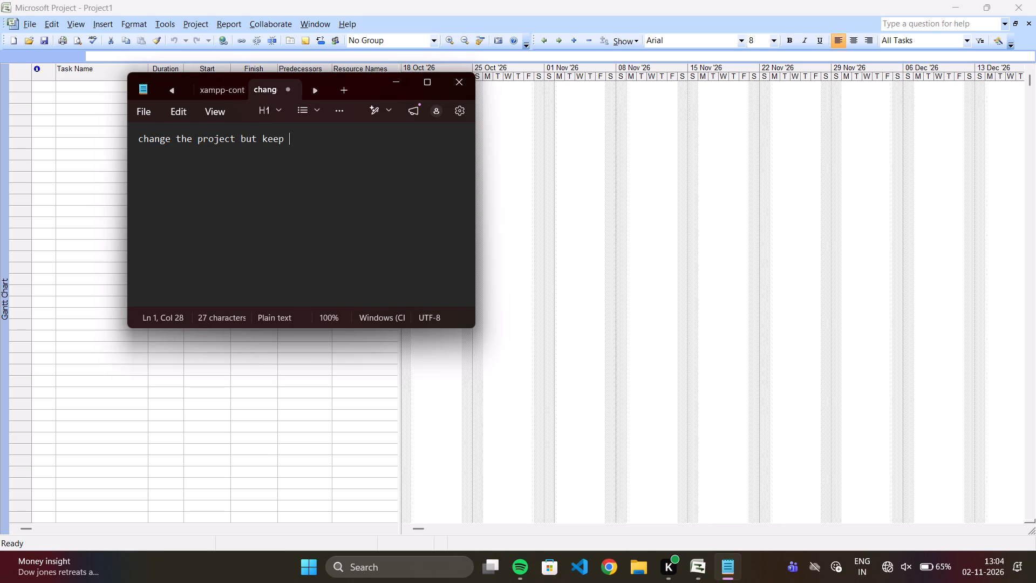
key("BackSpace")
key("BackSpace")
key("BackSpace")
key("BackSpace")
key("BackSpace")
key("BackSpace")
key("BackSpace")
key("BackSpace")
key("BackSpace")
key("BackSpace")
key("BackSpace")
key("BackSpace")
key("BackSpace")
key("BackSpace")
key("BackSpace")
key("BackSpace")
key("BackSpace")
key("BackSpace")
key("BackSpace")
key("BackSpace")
Write "sir ne project change kia hai,, mh issi mh edit krdu courier" in the untitled note.
type("sir ne")
key("space")
type("project change ki")
key("space")
key("BackSpace")
type("a hai,, mh issi mh edit krdu")
key("space")
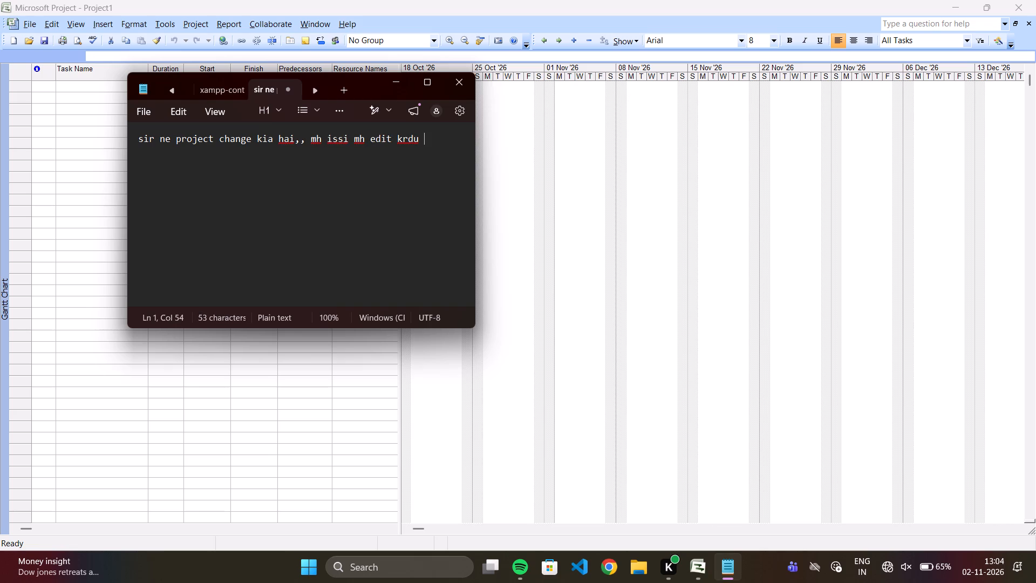
type("courier")
Complete the request in the note by appending "and parcel tracking system" after "courier".
left_click(392, 79)
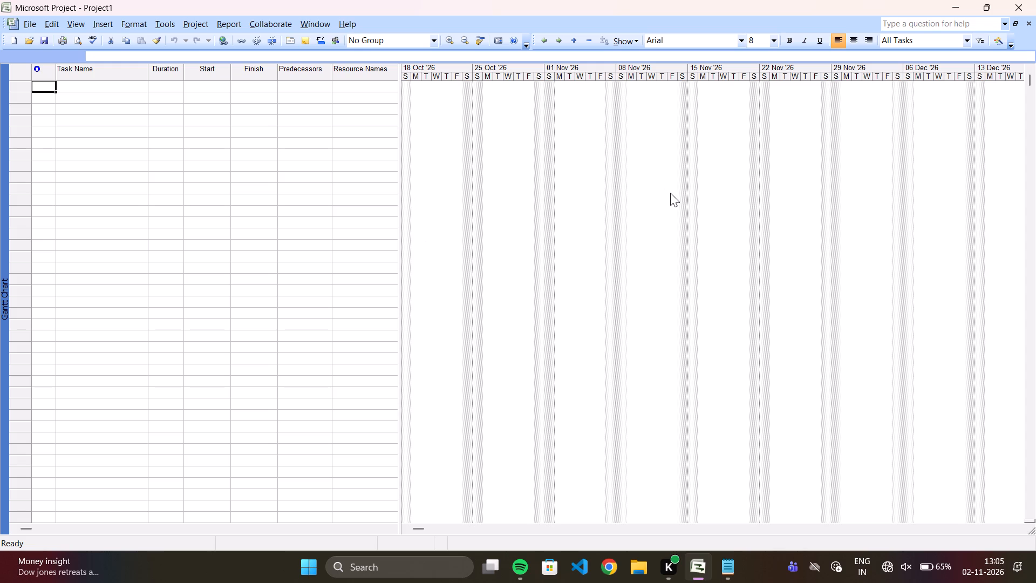
left_click(734, 570)
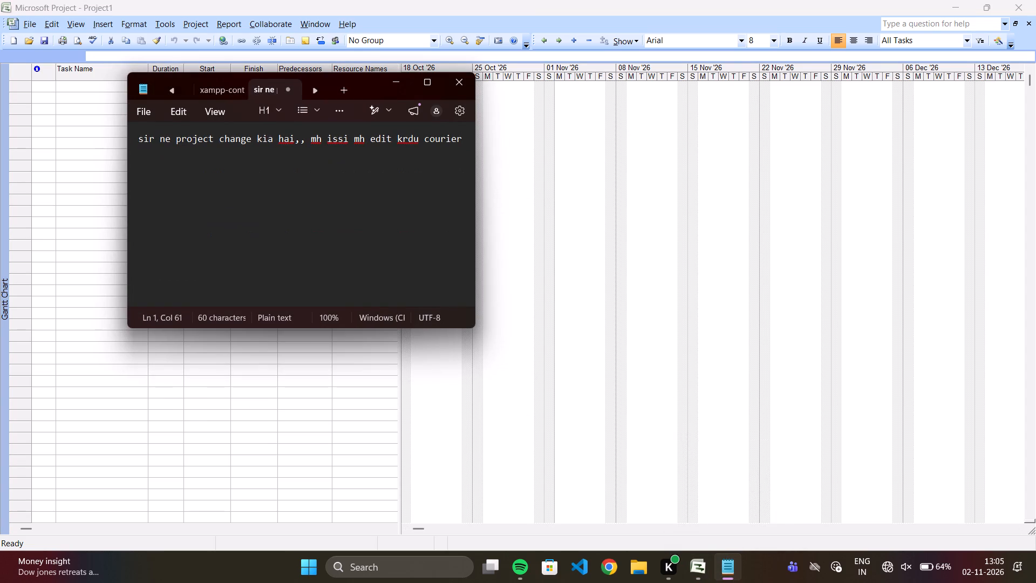
key("space")
type("n")
key("BackSpace")
type("and parcel")
key("space")
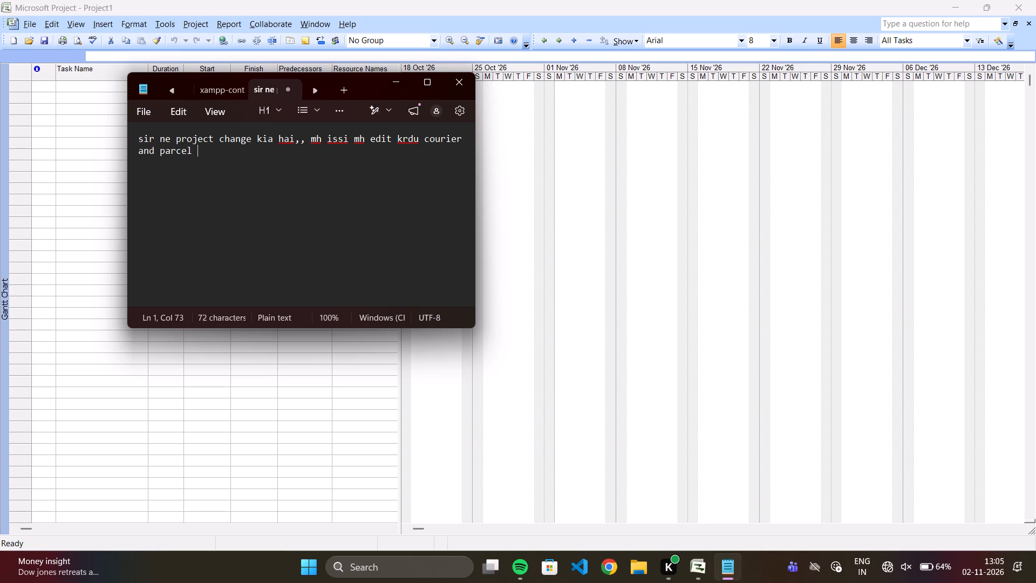
type("tracking")
key("space")
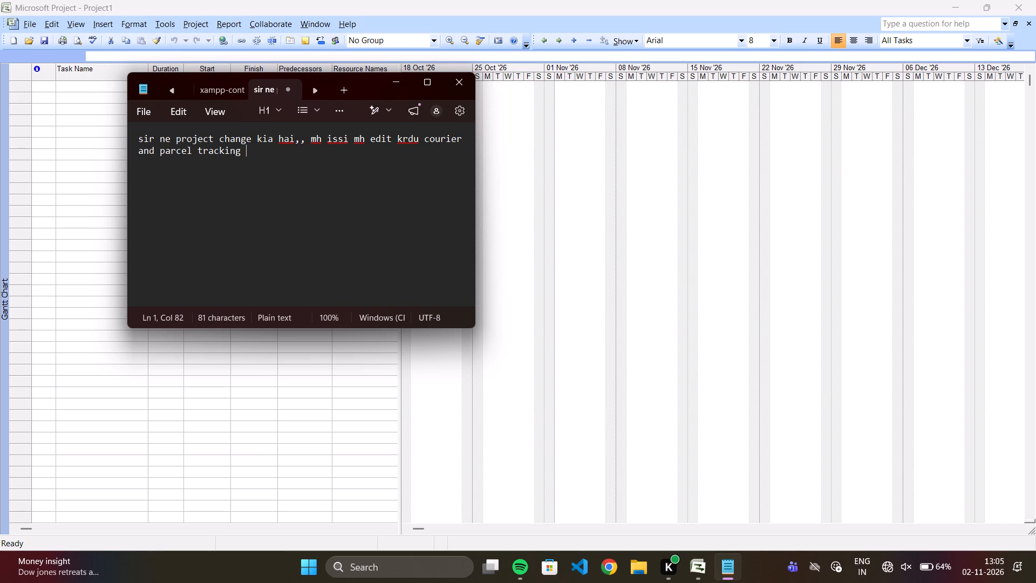
type("system")
key("space")
Copy the whole text of the note and close Notepad.
left_click(291, 165)
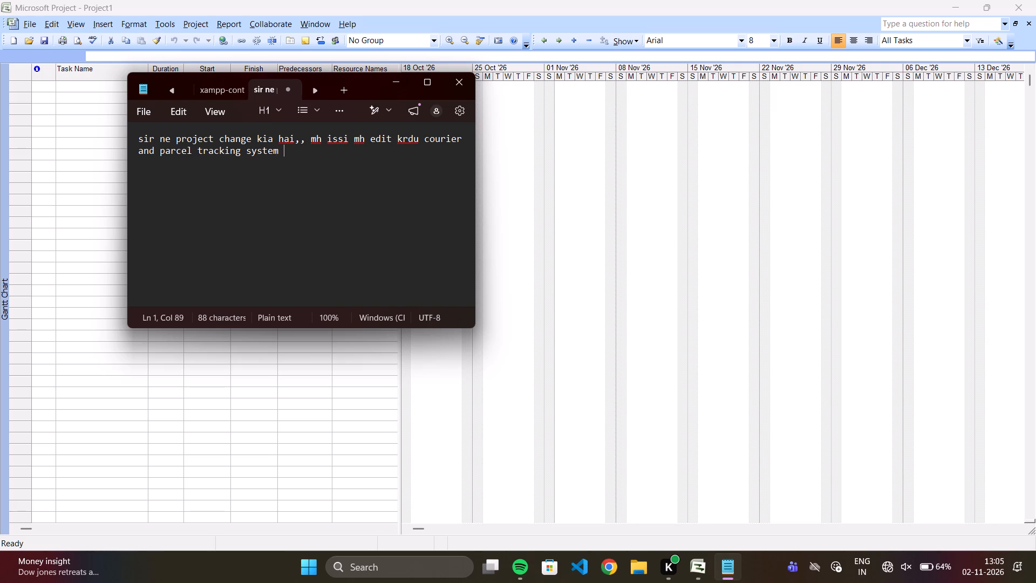
key("ctrl+a")
key("ctrl+c")
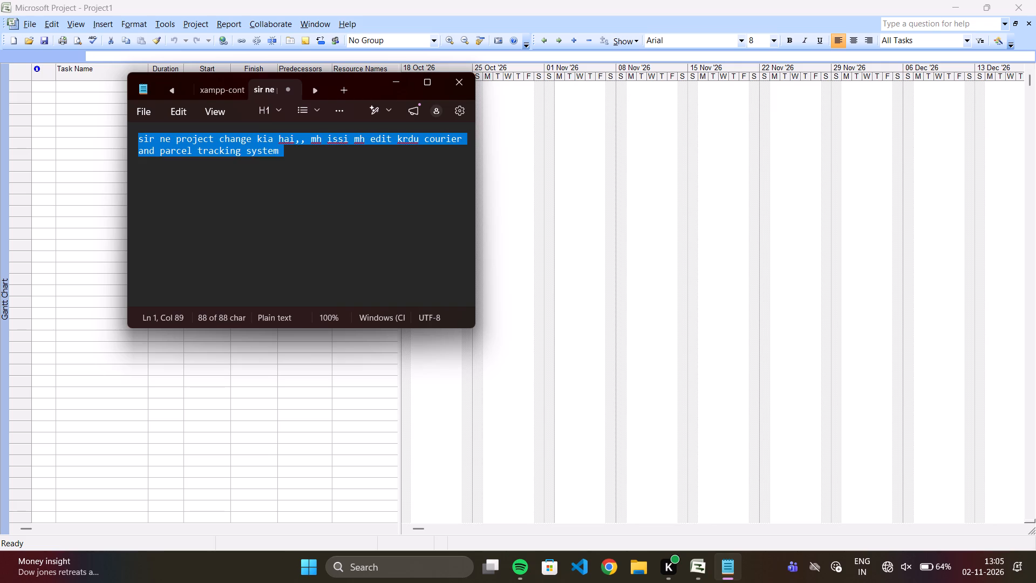
left_click(461, 80)
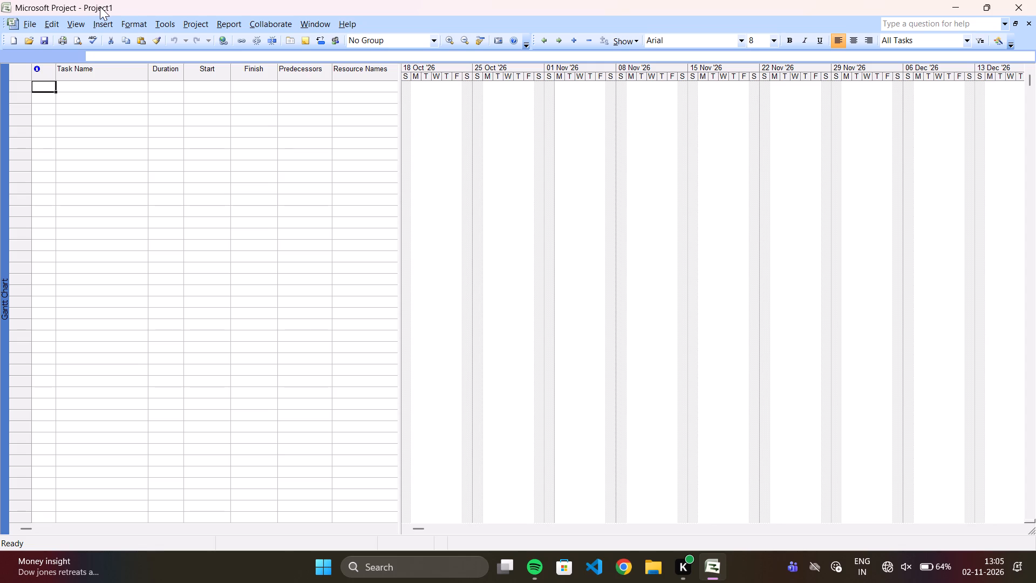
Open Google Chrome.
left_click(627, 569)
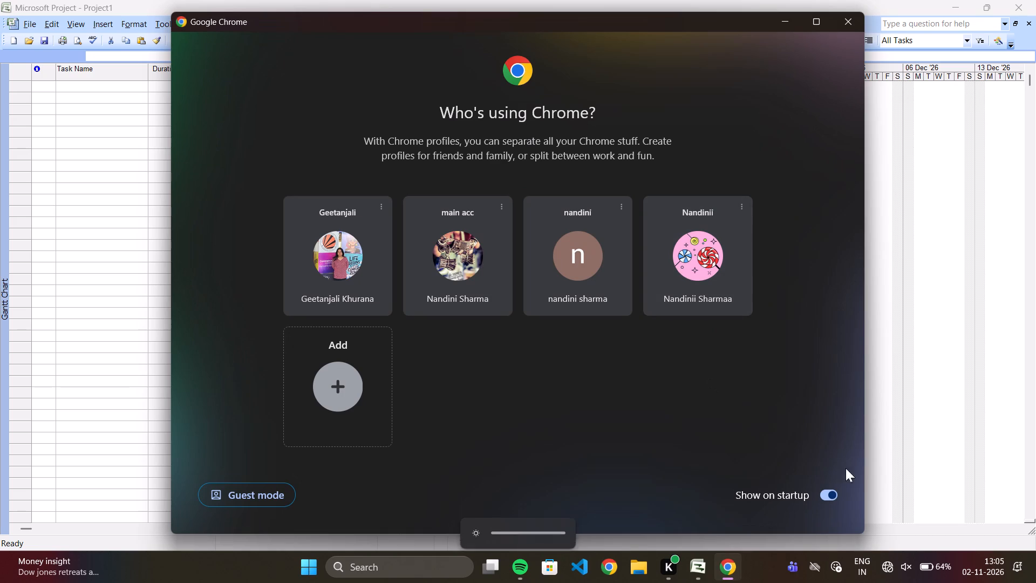
Turn on Wi-Fi and show the list of available networks.
left_click(913, 579)
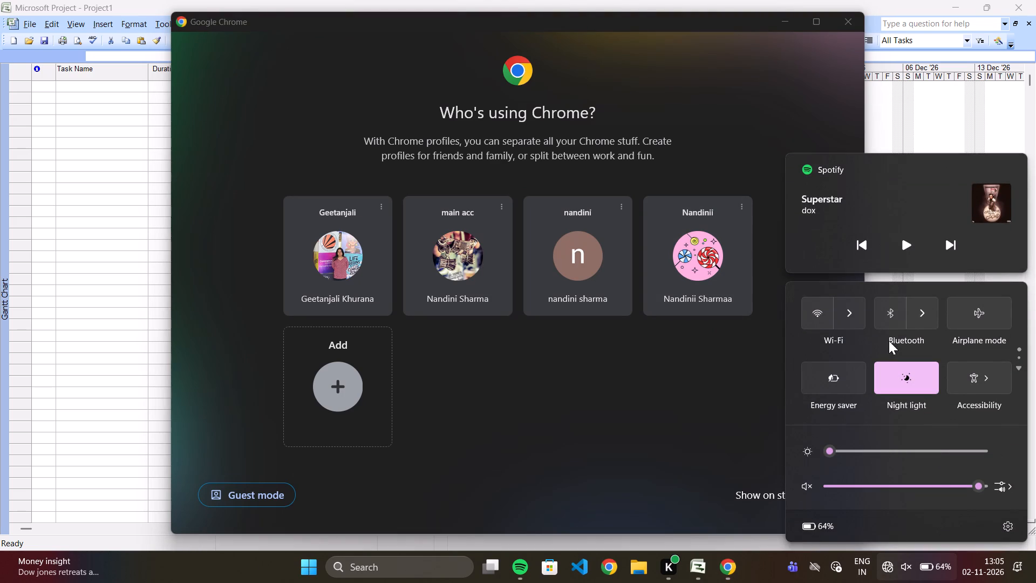
left_click(814, 313)
left_click(850, 315)
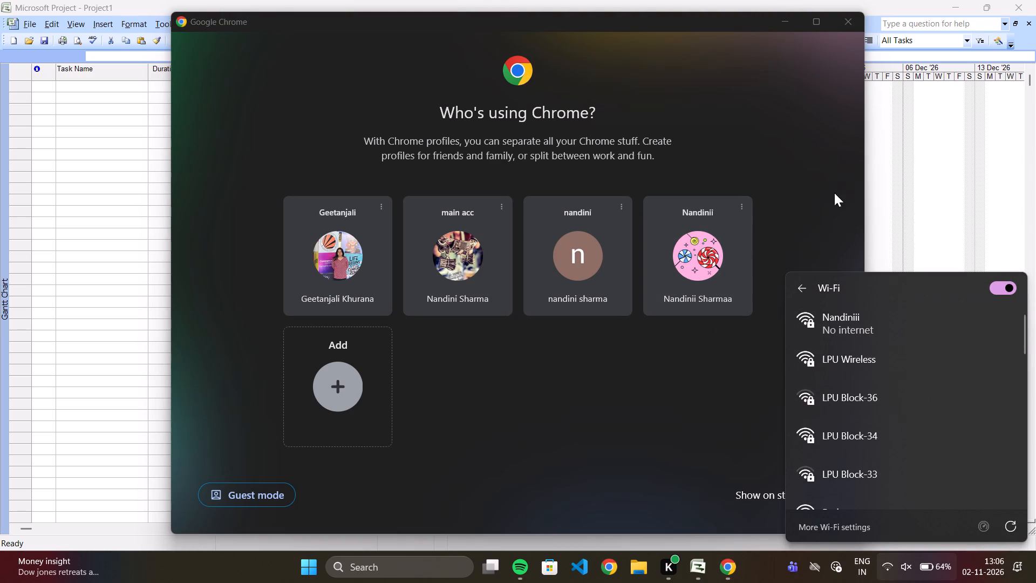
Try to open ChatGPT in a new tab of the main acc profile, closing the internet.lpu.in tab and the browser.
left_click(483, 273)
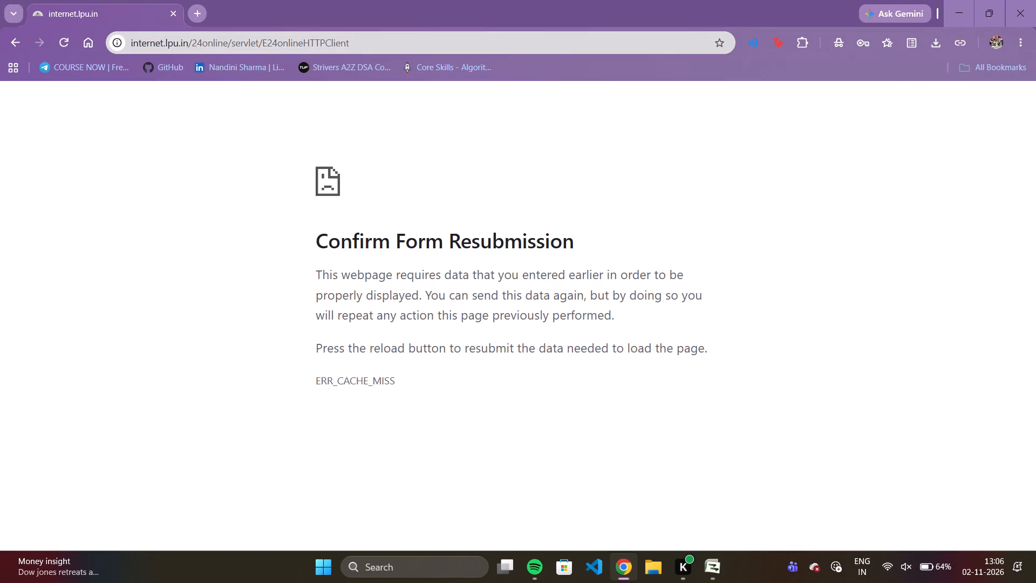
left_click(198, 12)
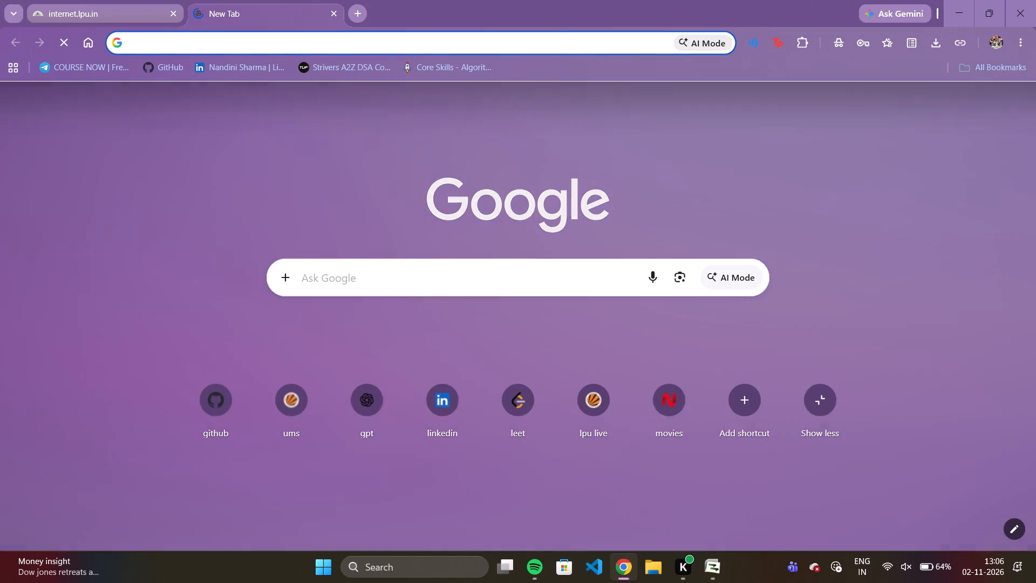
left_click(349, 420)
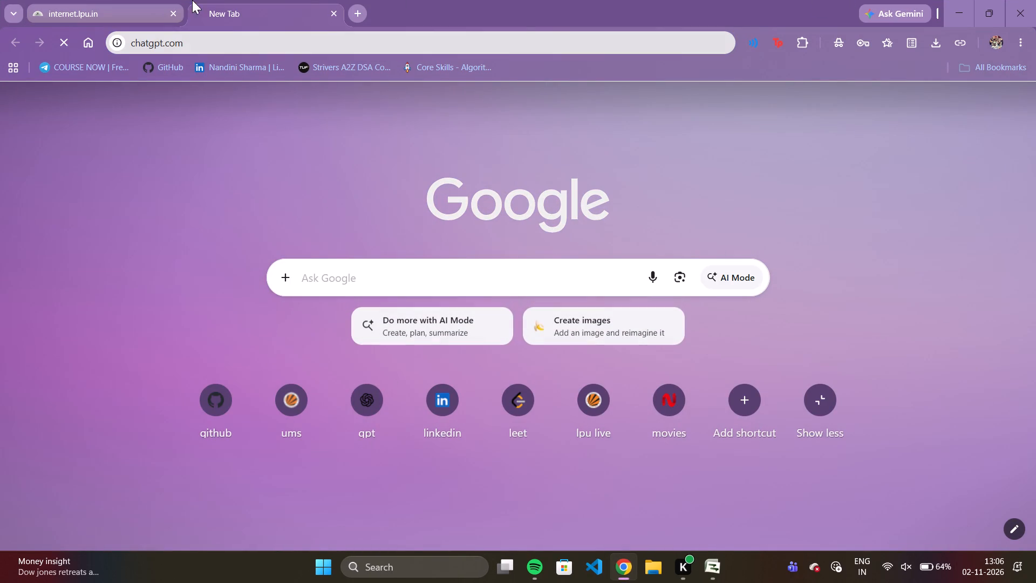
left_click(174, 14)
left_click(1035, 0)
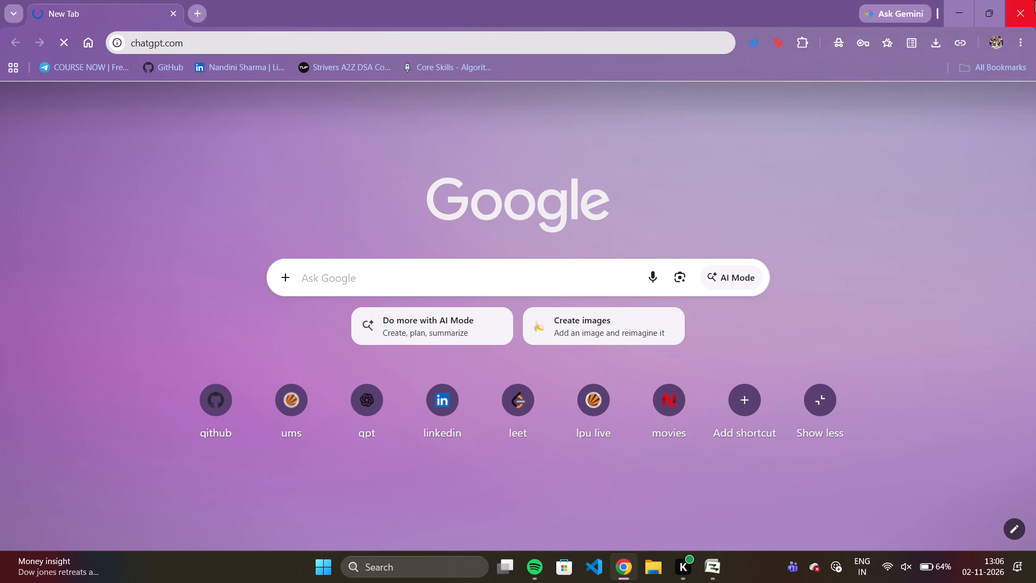
Open the system quick settings for the network connection.
left_click(898, 578)
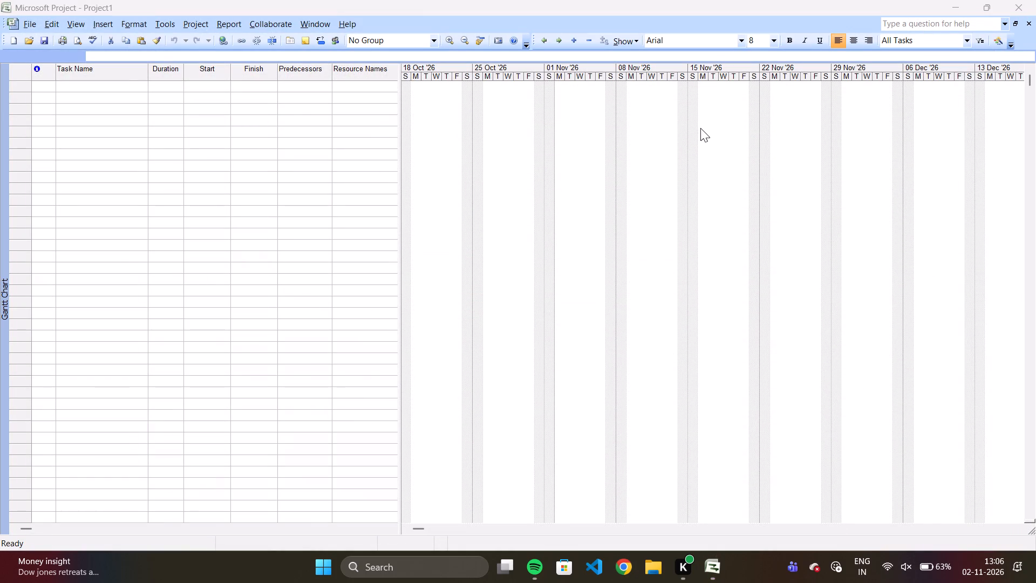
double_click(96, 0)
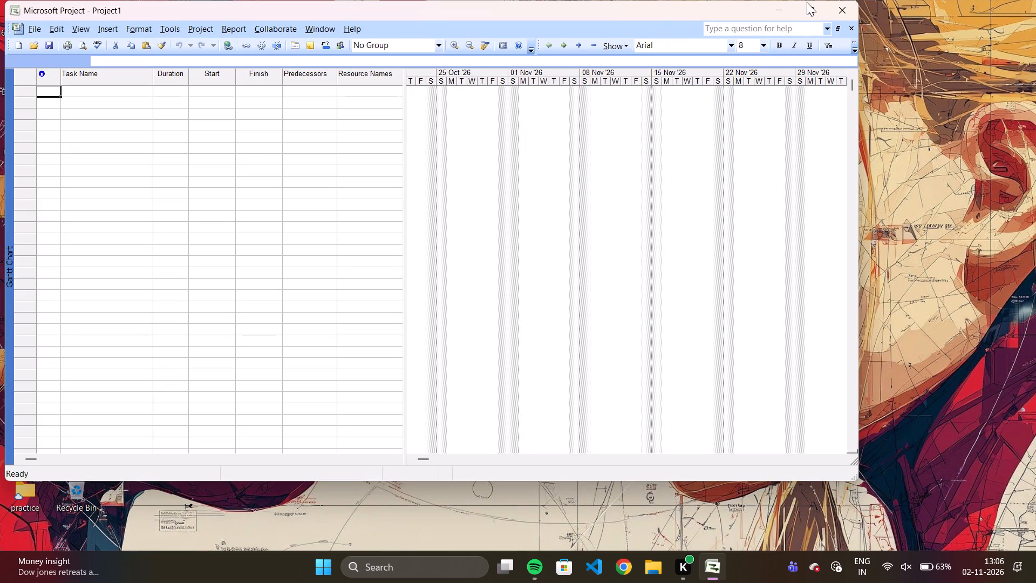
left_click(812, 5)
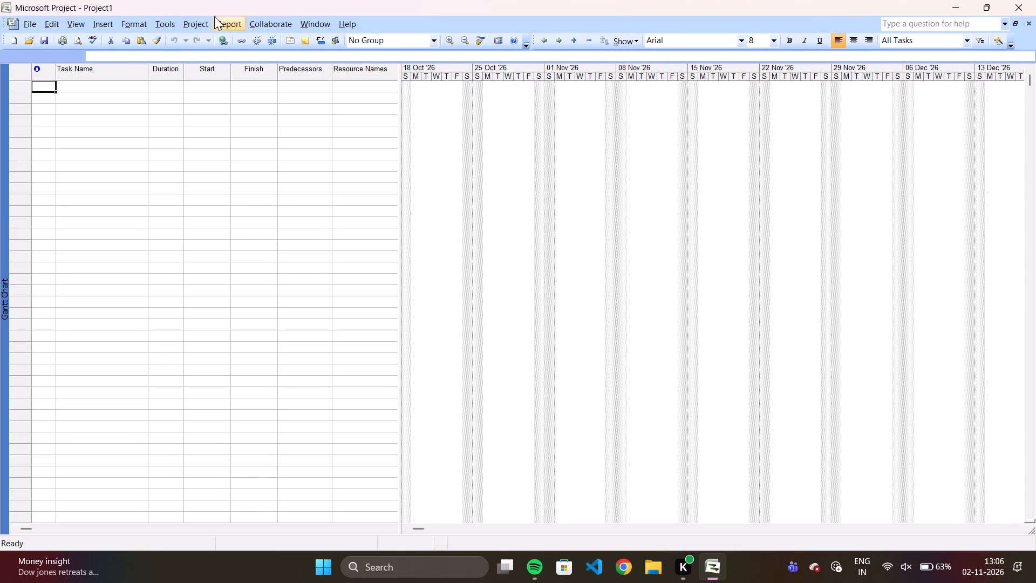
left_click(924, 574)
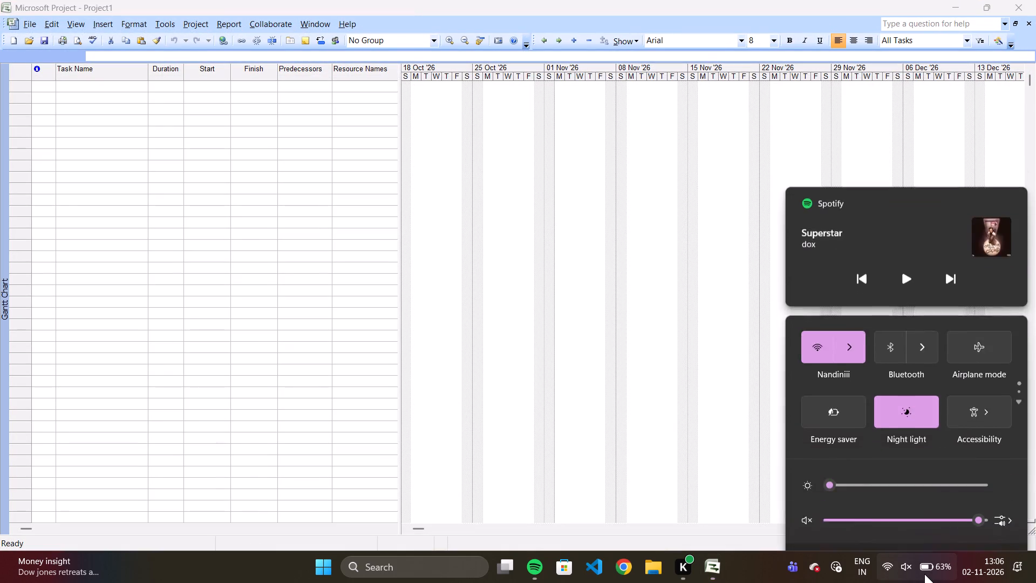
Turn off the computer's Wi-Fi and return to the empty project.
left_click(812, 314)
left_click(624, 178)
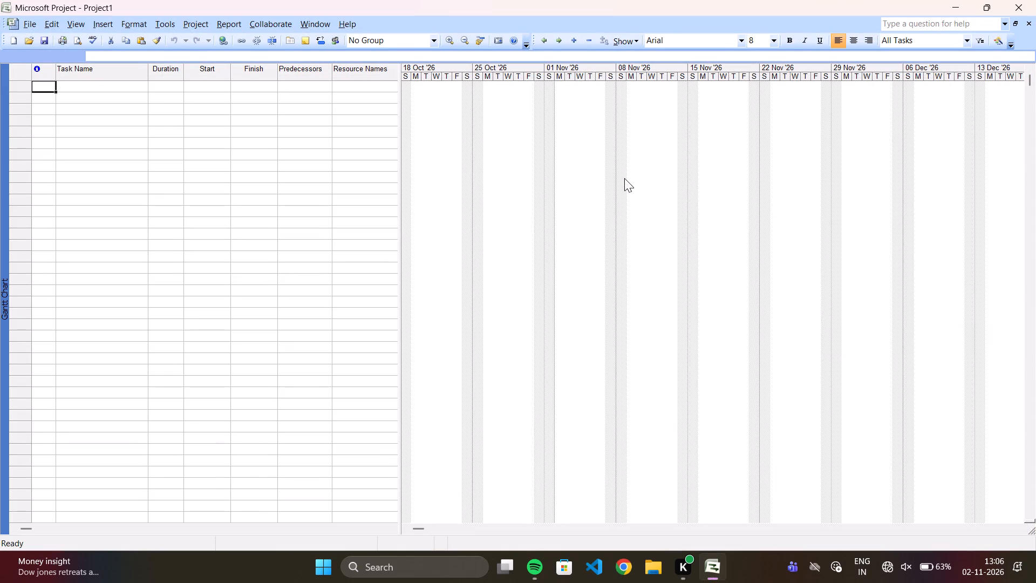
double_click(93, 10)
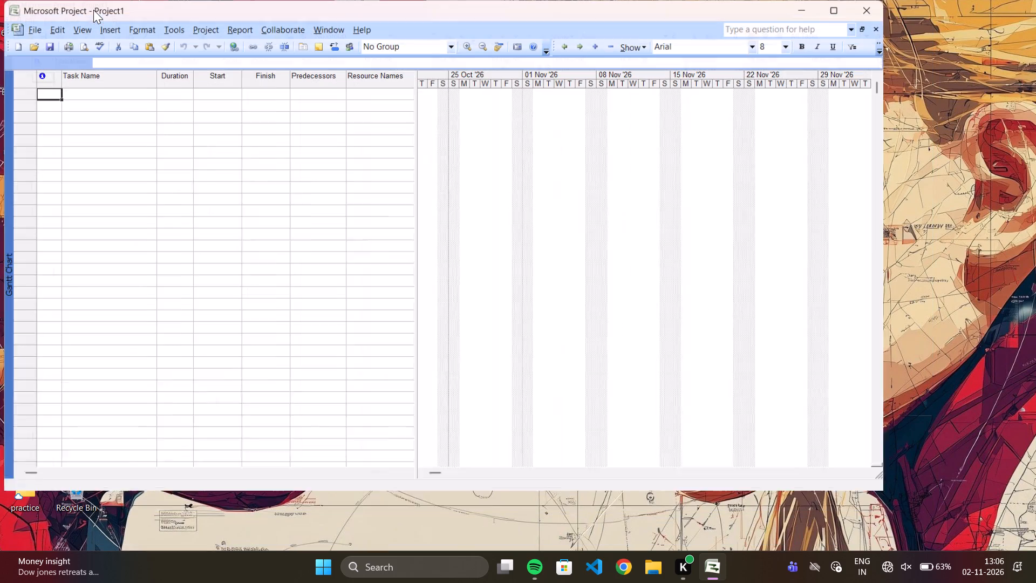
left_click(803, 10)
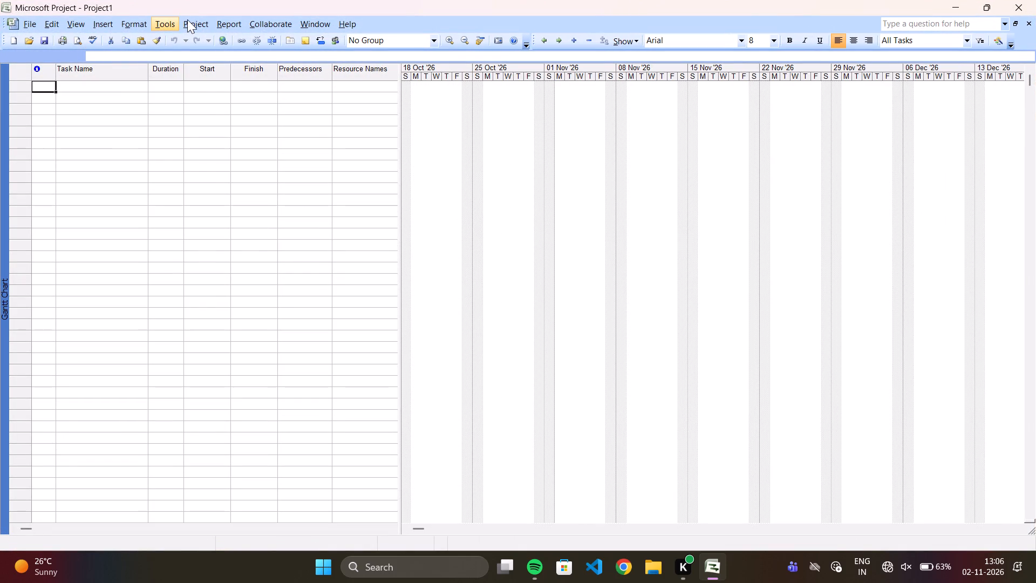
Open the Project Information settings for Project1.
left_click(186, 21)
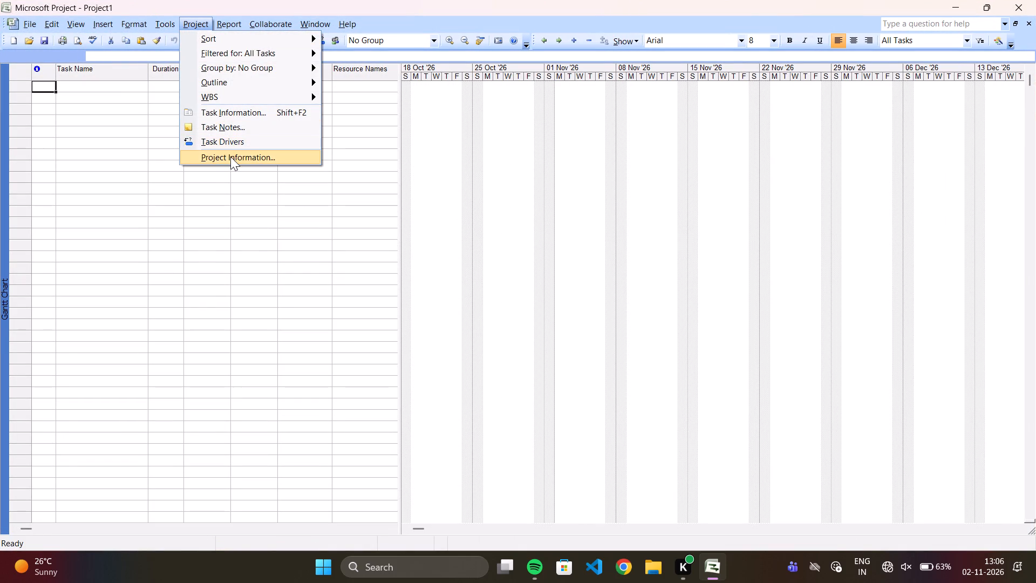
left_click(230, 157)
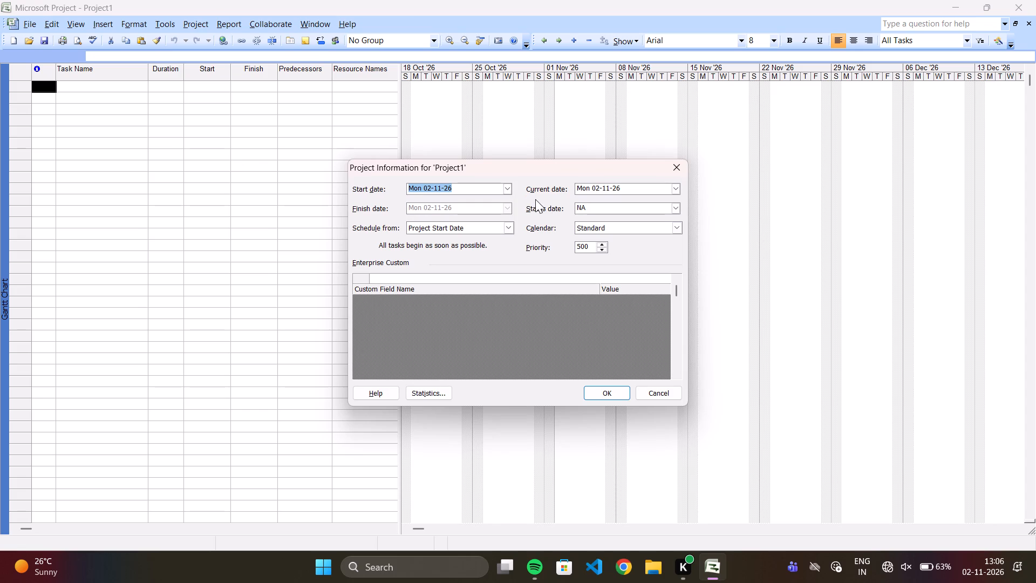
Turn the computer's Wi-Fi back on and open the list of available networks.
left_click(943, 581)
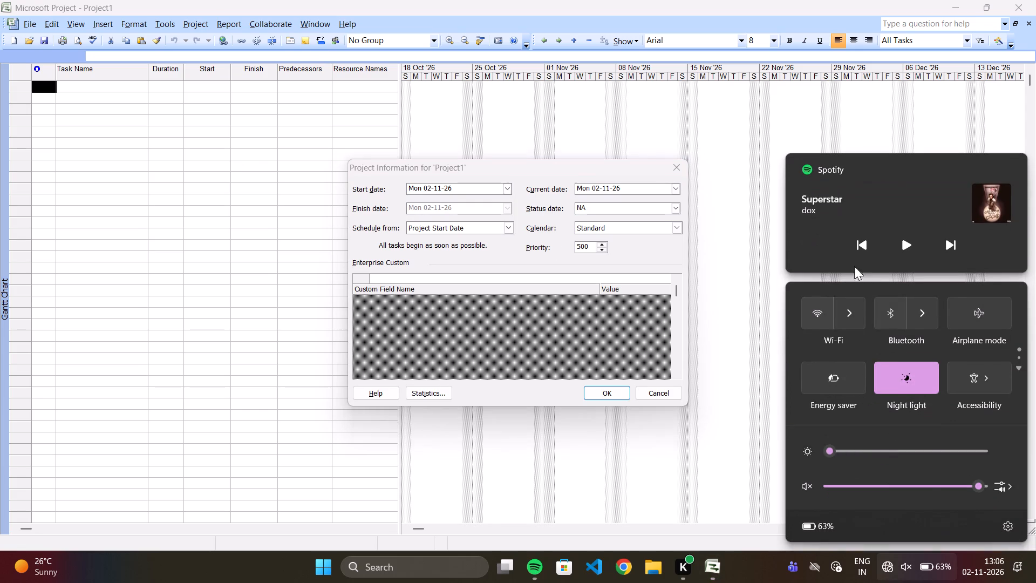
left_click(826, 323)
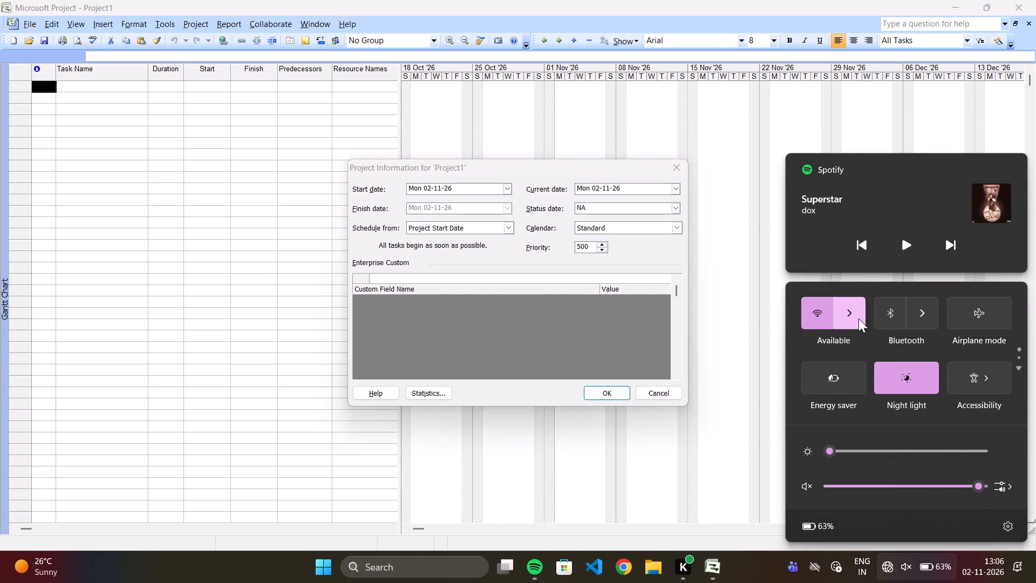
left_click(858, 318)
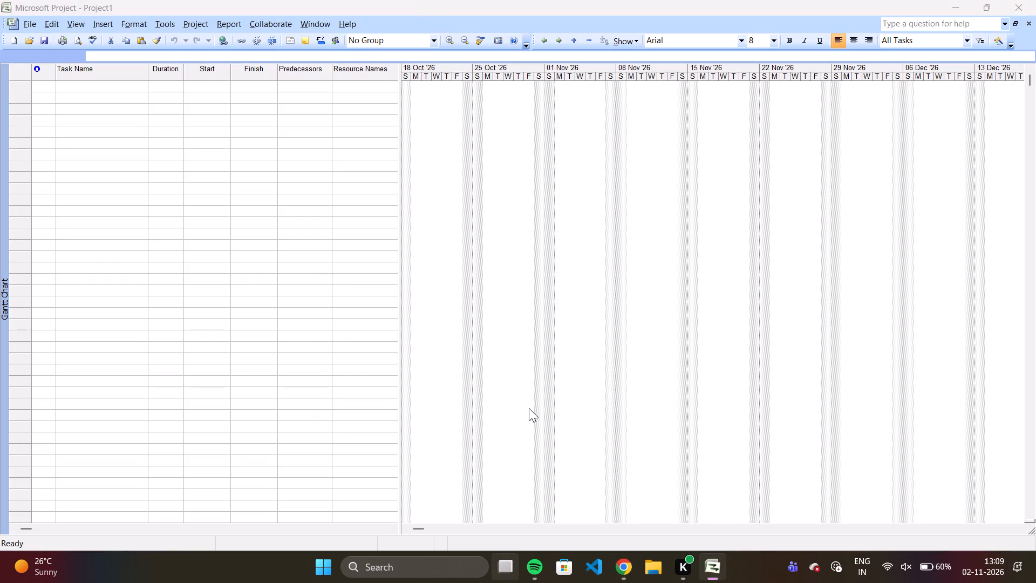
Close the Chrome window holding the ChatGPT conversation.
left_click(442, 139)
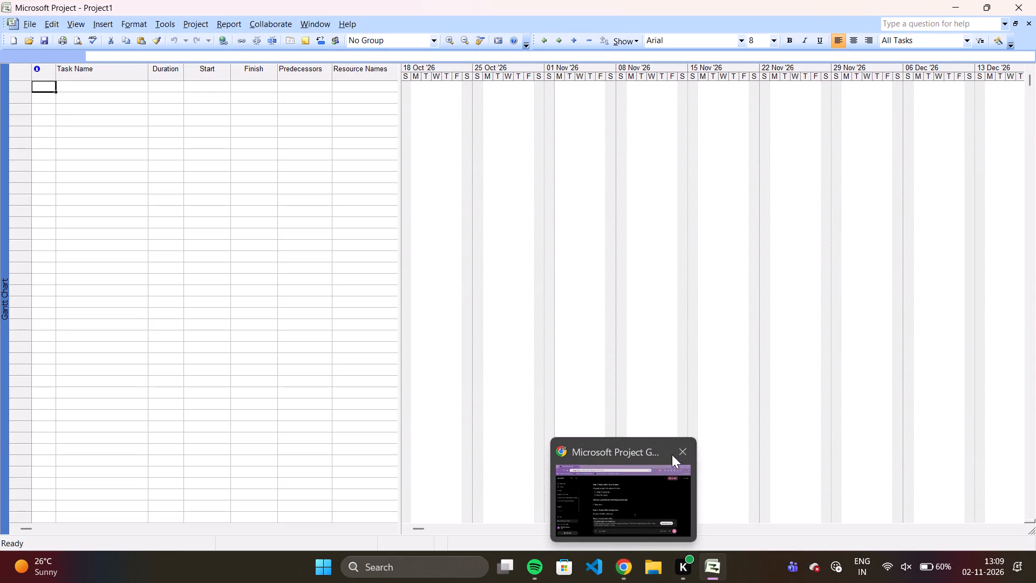
left_click(680, 448)
Turn off the computer's Wi-Fi connection and dismiss the quick settings.
left_click(906, 562)
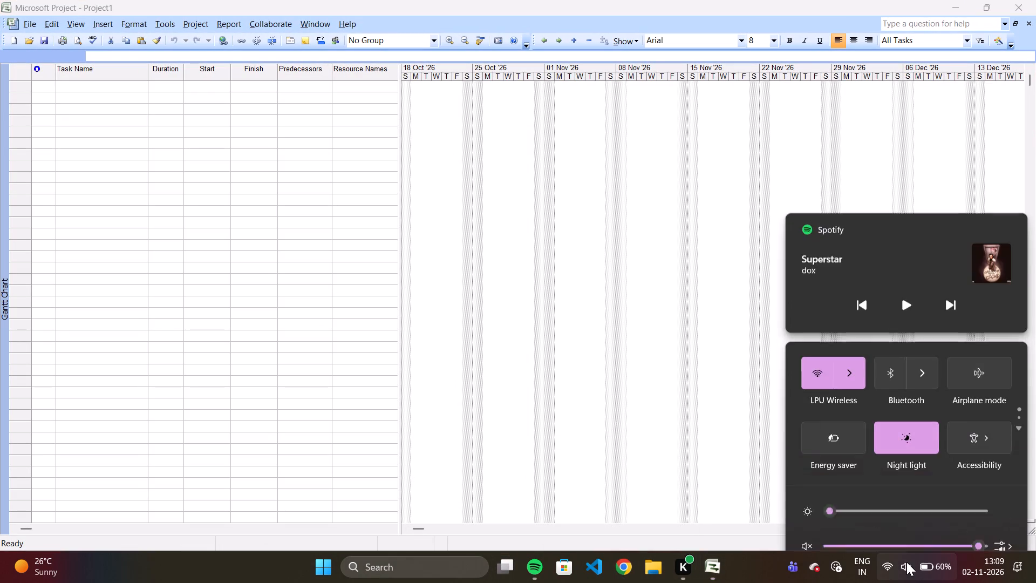
left_click(812, 315)
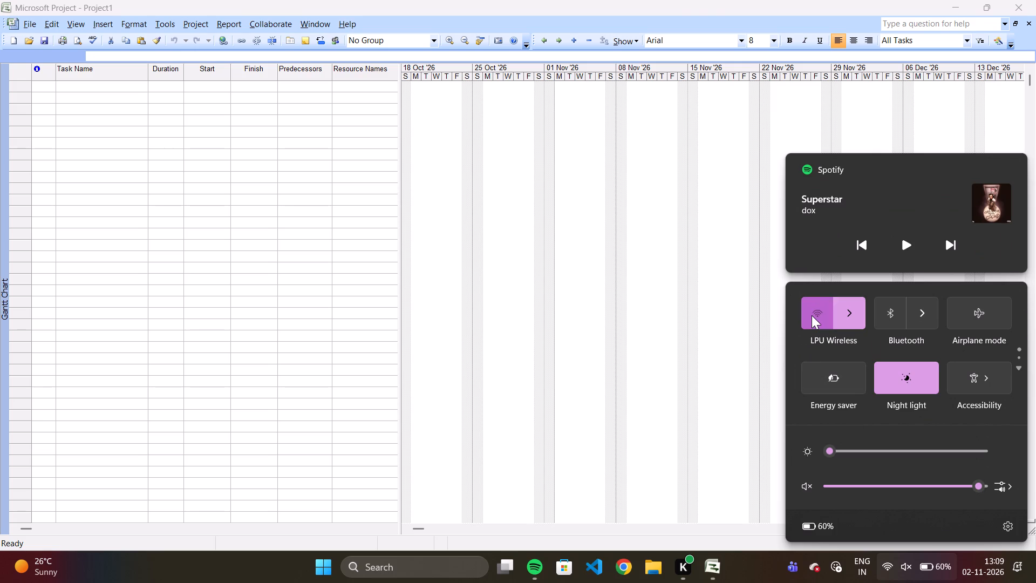
left_click(594, 1)
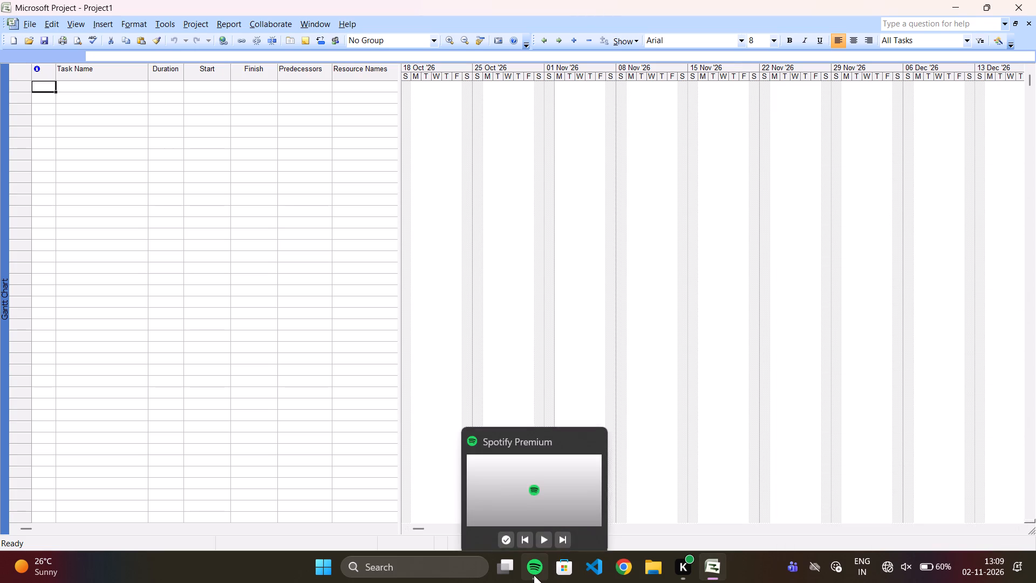
Close the Spotify window.
left_click(596, 428)
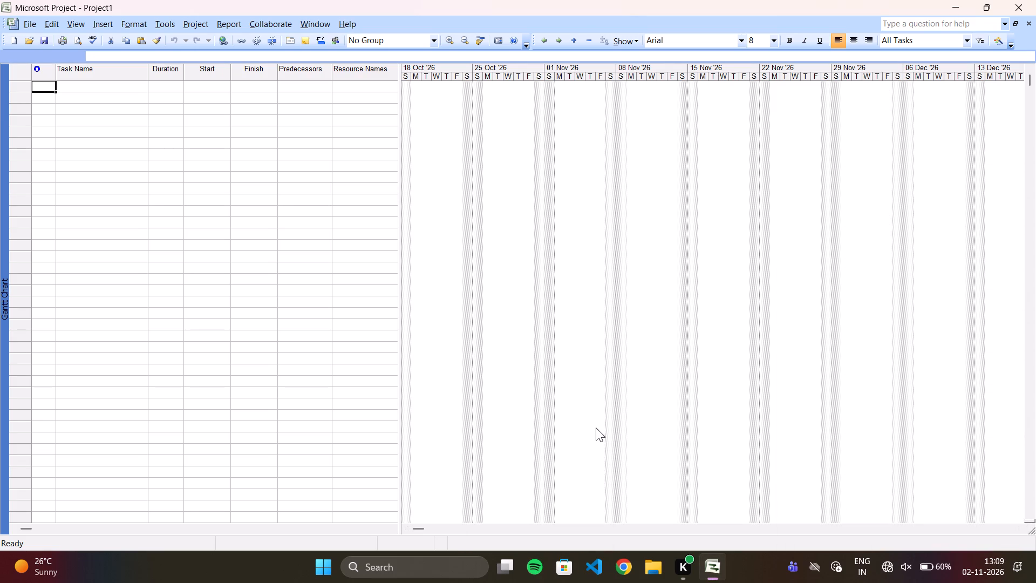
Open the file commands for the blank project.
left_click(90, 86)
left_click(28, 21)
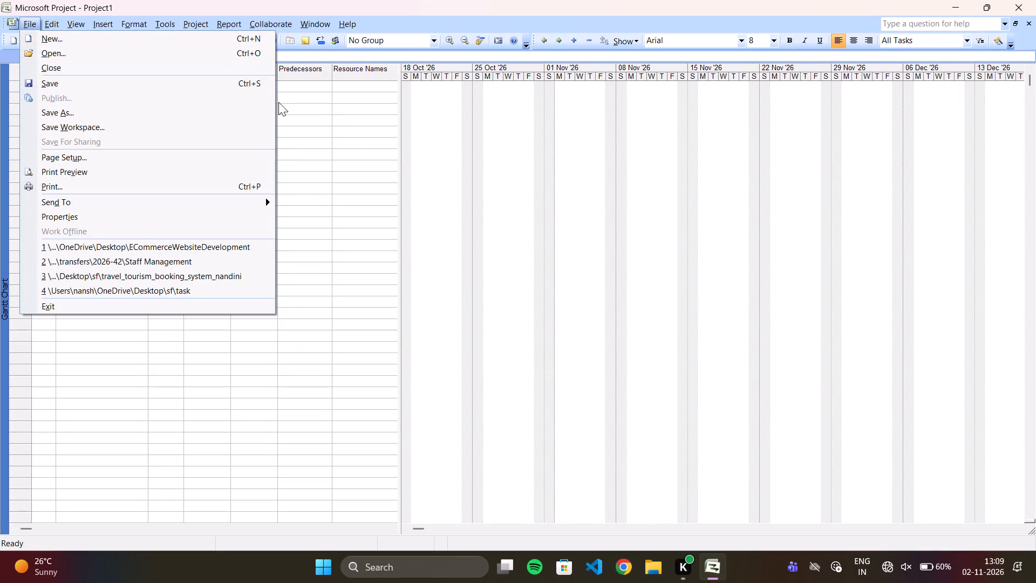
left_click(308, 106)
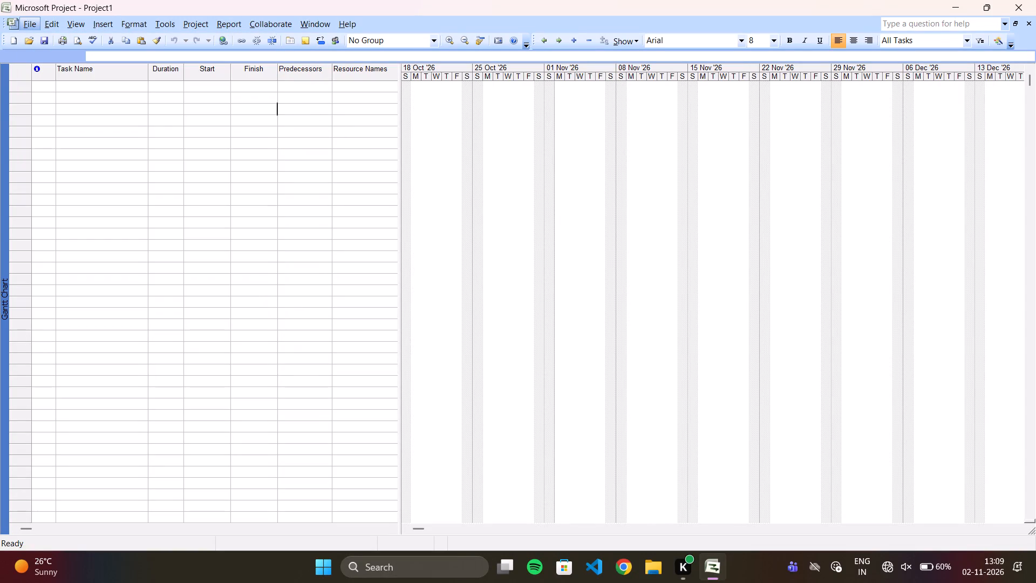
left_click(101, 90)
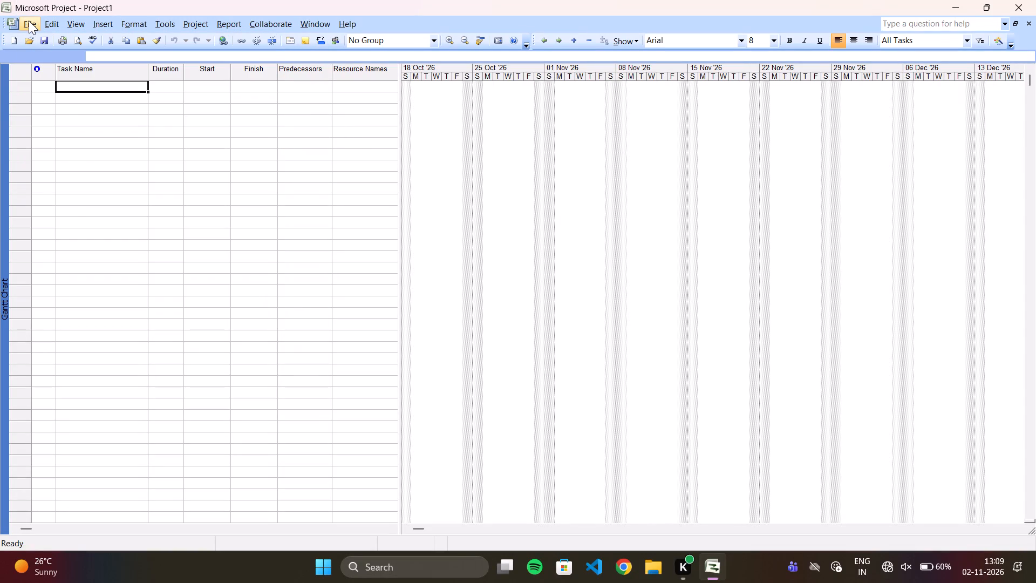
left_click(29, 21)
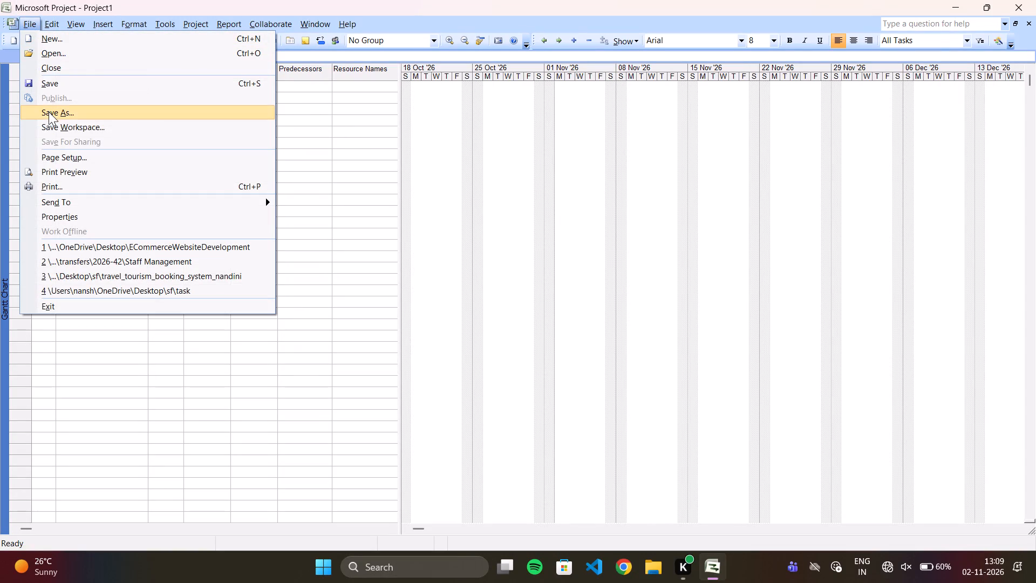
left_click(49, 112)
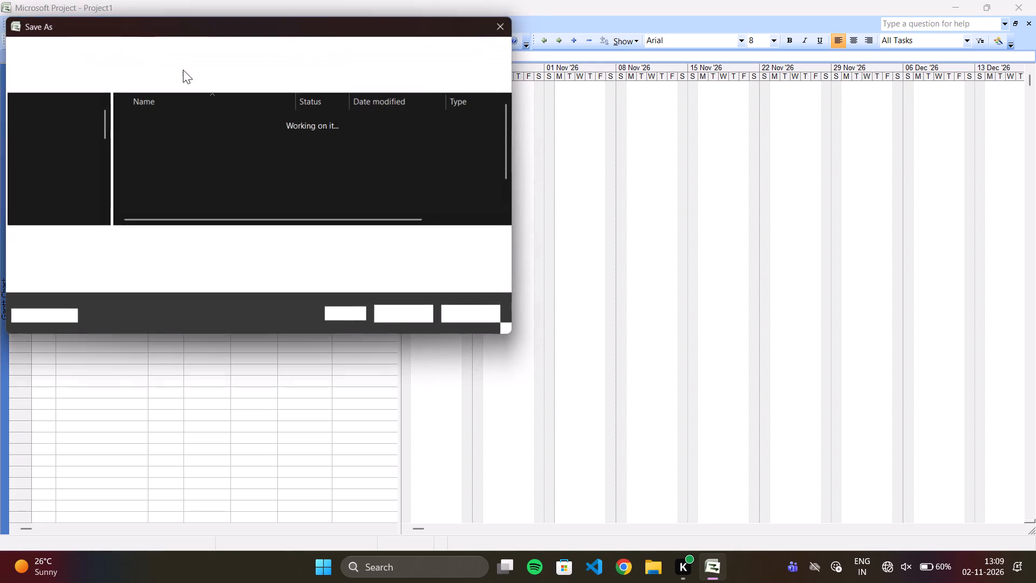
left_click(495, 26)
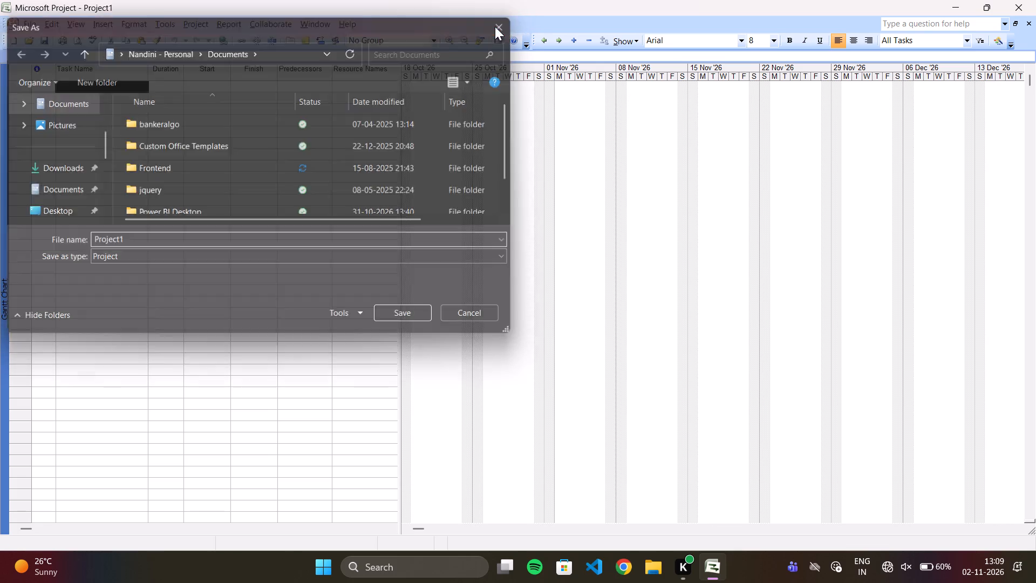
Open the ECommerceWebsiteDevelopment project file from the Desktop folder.
left_click(23, 22)
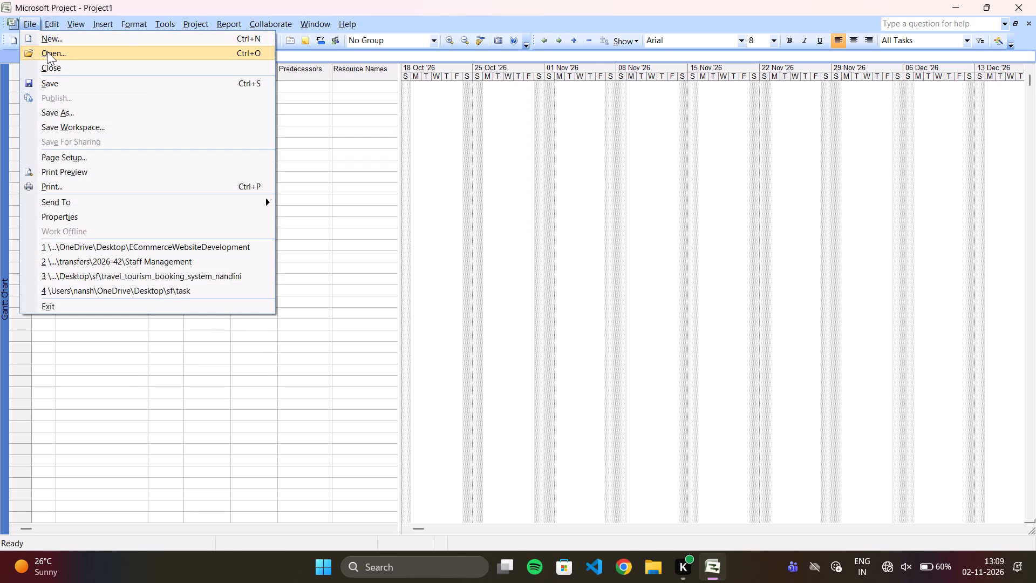
left_click(47, 51)
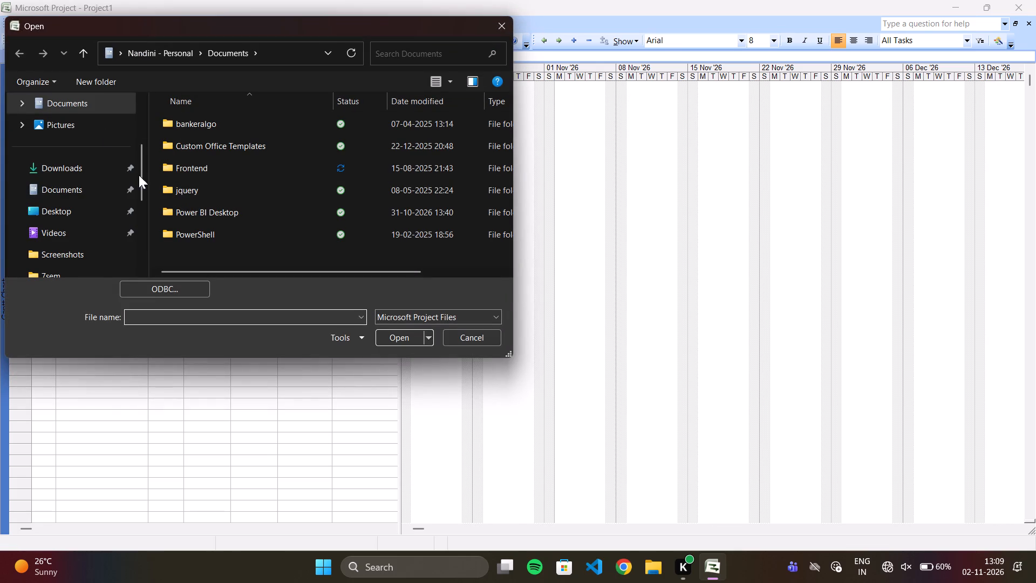
double_click(78, 214)
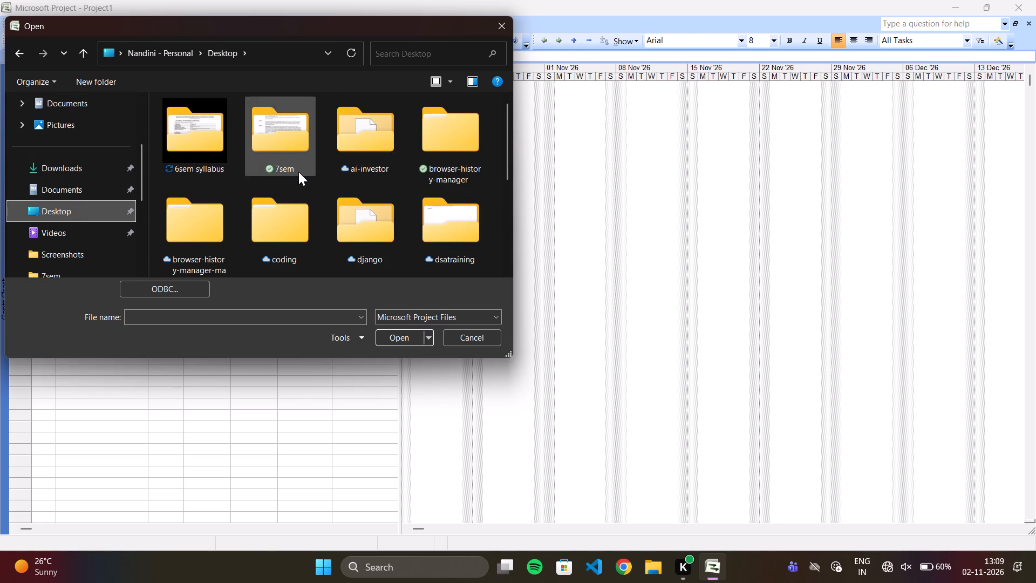
scroll(298, 172, "down", 2)
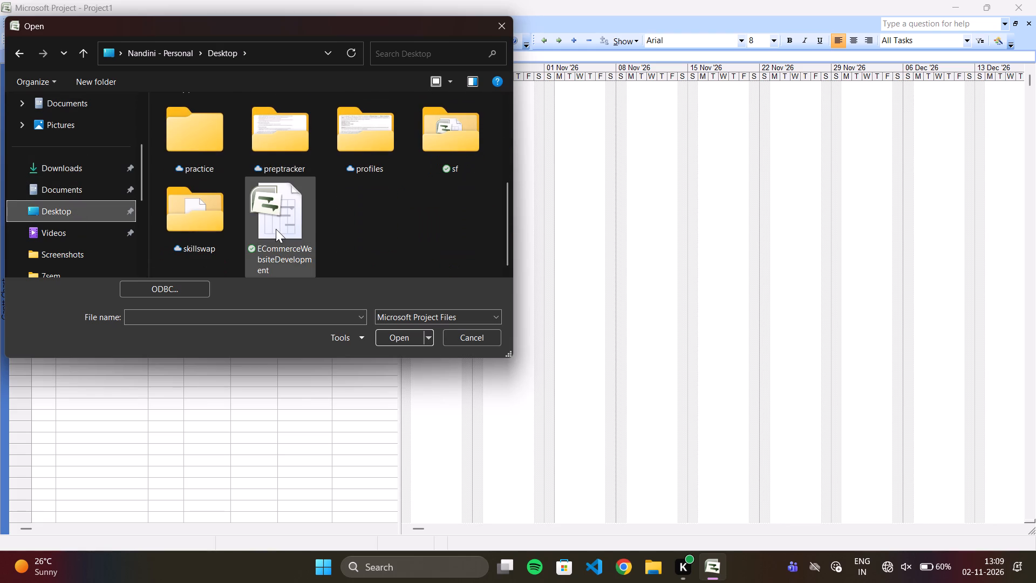
double_click(287, 219)
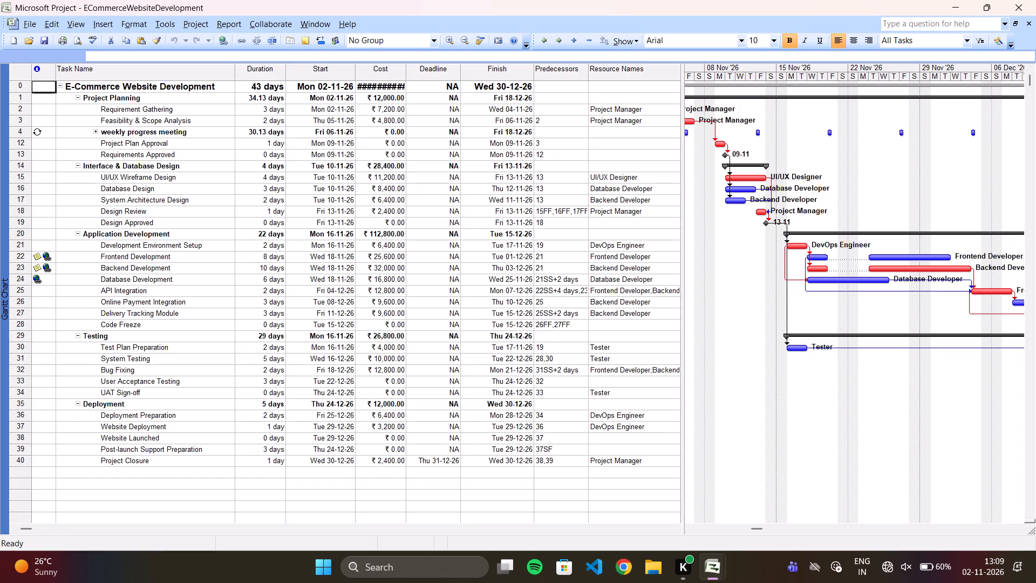
Rename the project summary task (ID 0) as "Courier and Parcel Tracking System" using the copied title.
double_click(151, 85)
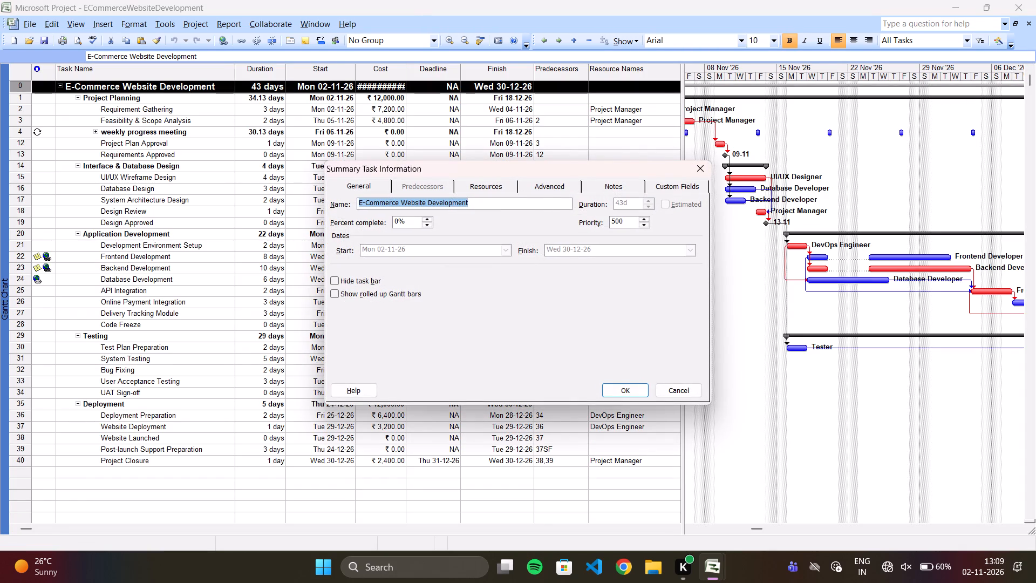
key("BackSpace")
key("ctrl+v")
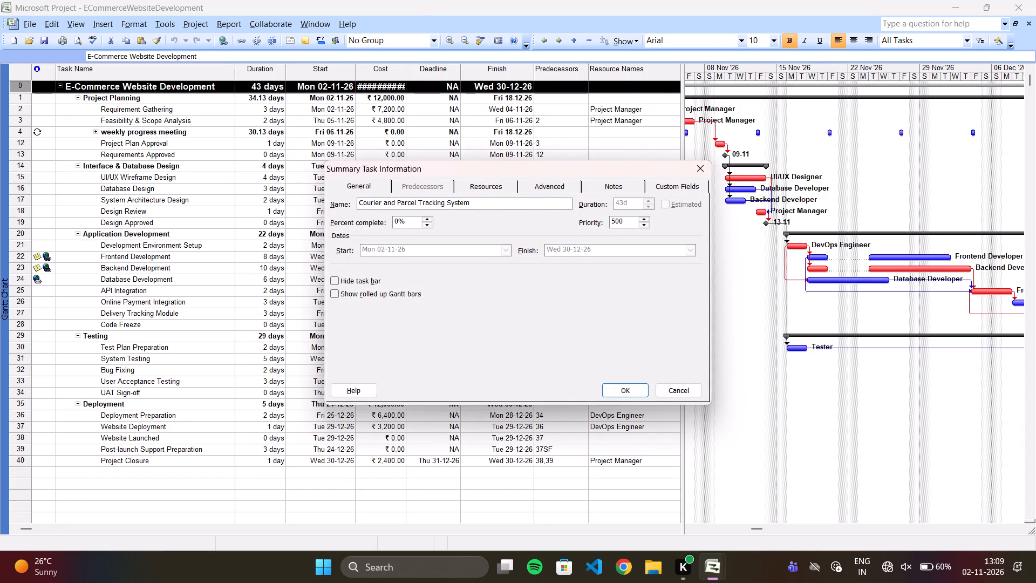
left_click(623, 393)
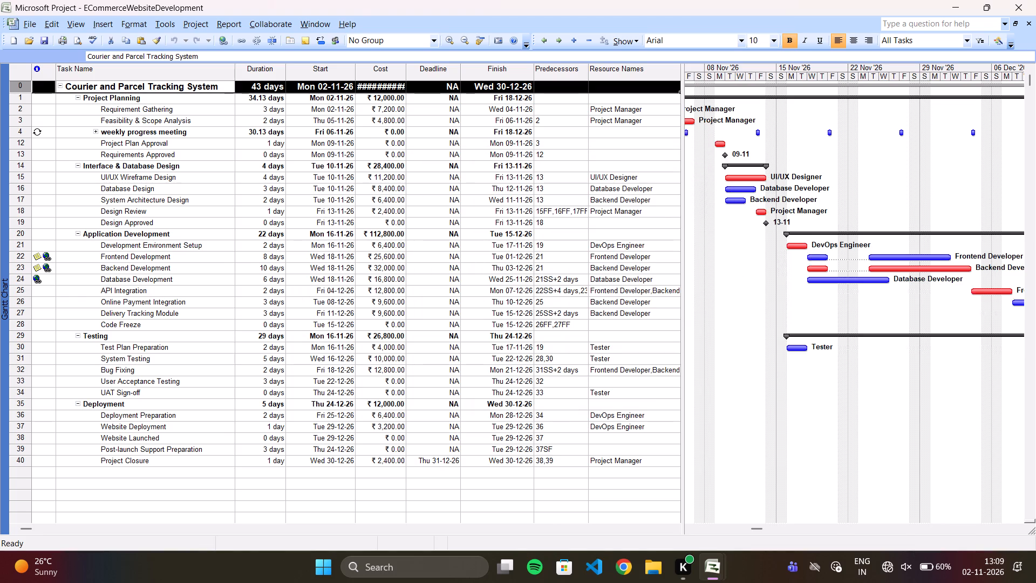
Save a copy of the project on the Desktop as courierparceltrackingsystem.
left_click(31, 19)
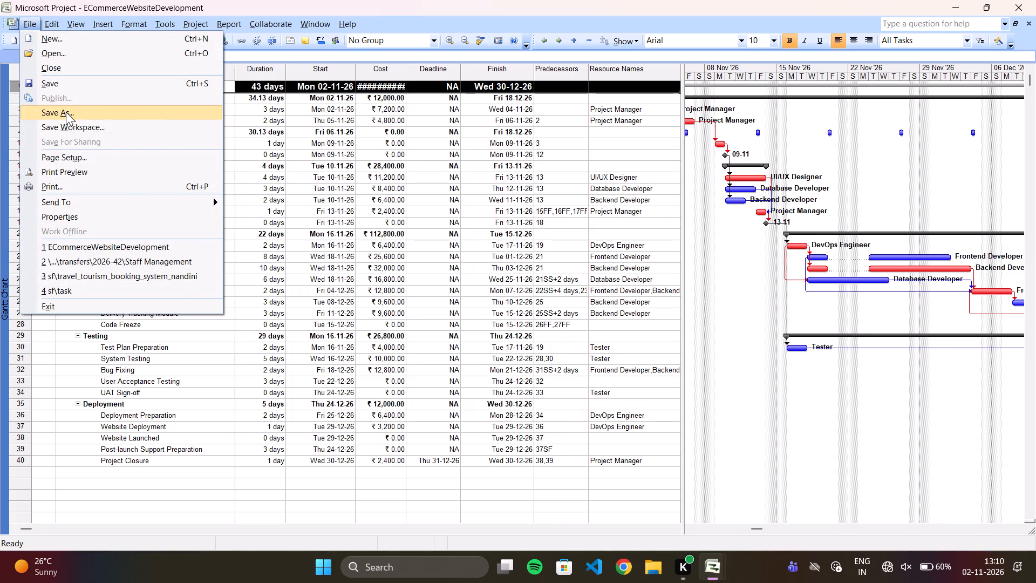
left_click(66, 112)
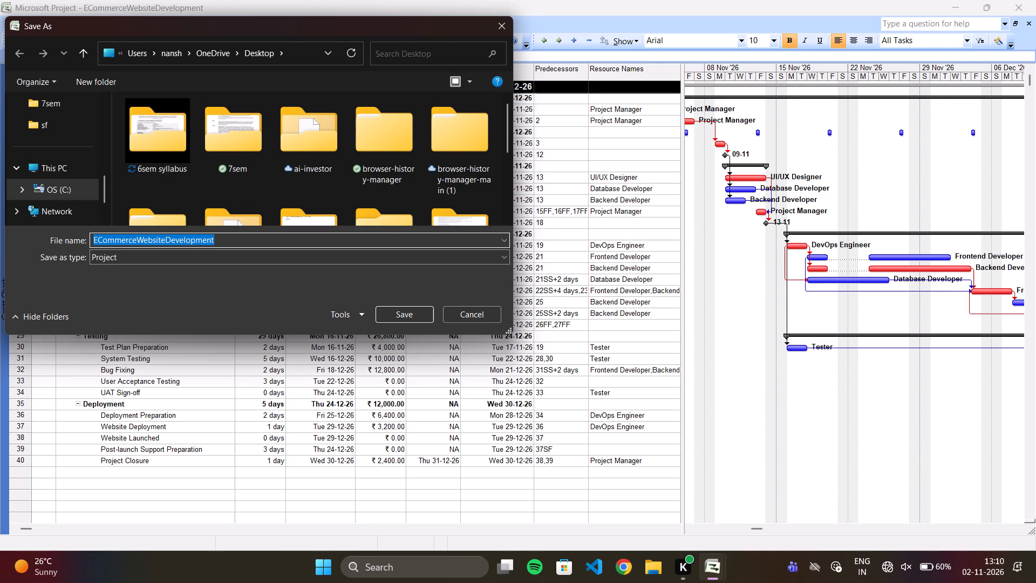
key("BackSpace")
type("courier")
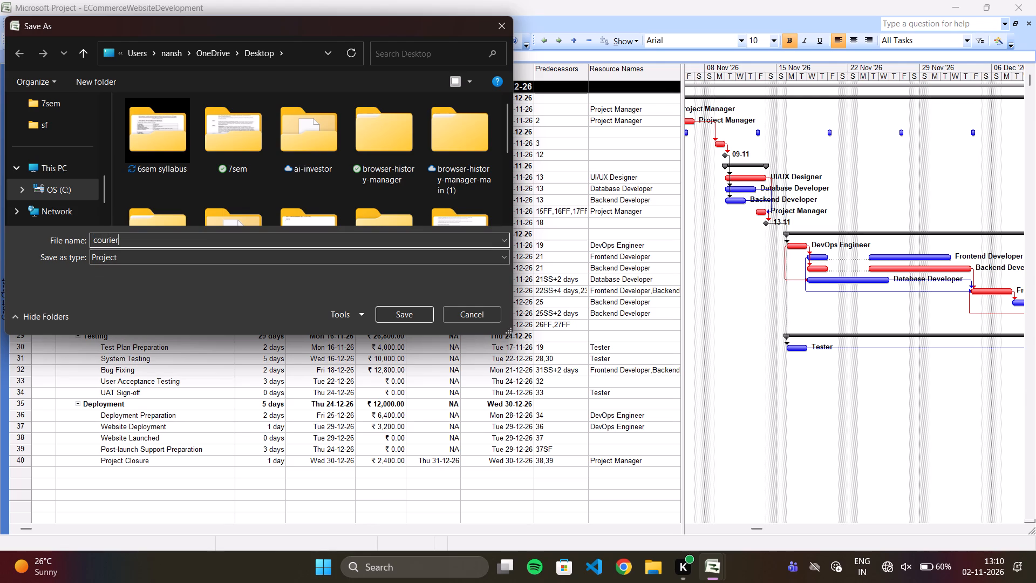
type("parceltracking")
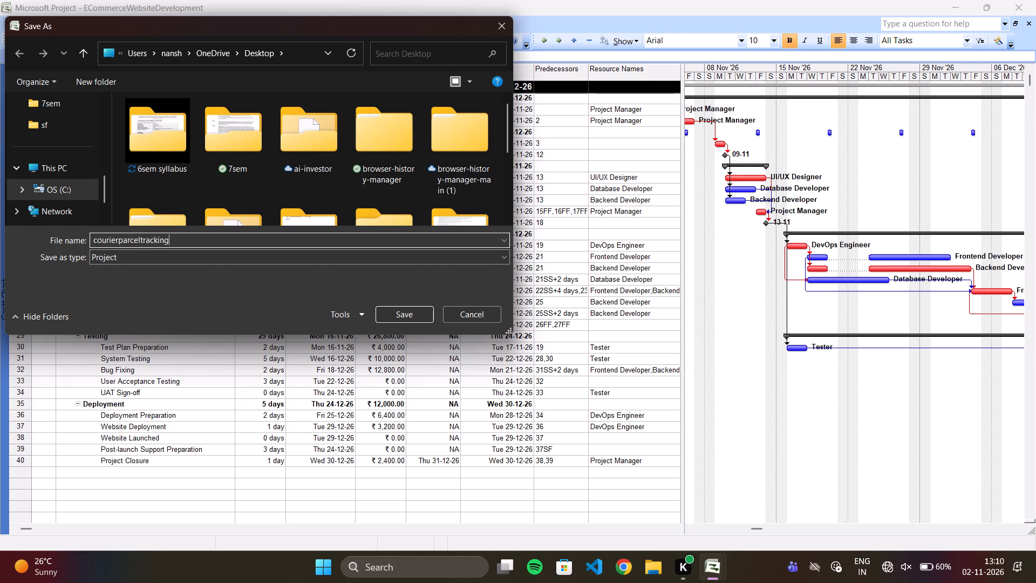
type("system")
left_click(425, 313)
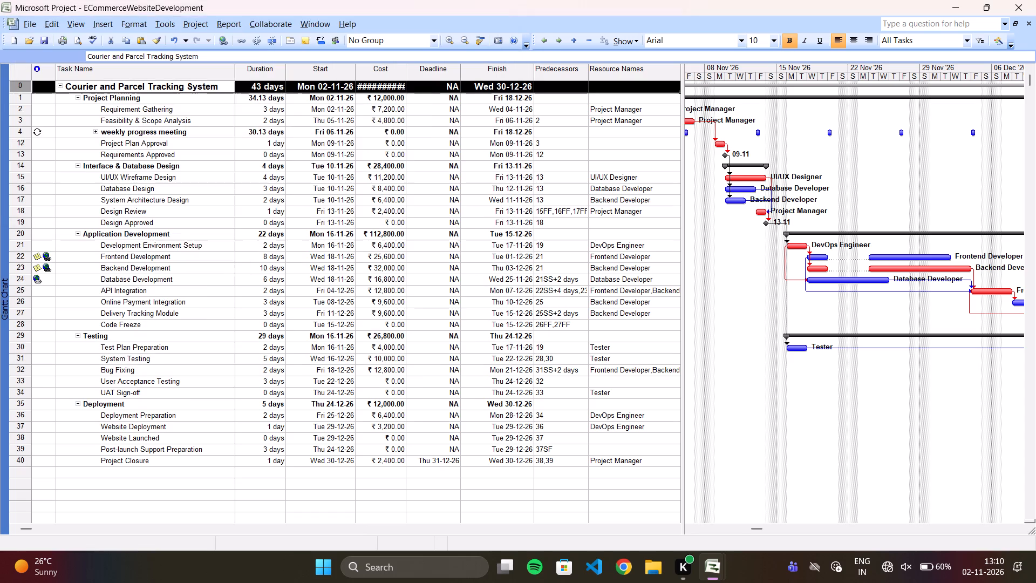
Create a new blank project.
left_click(24, 22)
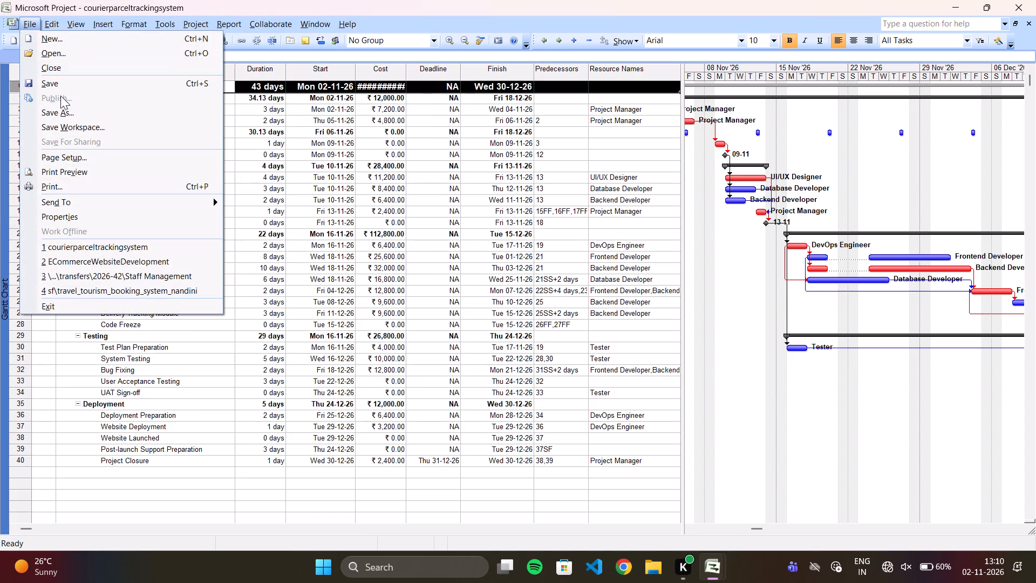
left_click(88, 37)
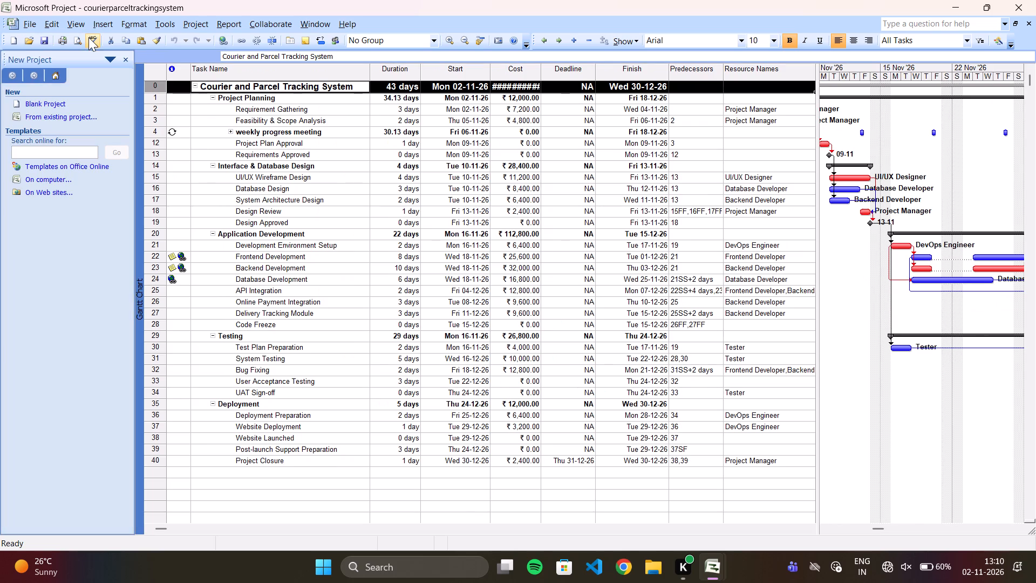
left_click(30, 23)
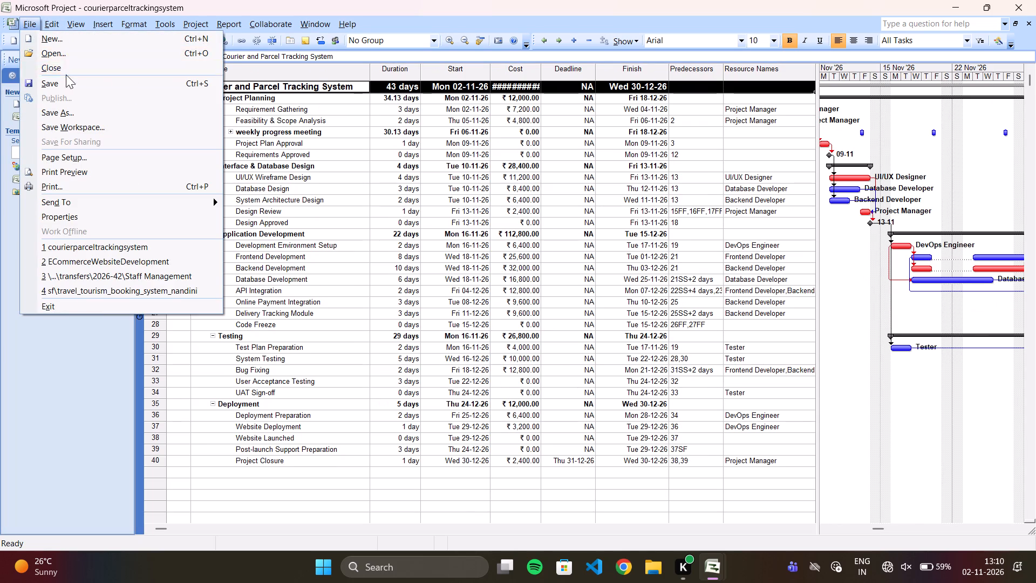
left_click(60, 38)
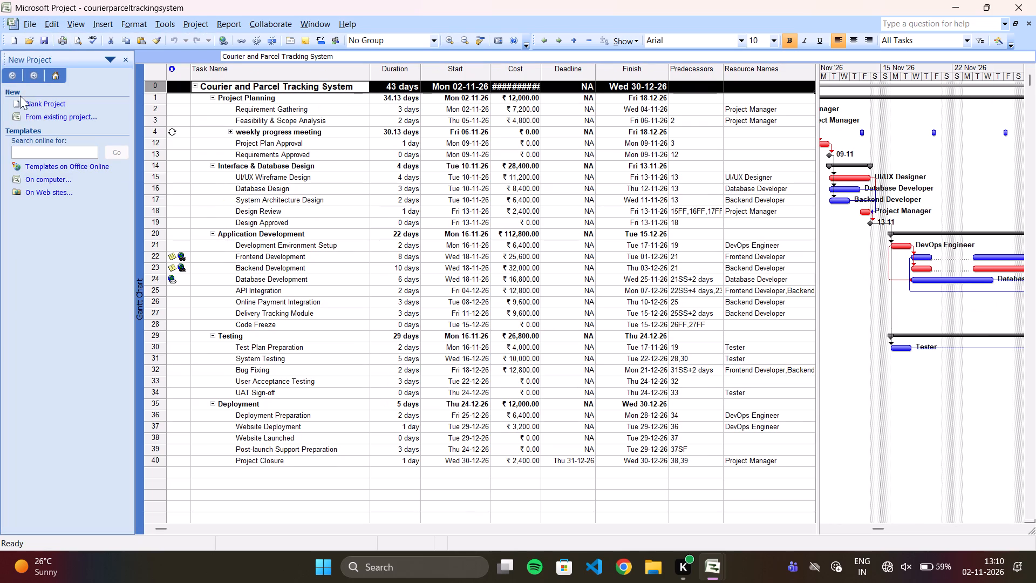
left_click(37, 98)
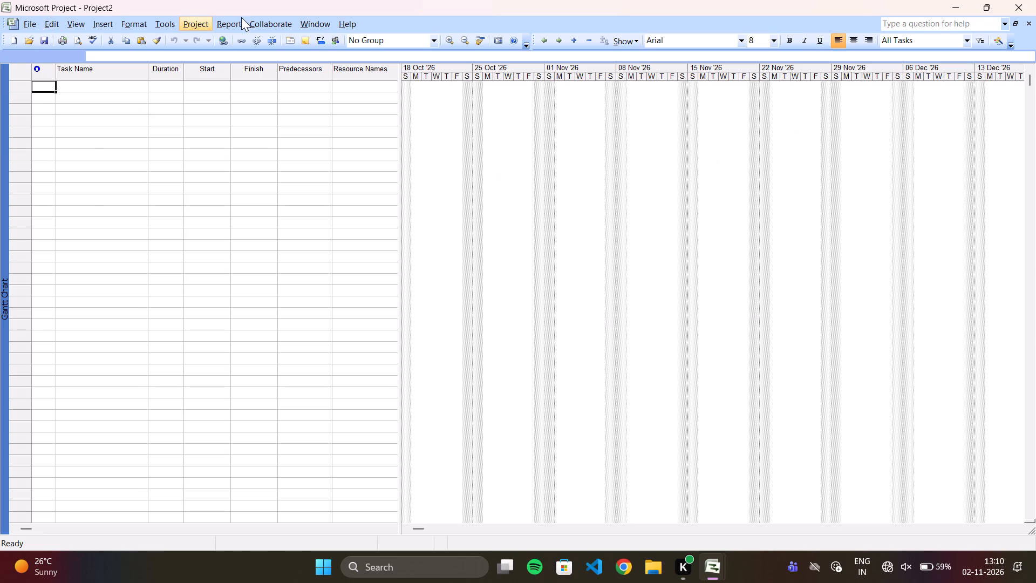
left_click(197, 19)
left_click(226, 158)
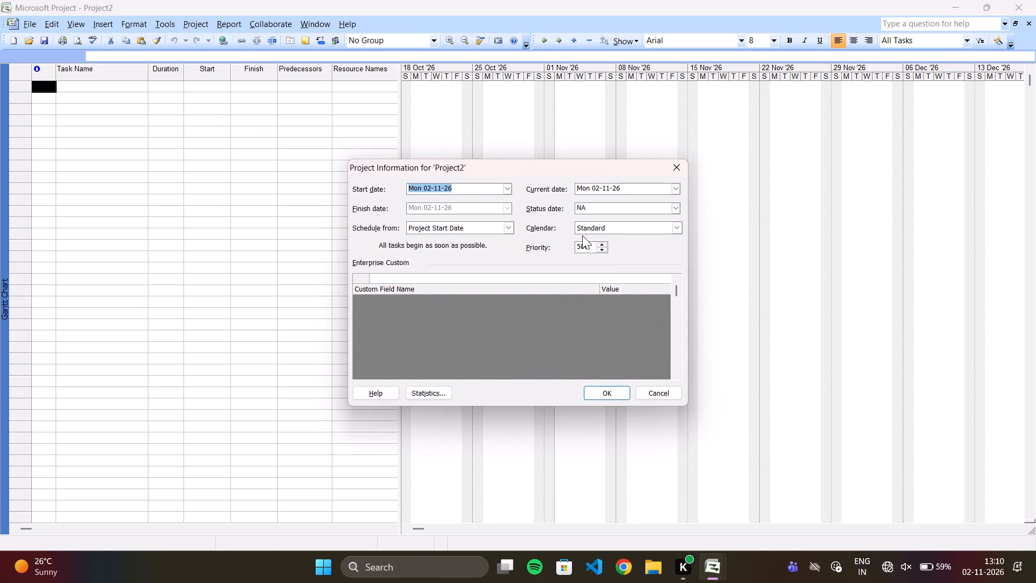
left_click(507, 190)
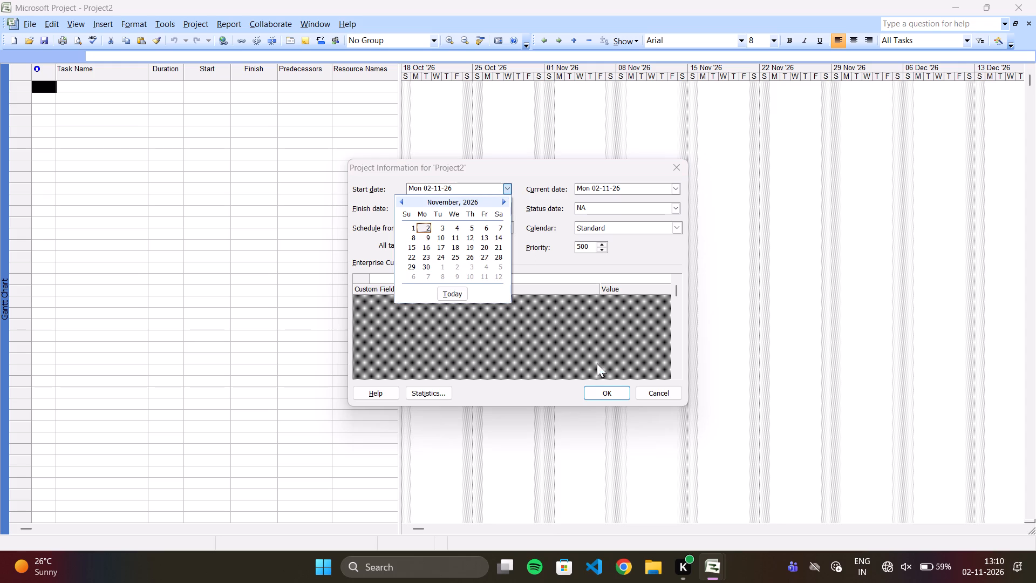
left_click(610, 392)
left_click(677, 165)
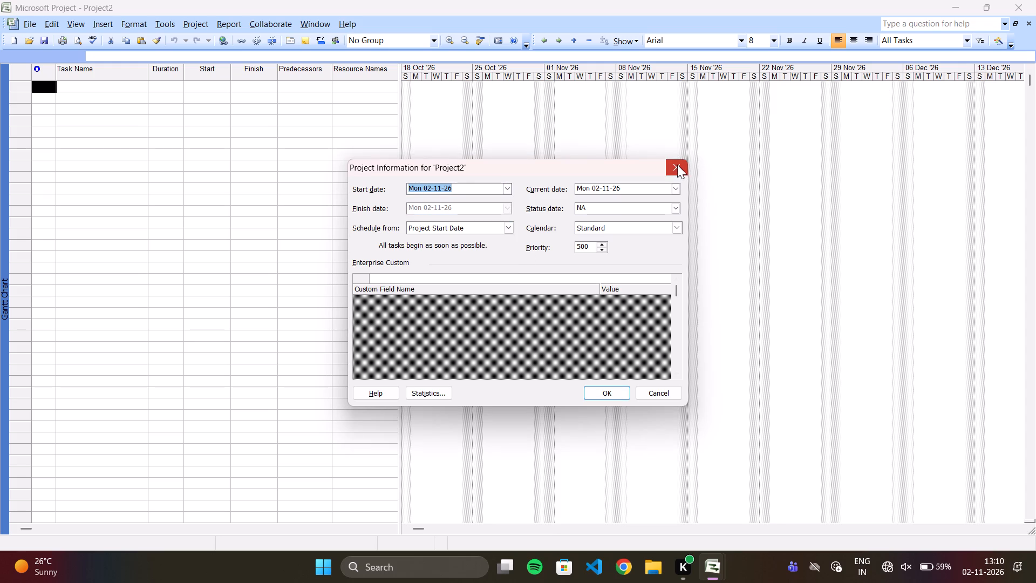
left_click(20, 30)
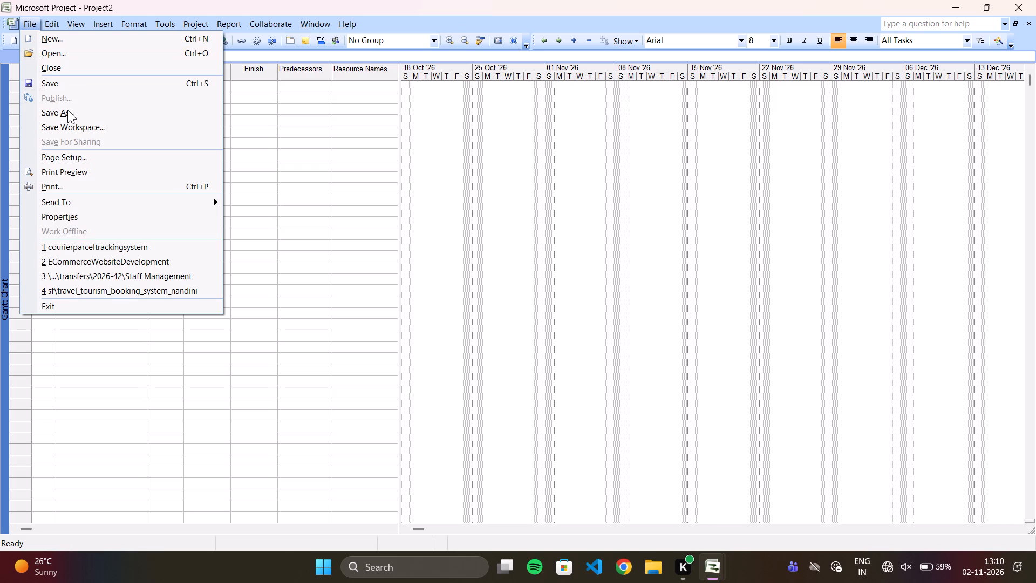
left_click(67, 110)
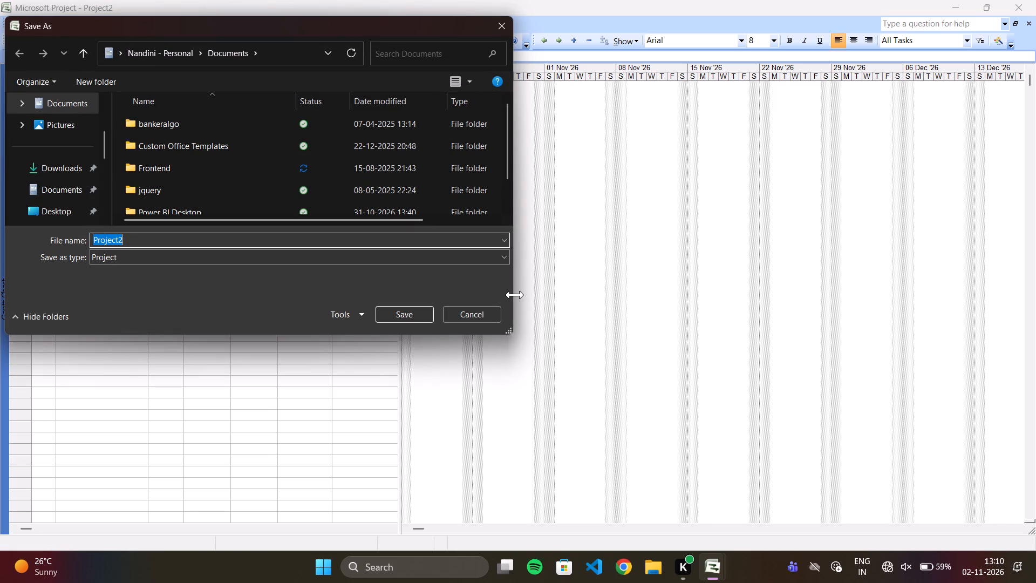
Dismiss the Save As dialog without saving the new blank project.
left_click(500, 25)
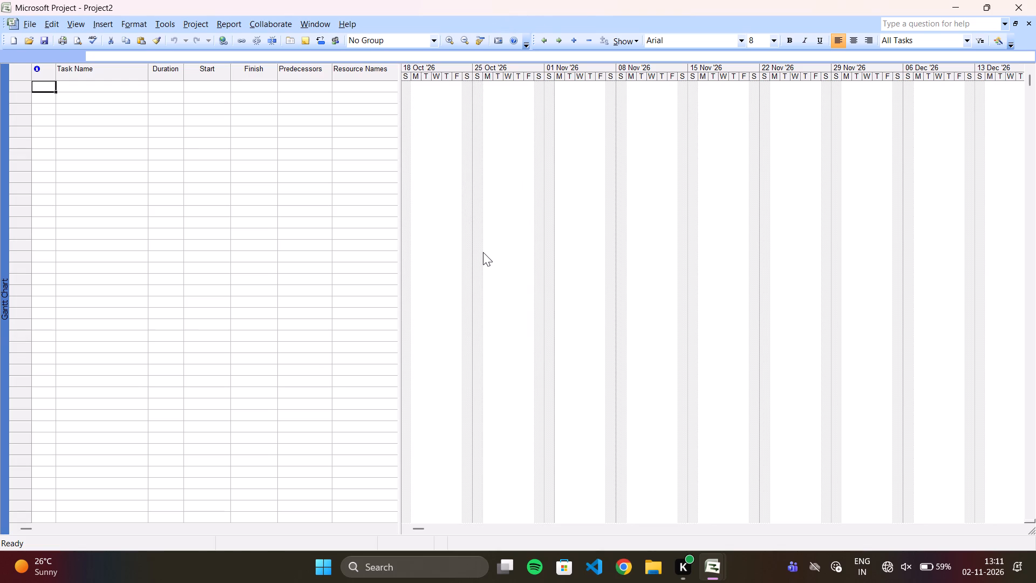
Turn Wi-Fi back on in the system's quick settings and open its list of available networks.
left_click(911, 566)
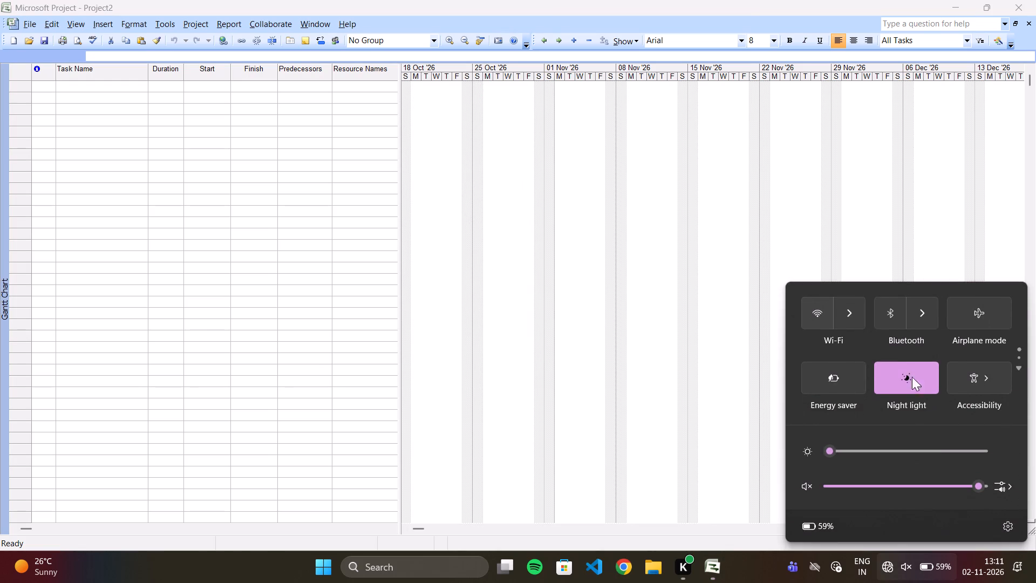
left_click(815, 312)
left_click(854, 311)
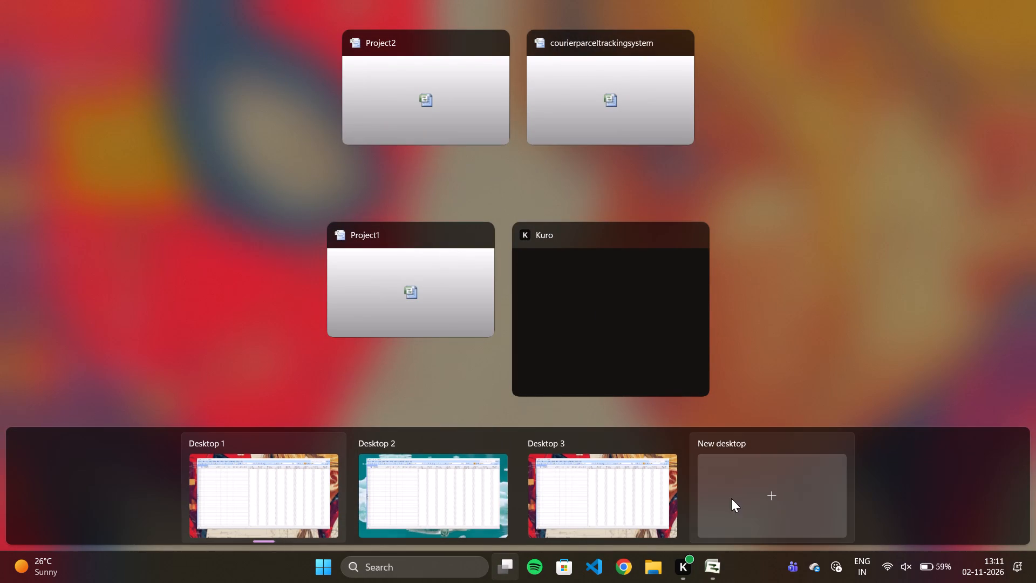
Create a new virtual desktop and switch back to Desktop 1 with the blank project.
left_click(754, 499)
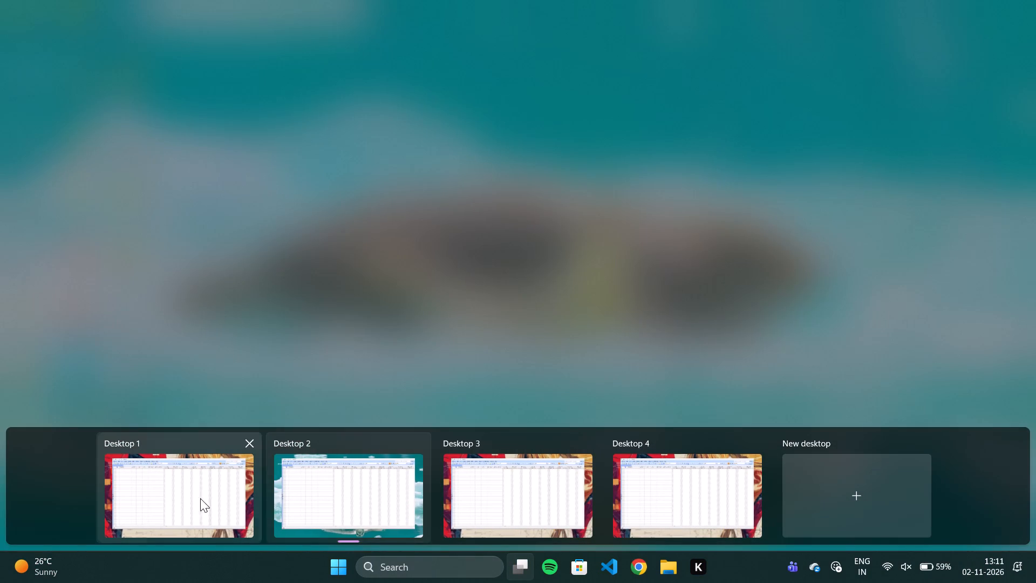
left_click(190, 495)
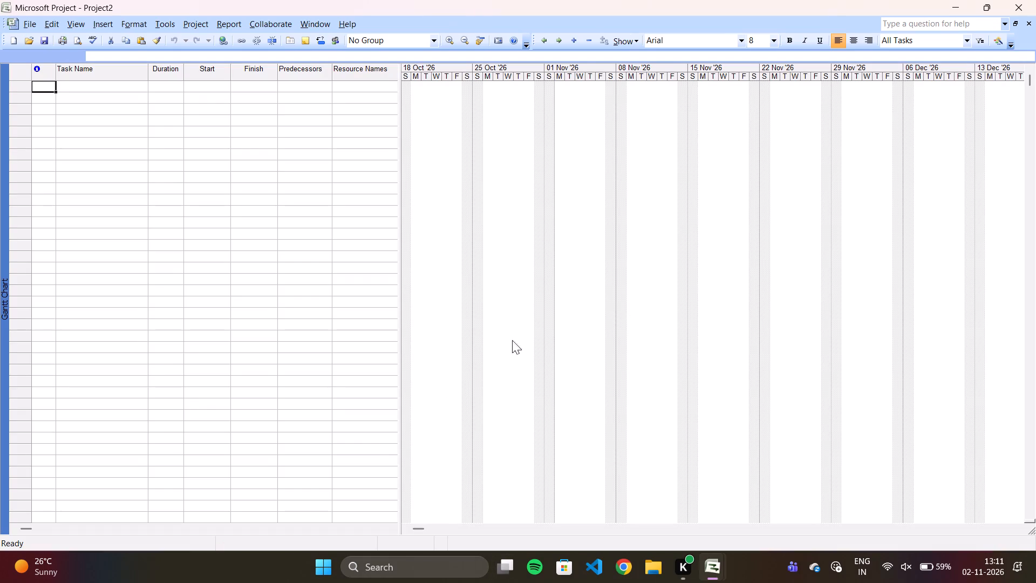
left_click(621, 571)
left_click(454, 259)
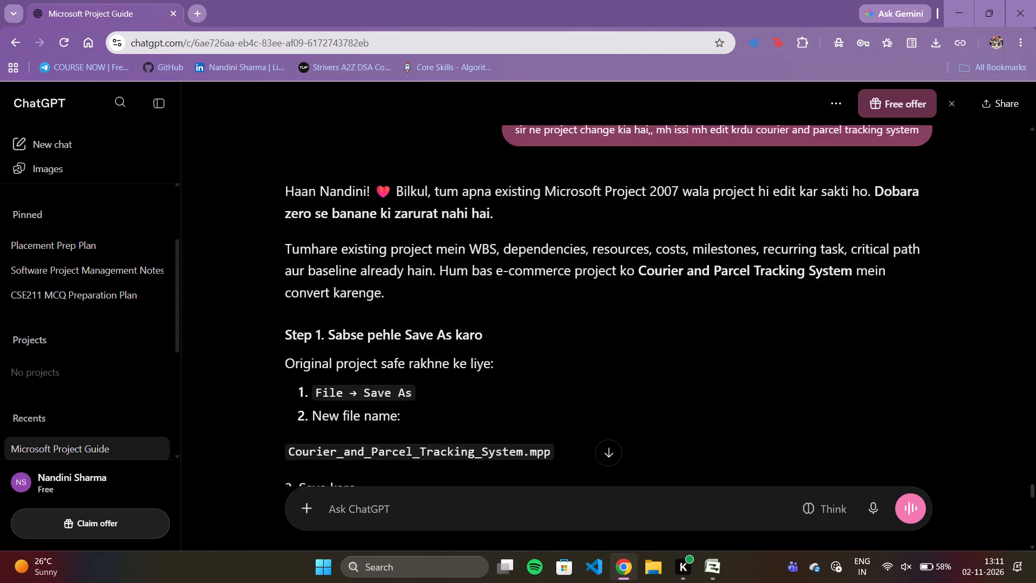
Examine ChatGPT's conversion steps and the new WBS table of phases and tasks, and close the browser window.
scroll(737, 250, "down", 5)
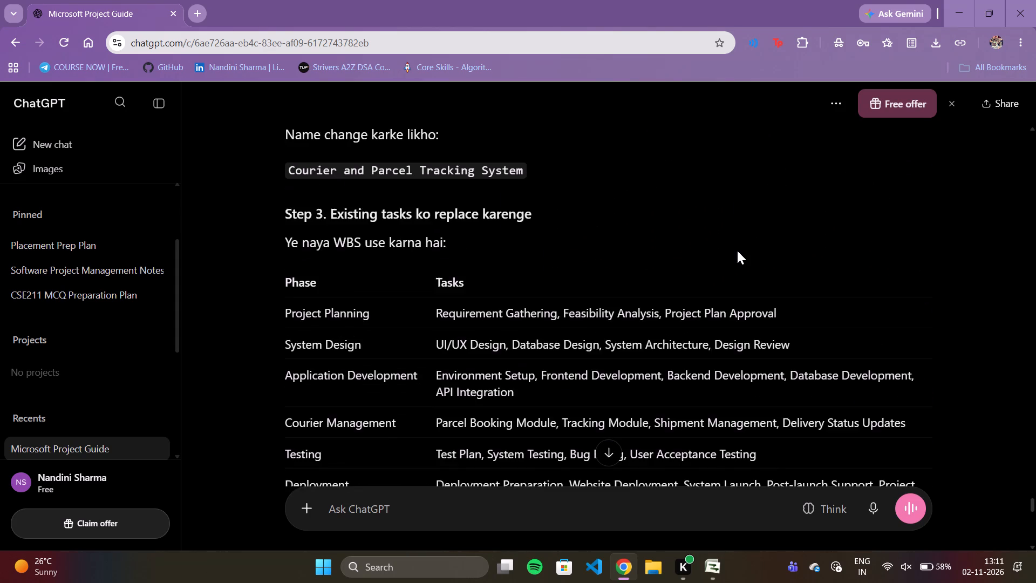
scroll(737, 250, "up", 1)
scroll(737, 250, "down", 1)
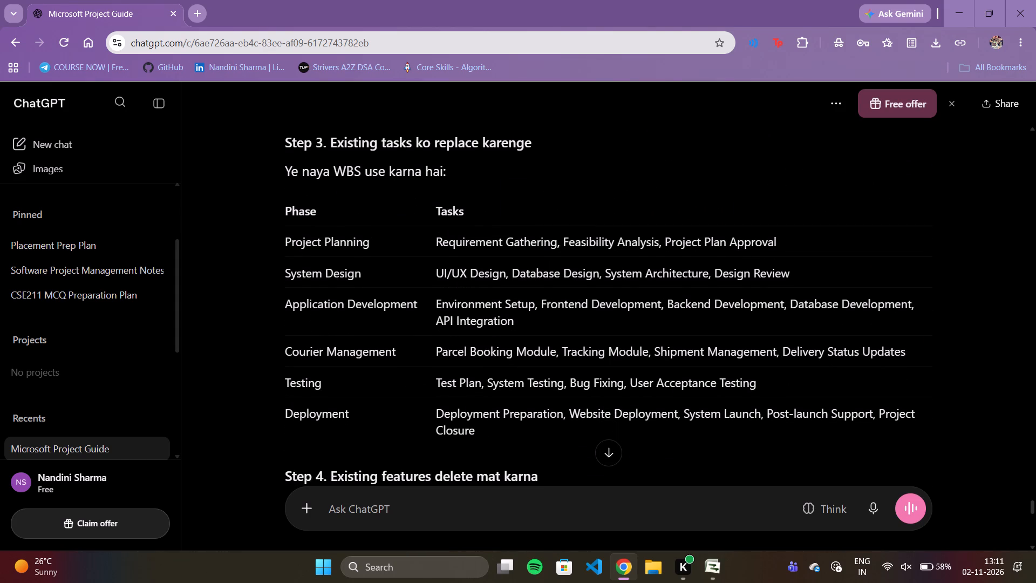
scroll(349, 242, "down", 1)
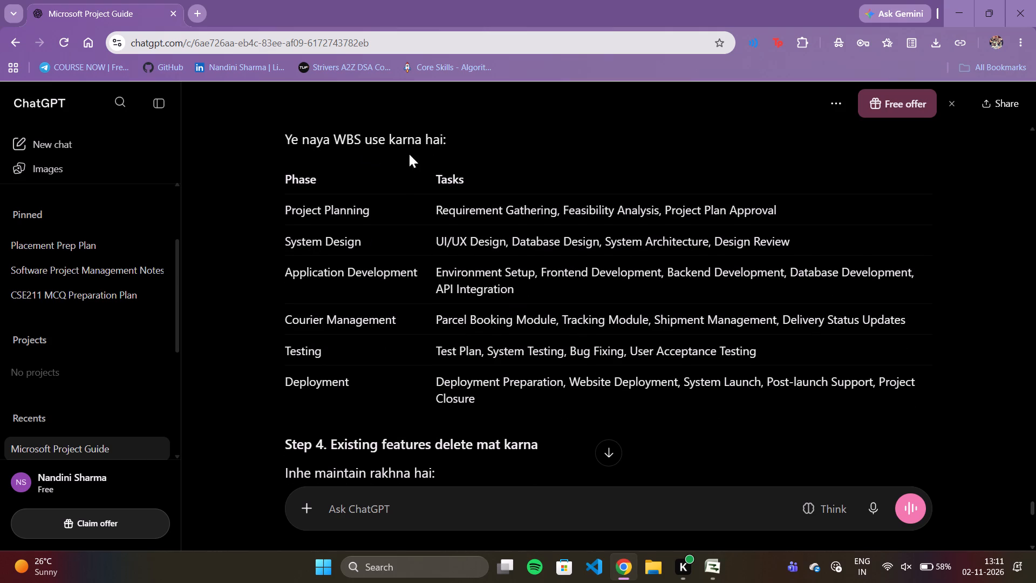
scroll(307, 211, "down", 1)
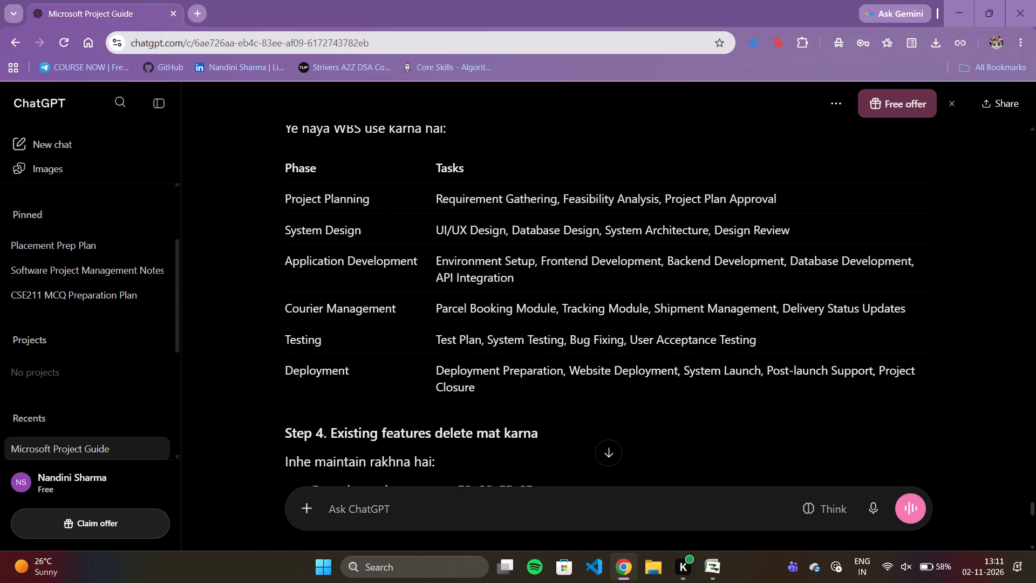
scroll(307, 211, "down", 1)
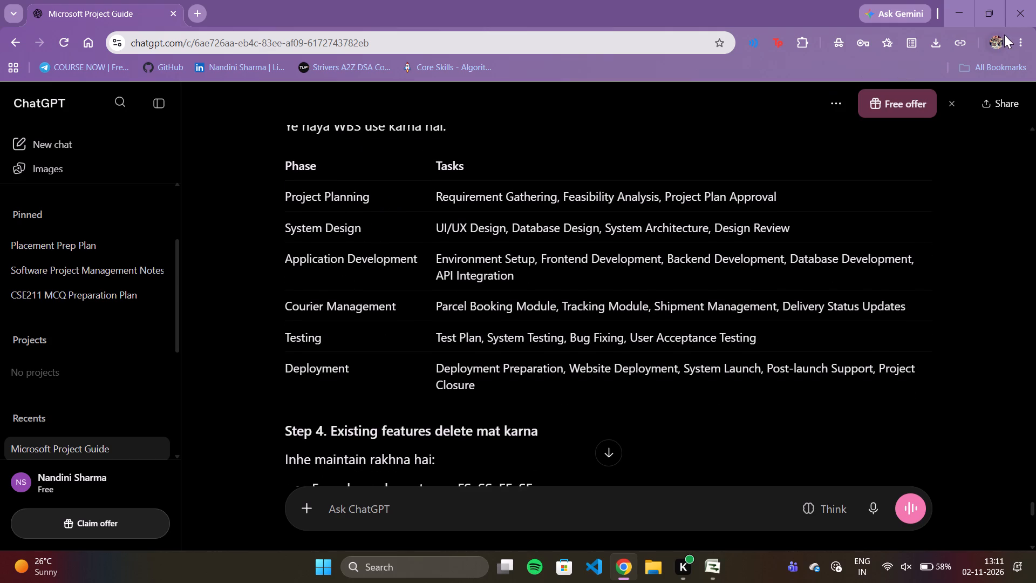
left_click(1035, 0)
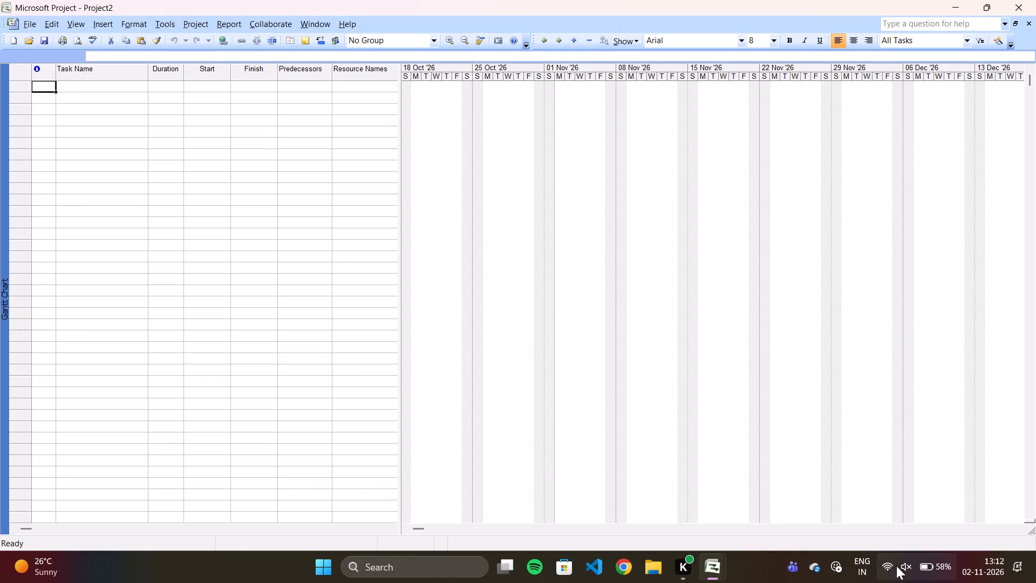
Turn off the computer's Wi-Fi.
left_click(896, 566)
left_click(899, 575)
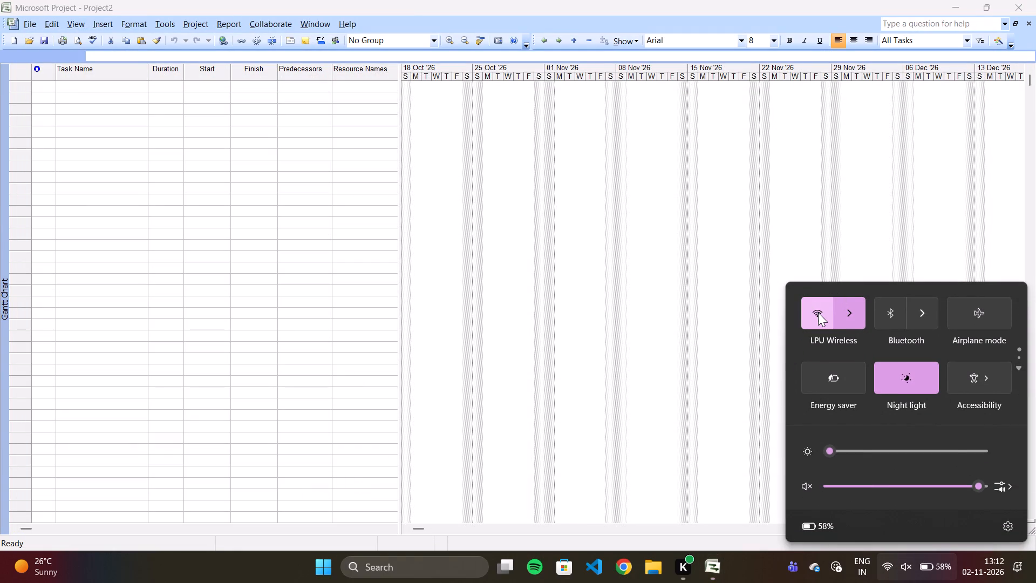
left_click(818, 313)
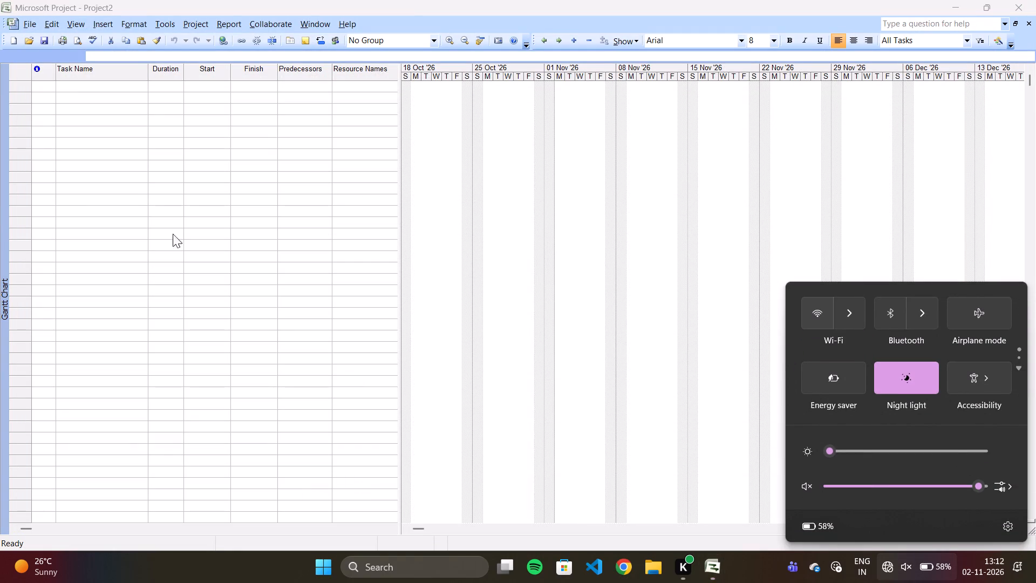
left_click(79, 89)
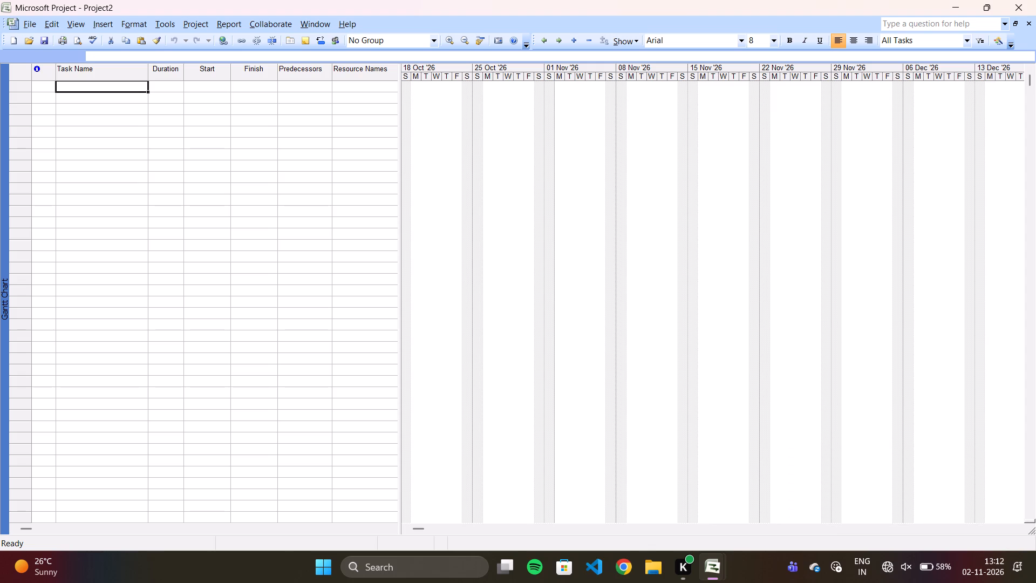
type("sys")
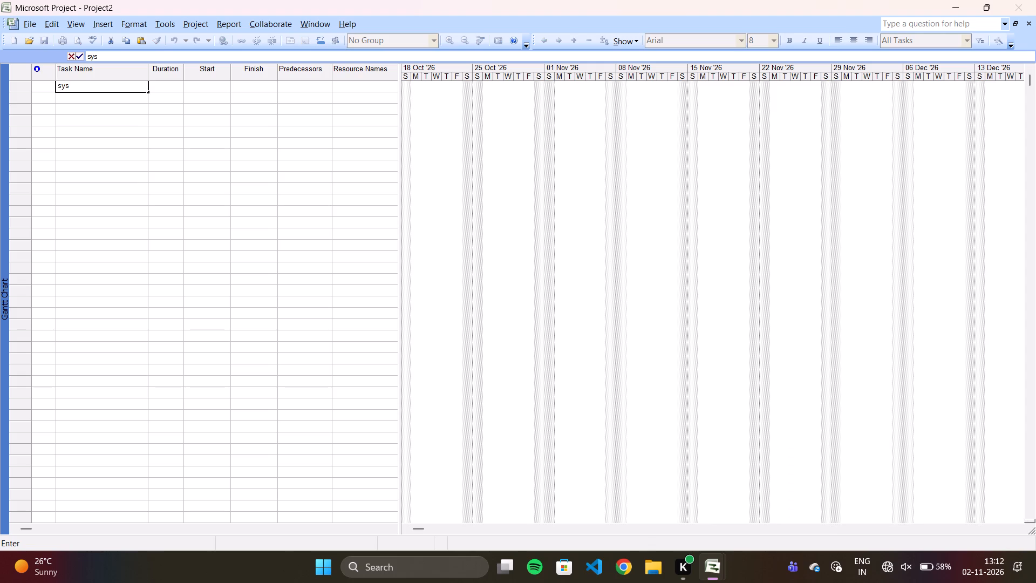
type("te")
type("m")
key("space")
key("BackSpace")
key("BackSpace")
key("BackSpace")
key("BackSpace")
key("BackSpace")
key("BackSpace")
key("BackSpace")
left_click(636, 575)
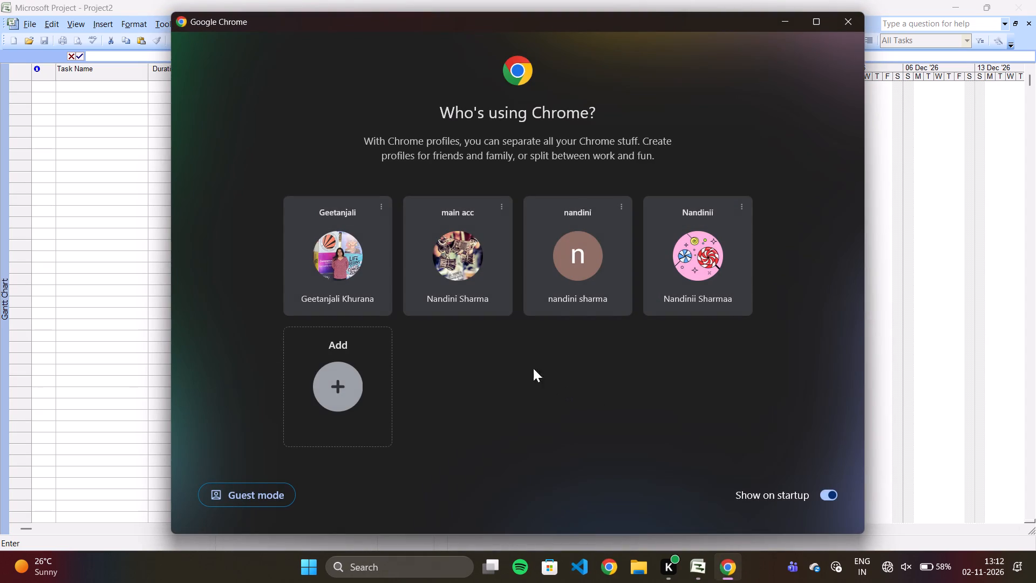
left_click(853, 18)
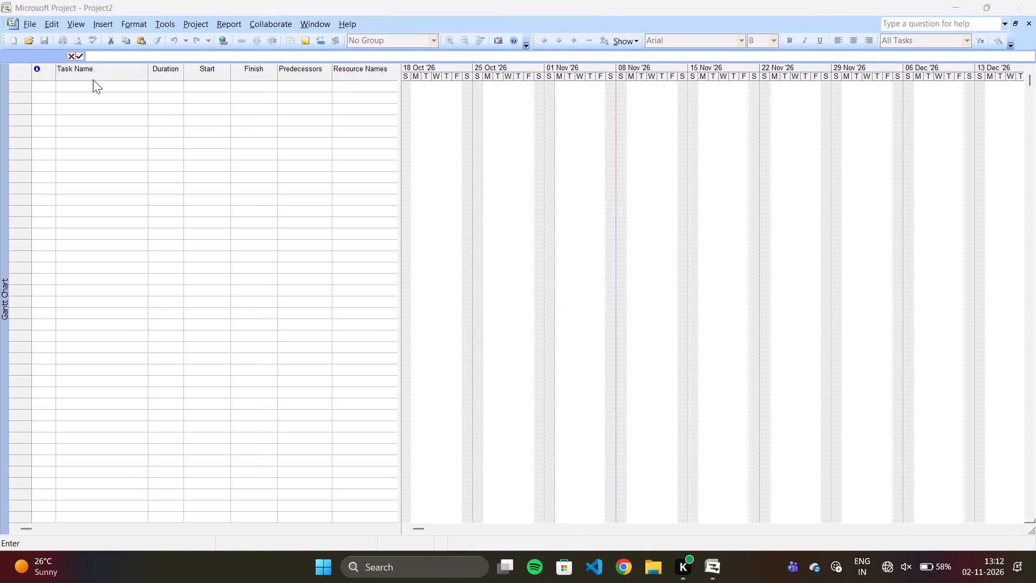
Open the first row's Task Name cell for editing in the blank project.
left_click(91, 84)
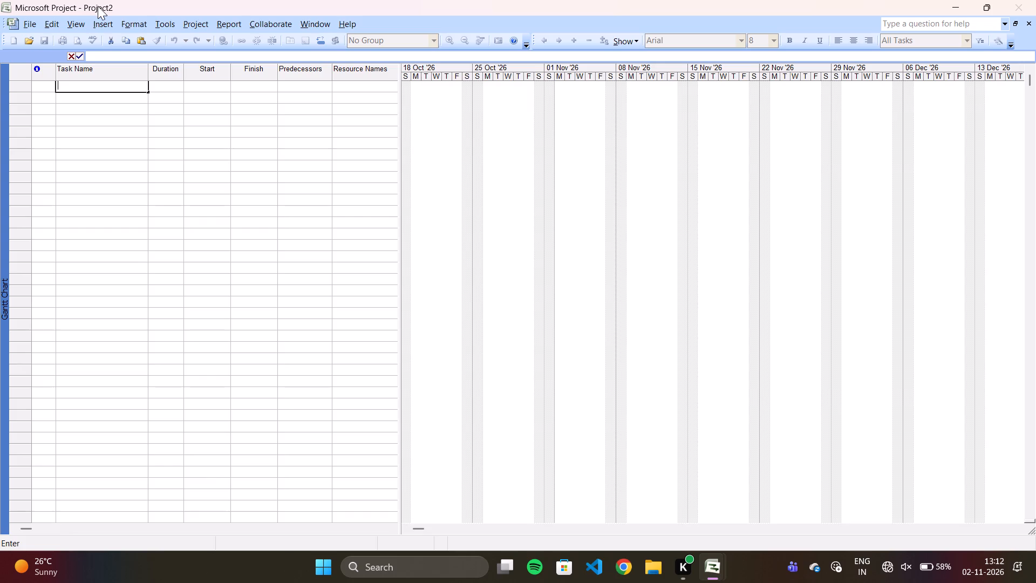
In the blank project in Microsoft Project, enter "system design" as the first task name.
double_click(98, 6)
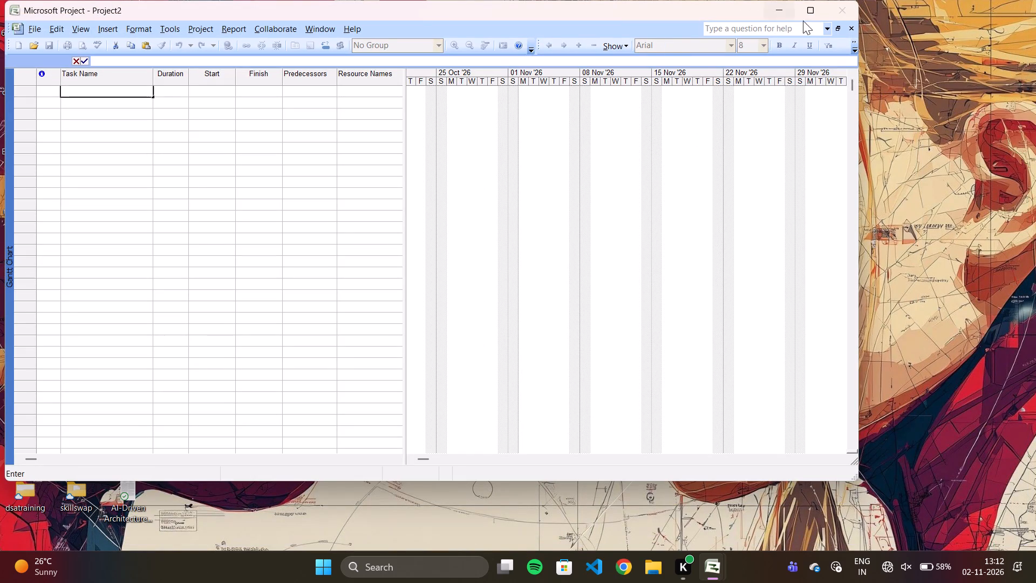
left_click(814, 14)
type("system design")
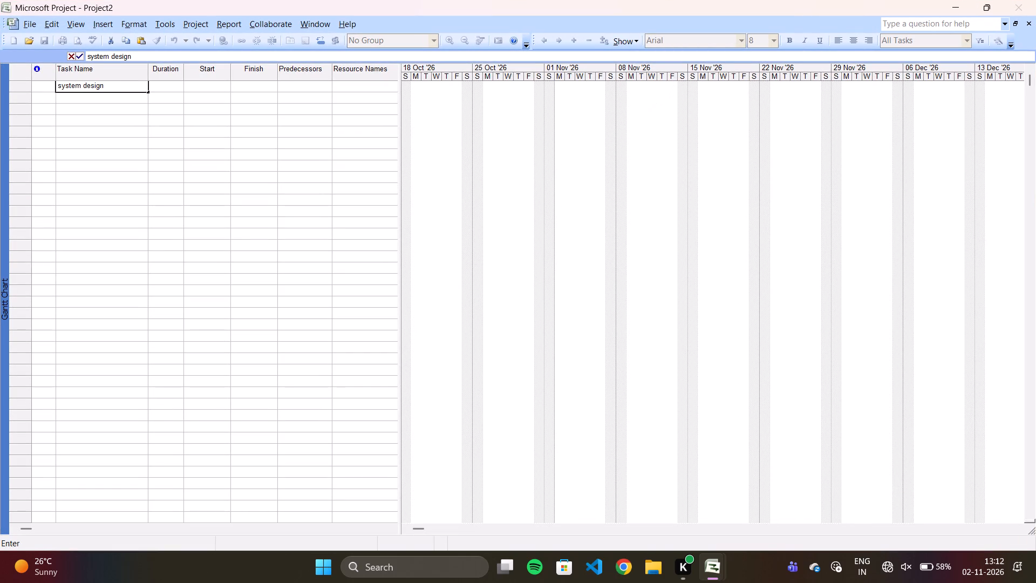
left_click(115, 104)
Enter "project planning" as the second task, directly below system design.
left_click(100, 99)
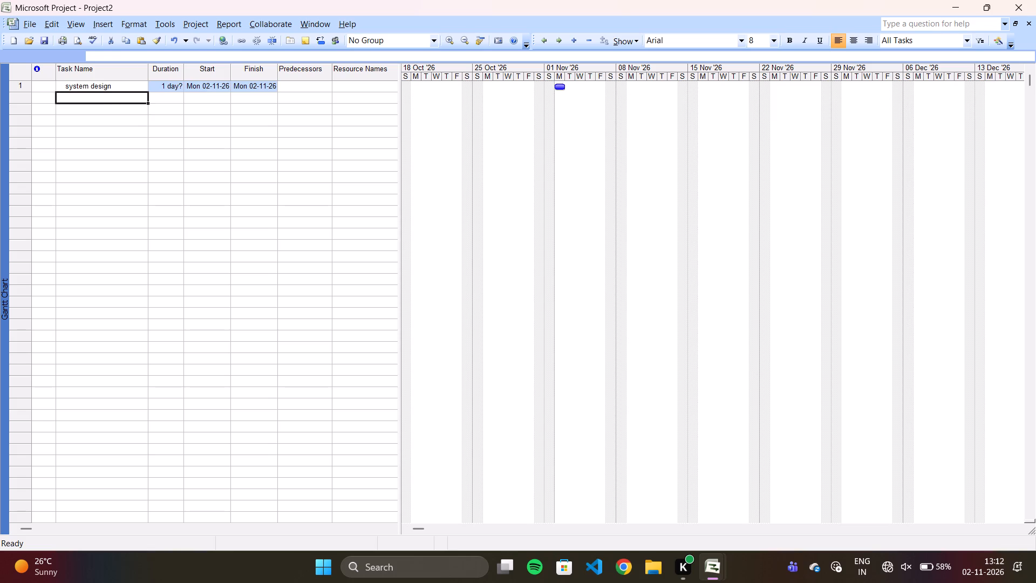
type("project")
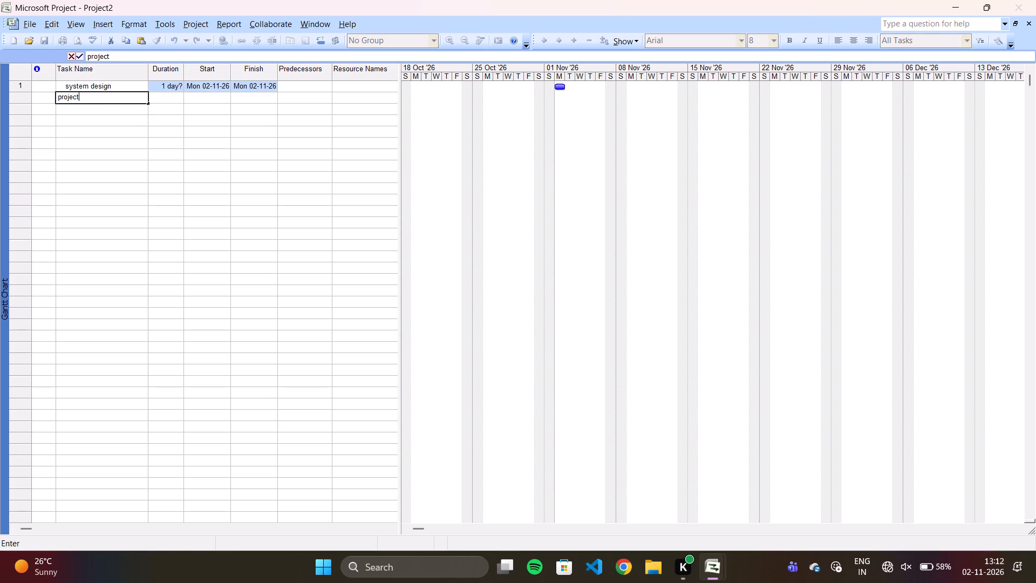
key("space")
key("e")
key("BackSpace")
key("BackSpace")
key("space")
type("planning")
key("space")
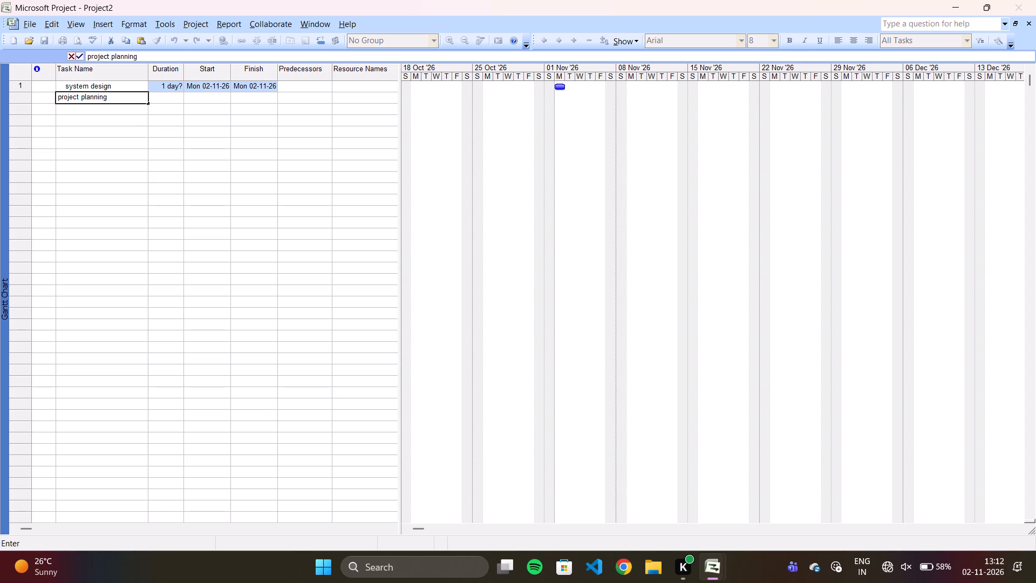
left_click(87, 112)
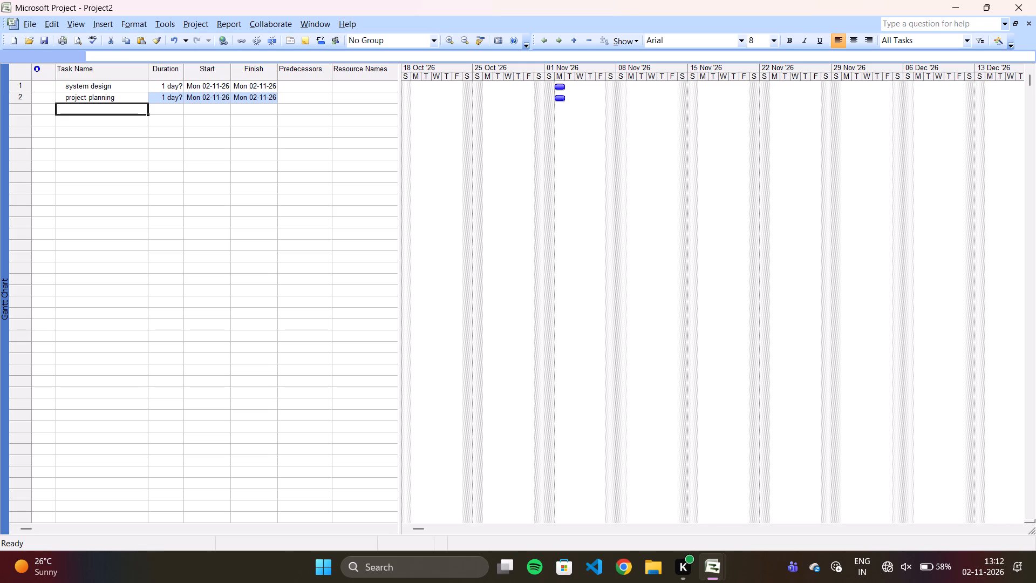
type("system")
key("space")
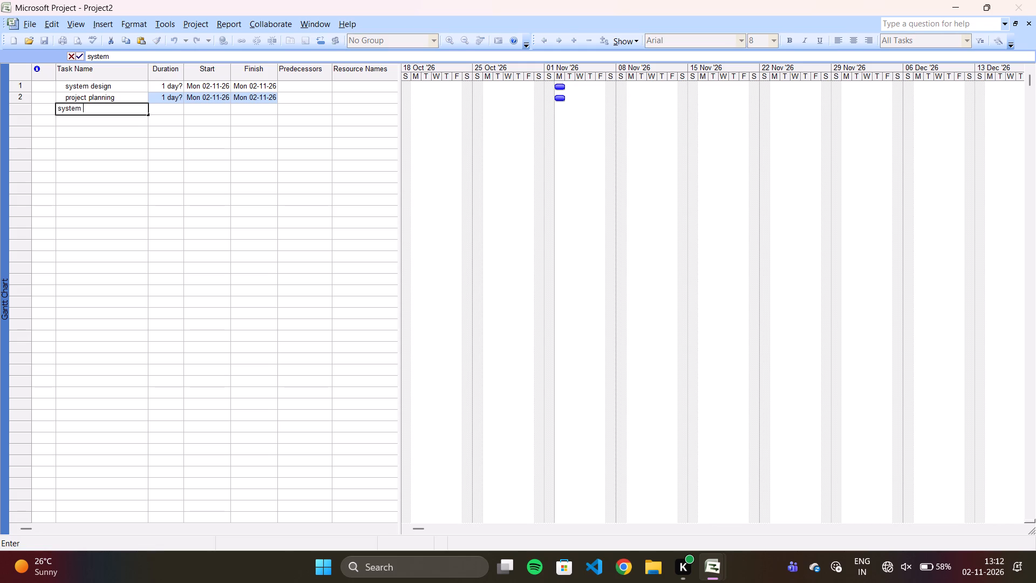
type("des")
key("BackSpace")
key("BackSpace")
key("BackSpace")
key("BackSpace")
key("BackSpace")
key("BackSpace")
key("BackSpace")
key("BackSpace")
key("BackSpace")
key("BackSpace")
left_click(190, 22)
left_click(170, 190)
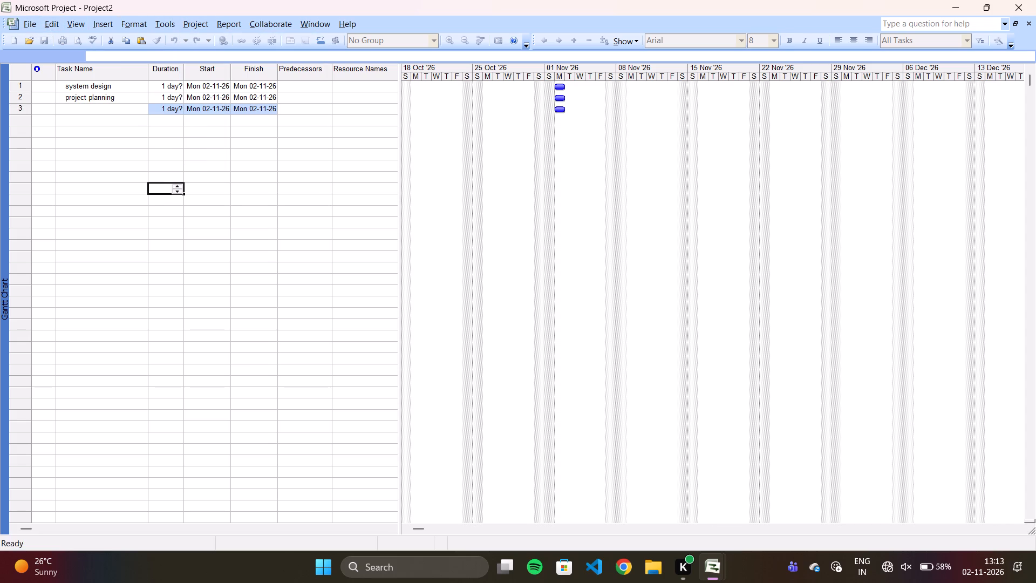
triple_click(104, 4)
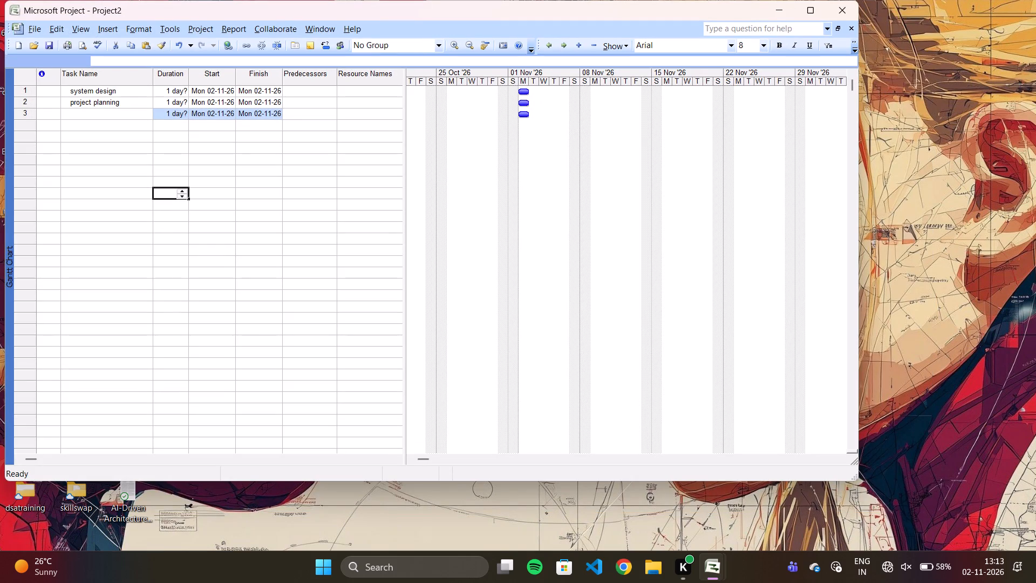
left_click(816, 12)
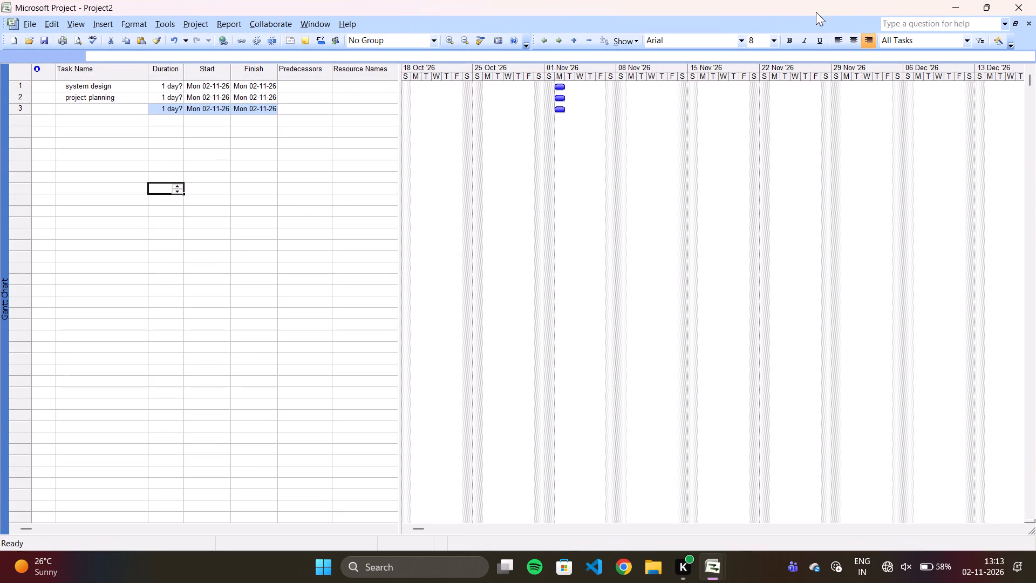
Name the third task "application development".
left_click(73, 109)
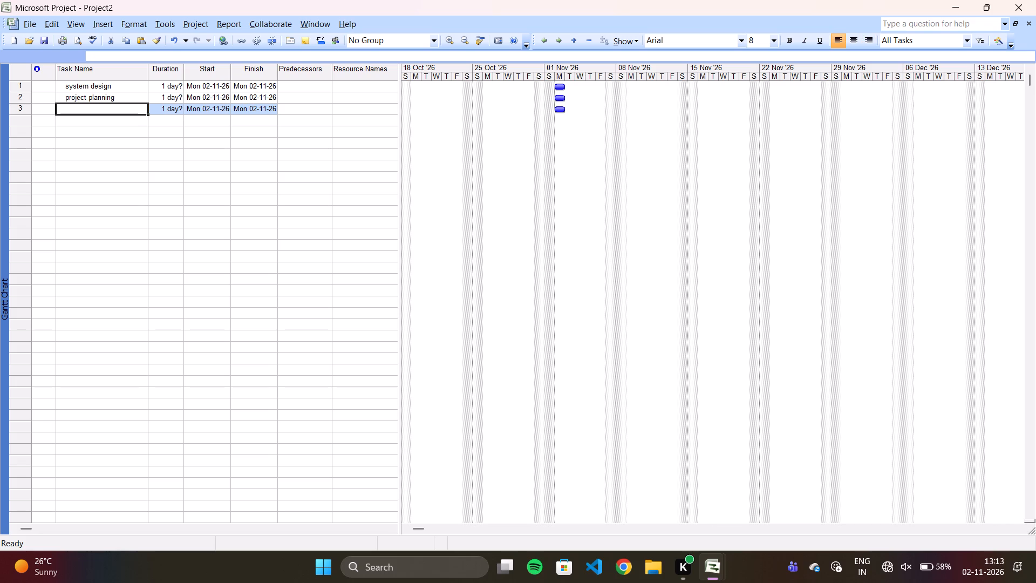
type("application develop")
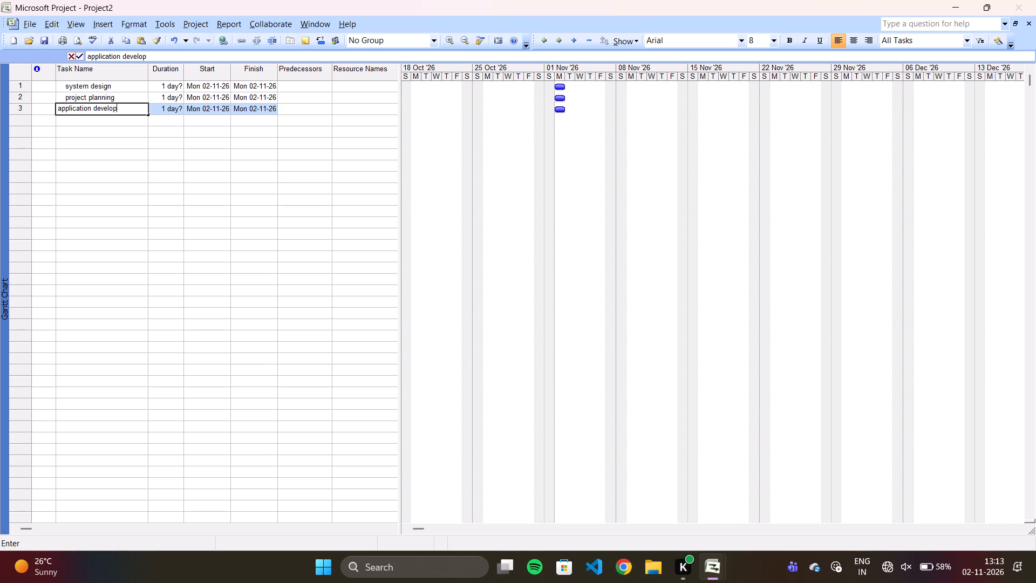
key("space")
key("BackSpace")
type("ment")
key("space")
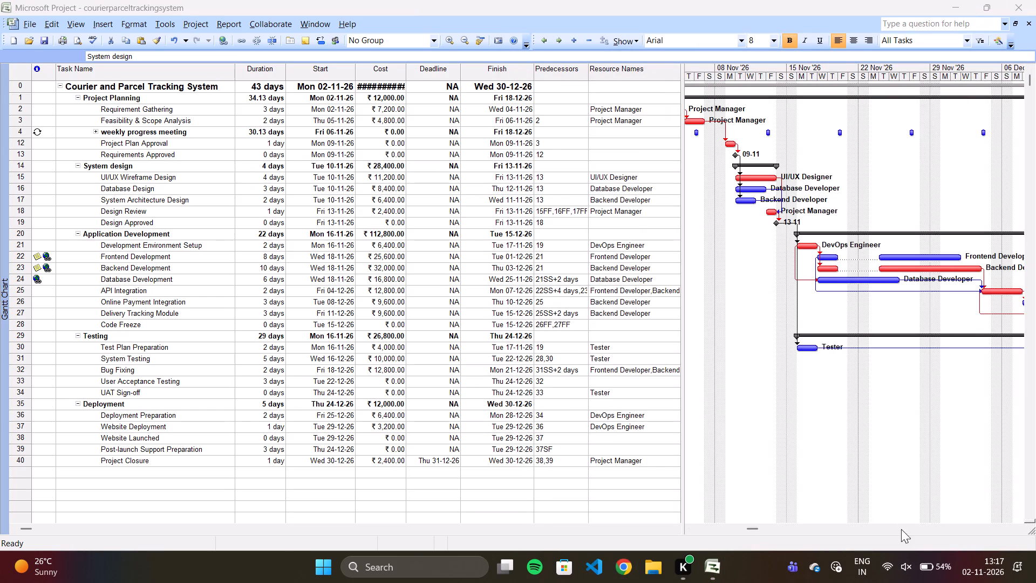
Turn off Wi-Fi.
left_click(895, 570)
left_click(820, 324)
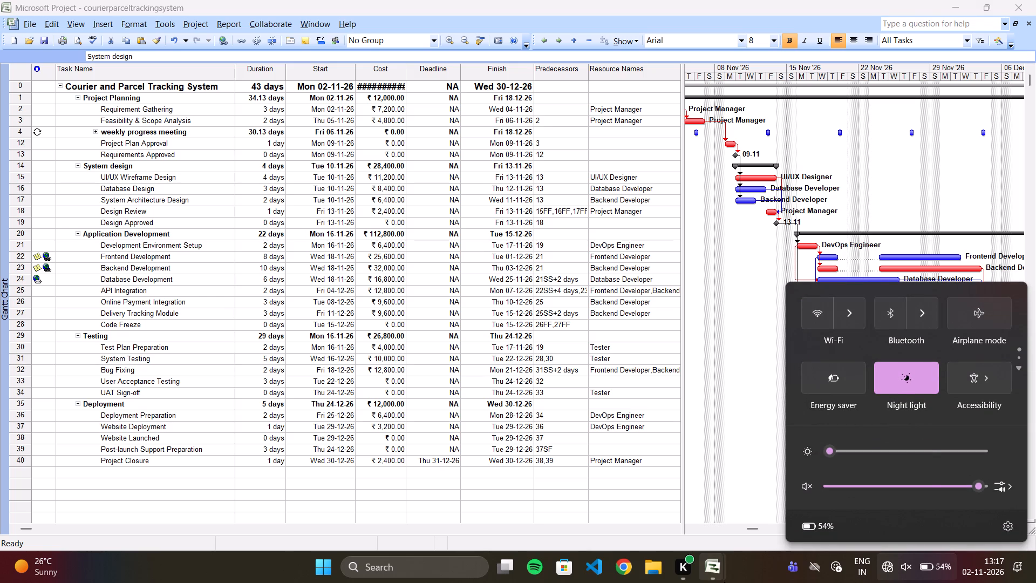
Switch to the Project2 plan that holds the new task list.
left_click(564, 500)
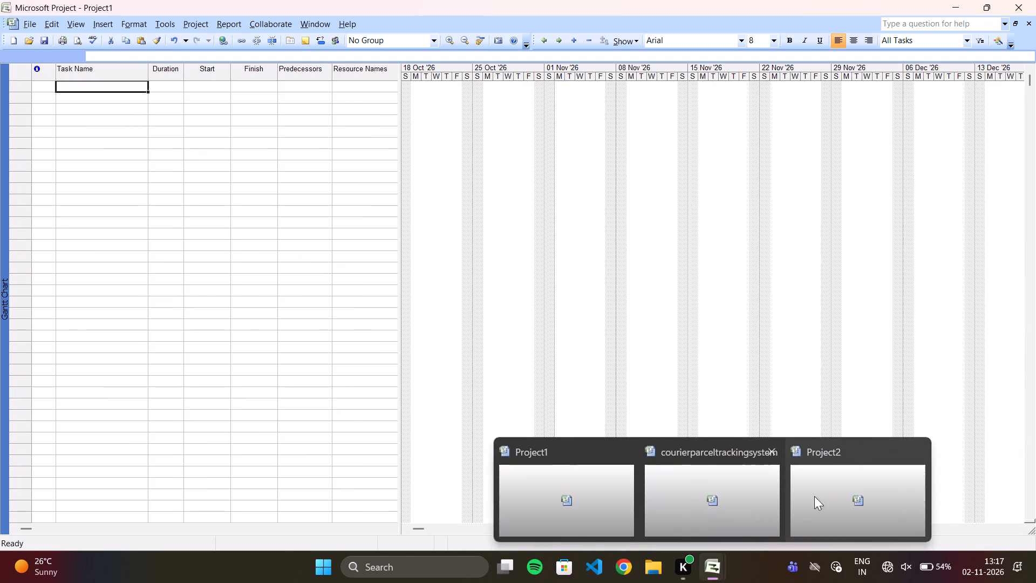
left_click(833, 489)
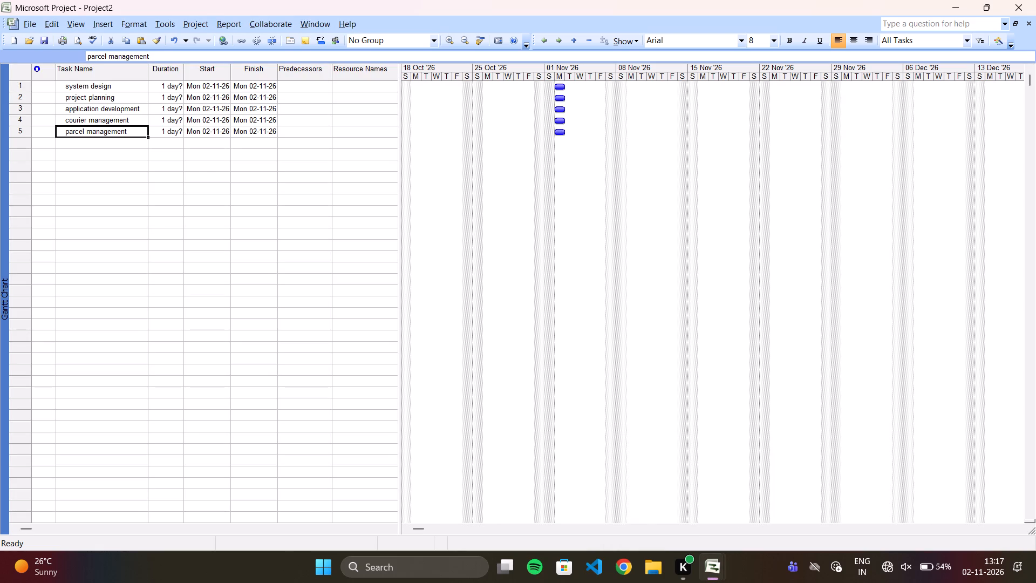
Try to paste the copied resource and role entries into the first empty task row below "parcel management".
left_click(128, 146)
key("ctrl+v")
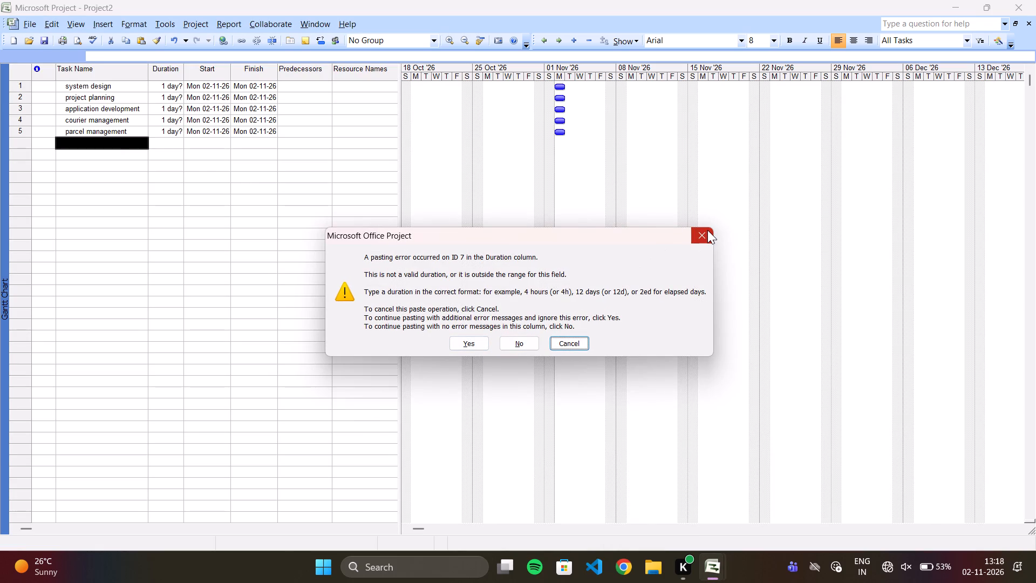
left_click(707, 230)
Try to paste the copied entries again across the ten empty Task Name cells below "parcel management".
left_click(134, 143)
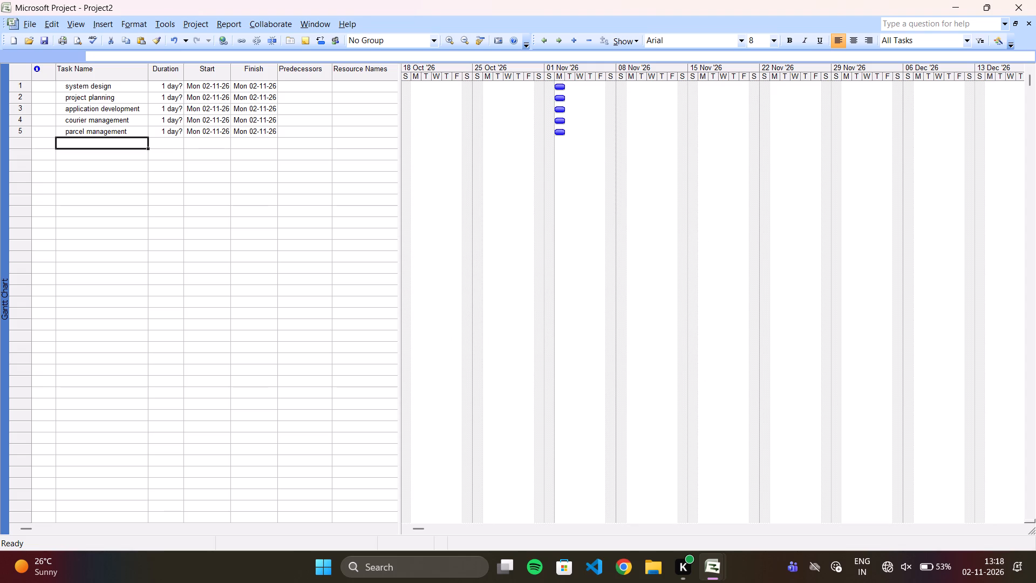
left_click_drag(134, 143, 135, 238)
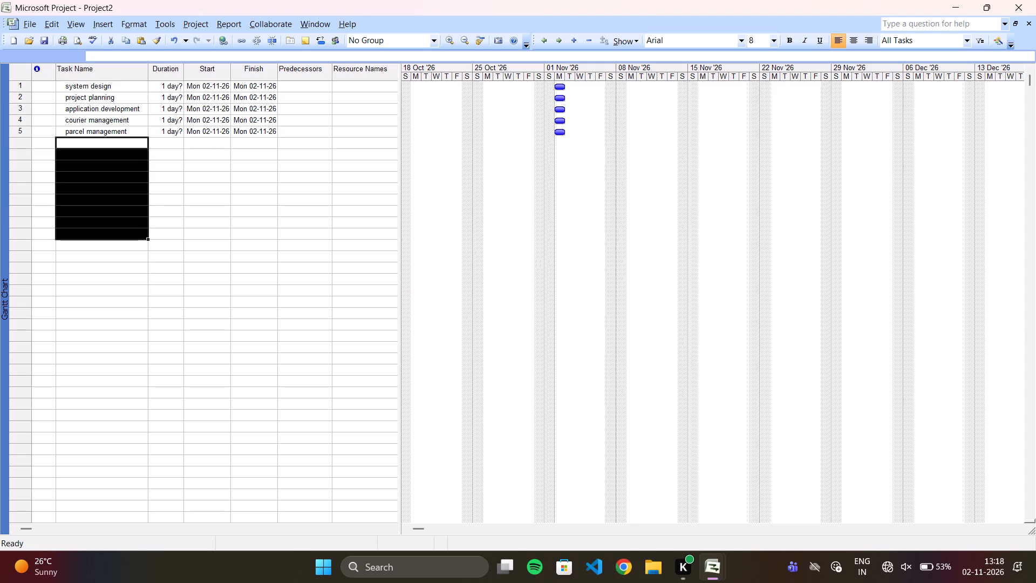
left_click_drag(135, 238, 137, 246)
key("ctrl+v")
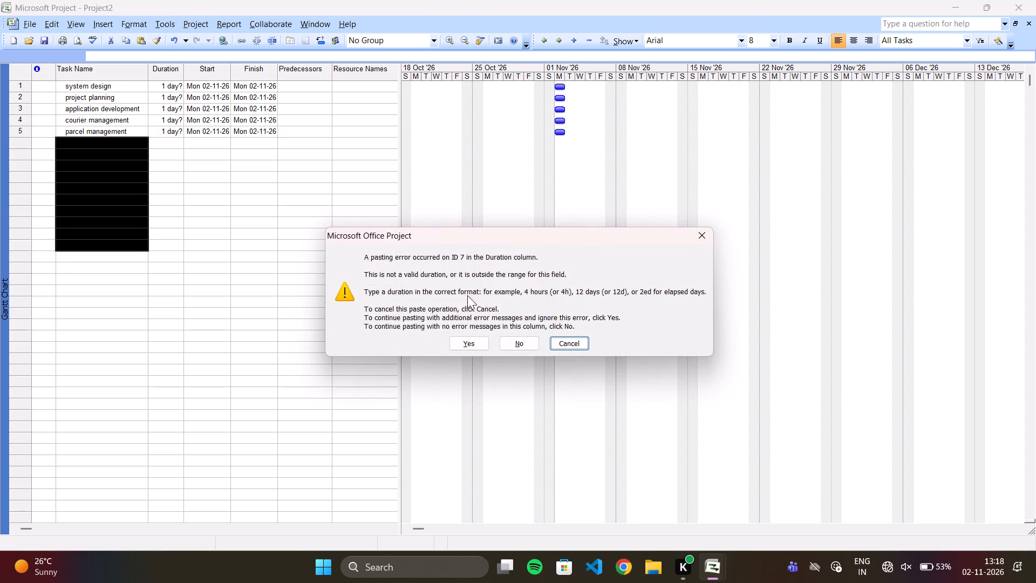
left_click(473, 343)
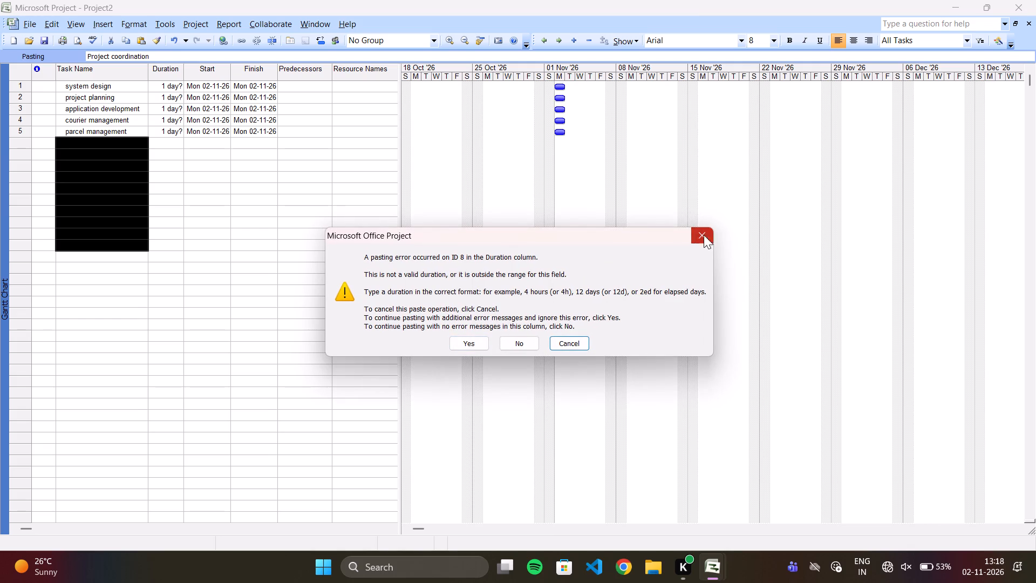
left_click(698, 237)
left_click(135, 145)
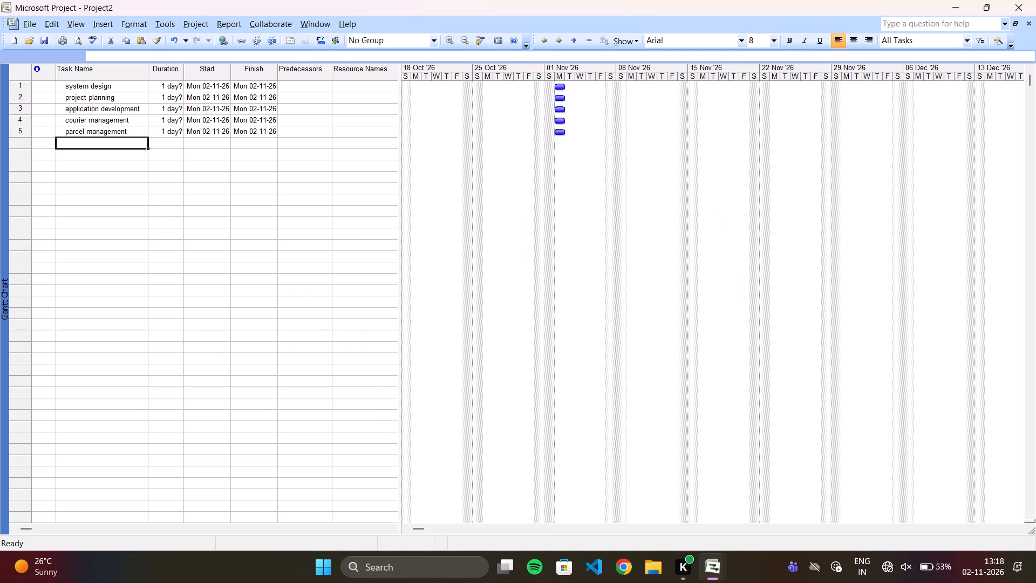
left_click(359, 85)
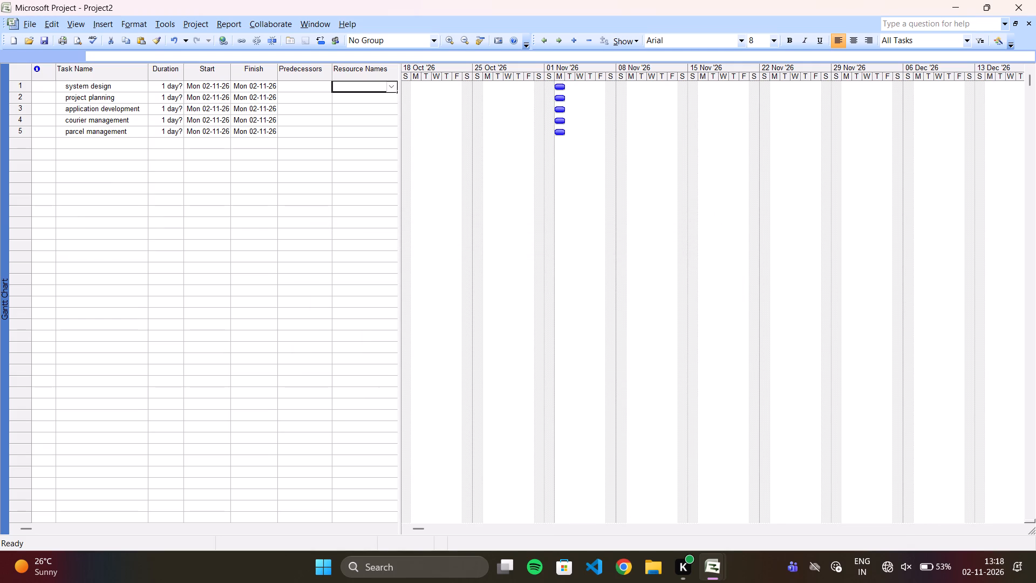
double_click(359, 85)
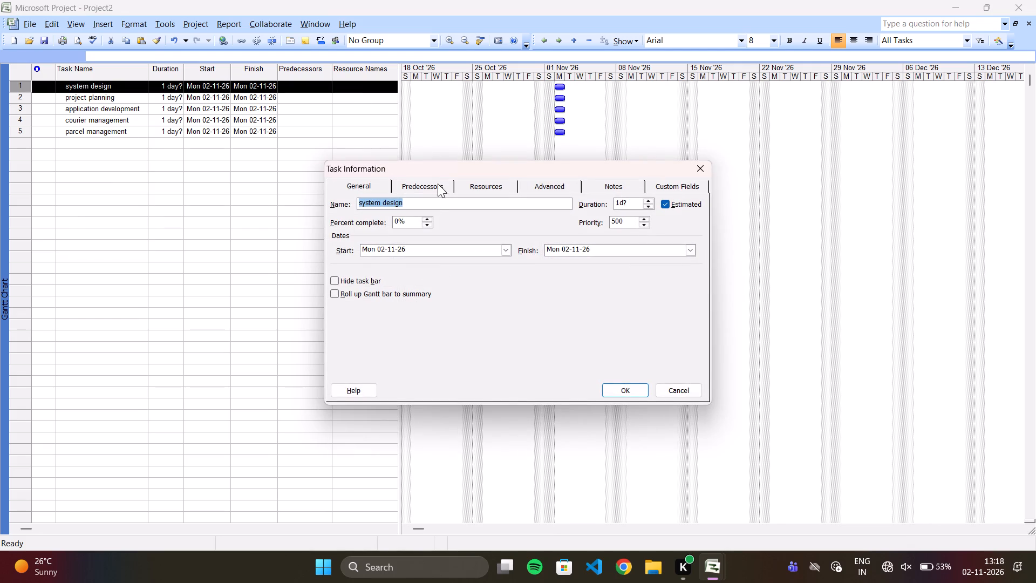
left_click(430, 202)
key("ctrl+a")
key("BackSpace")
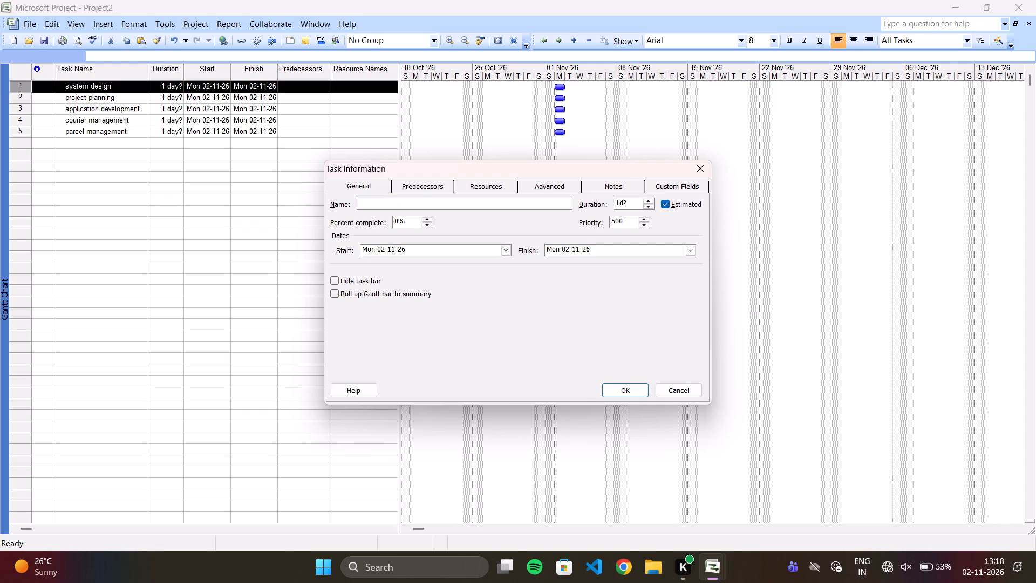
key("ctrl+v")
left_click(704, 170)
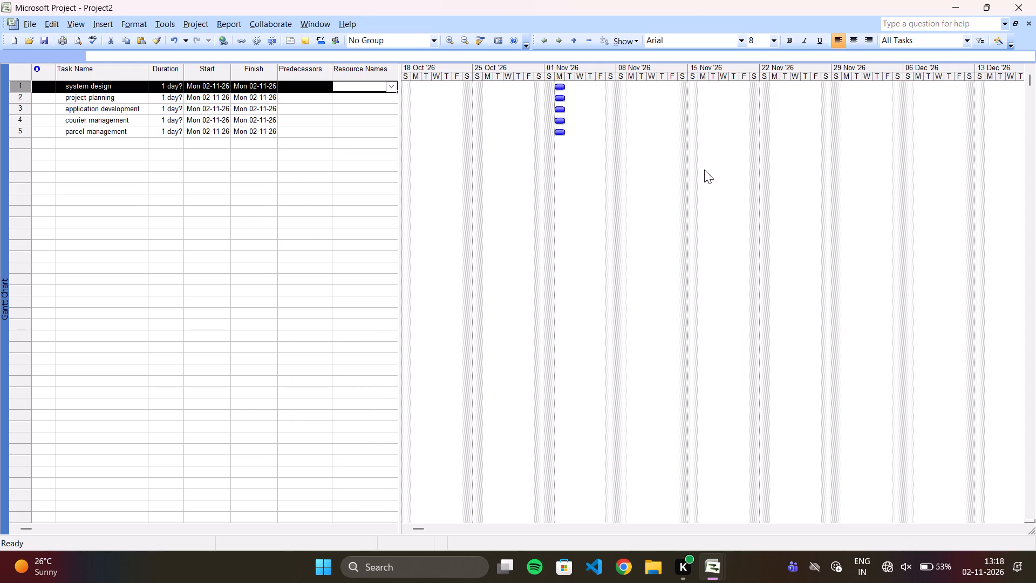
Rename the "system design" task in row 1 as "Project coordination" using the copied text.
left_click(355, 89)
double_click(355, 89)
key("ctrl+v")
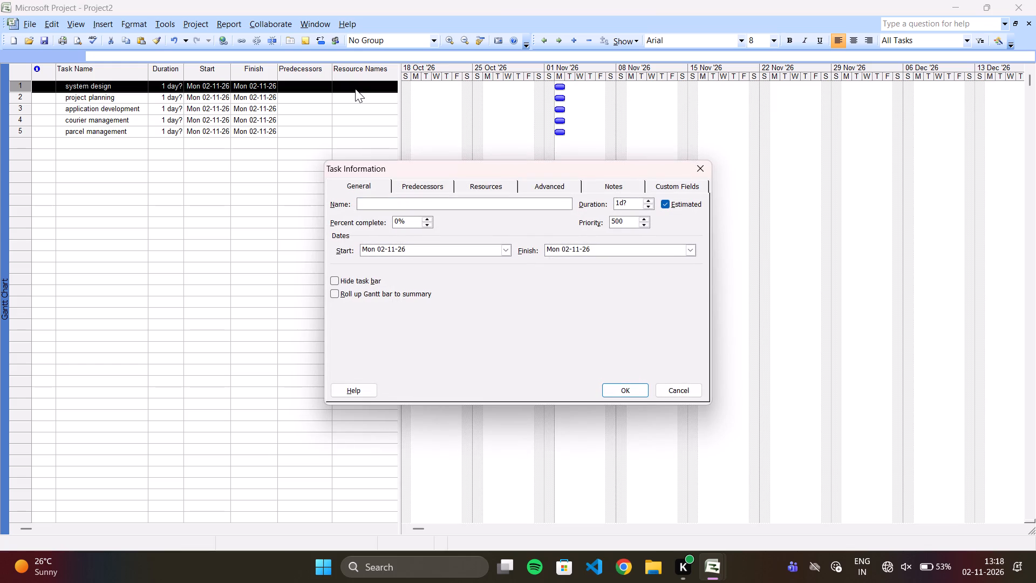
left_click(628, 390)
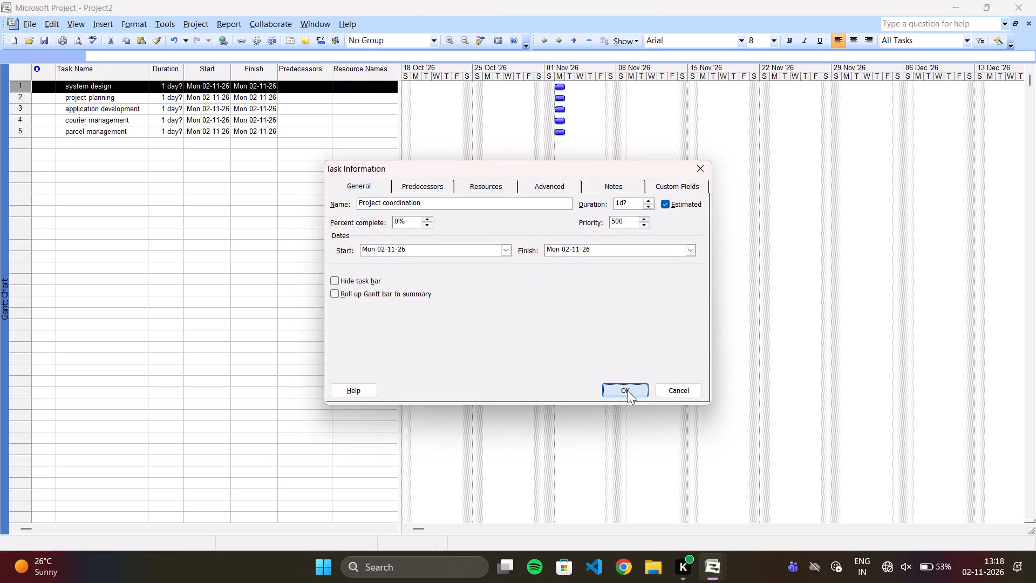
In the Project coordination task's information, enter "project coordination" as the first assigned resource.
left_click(351, 135)
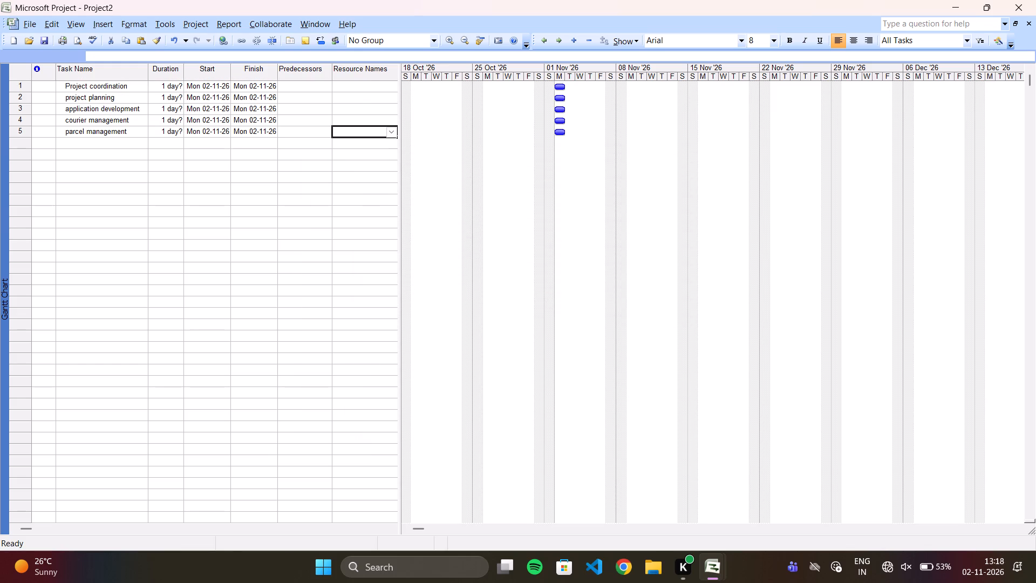
double_click(357, 85)
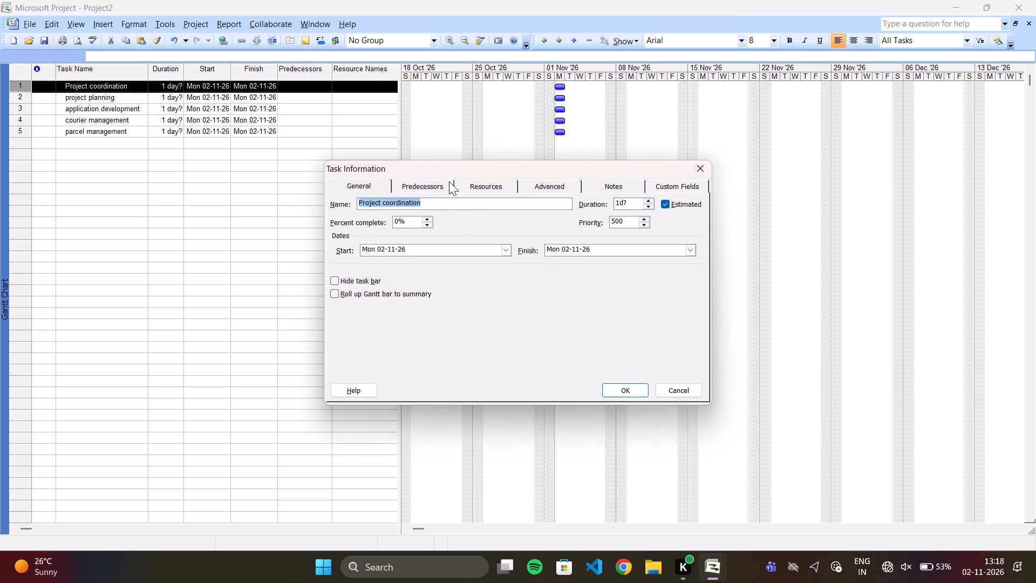
left_click(477, 180)
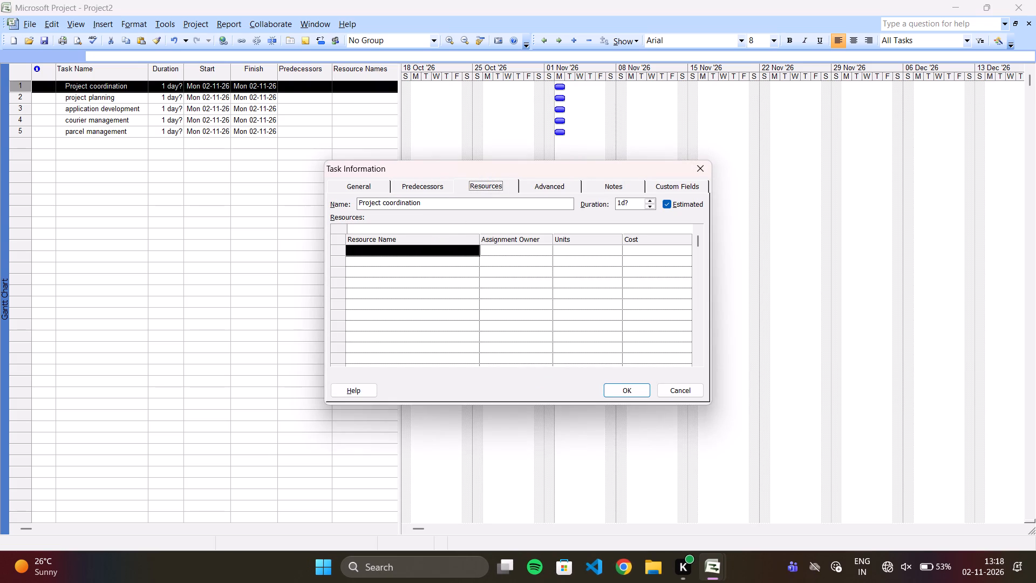
left_click(434, 247)
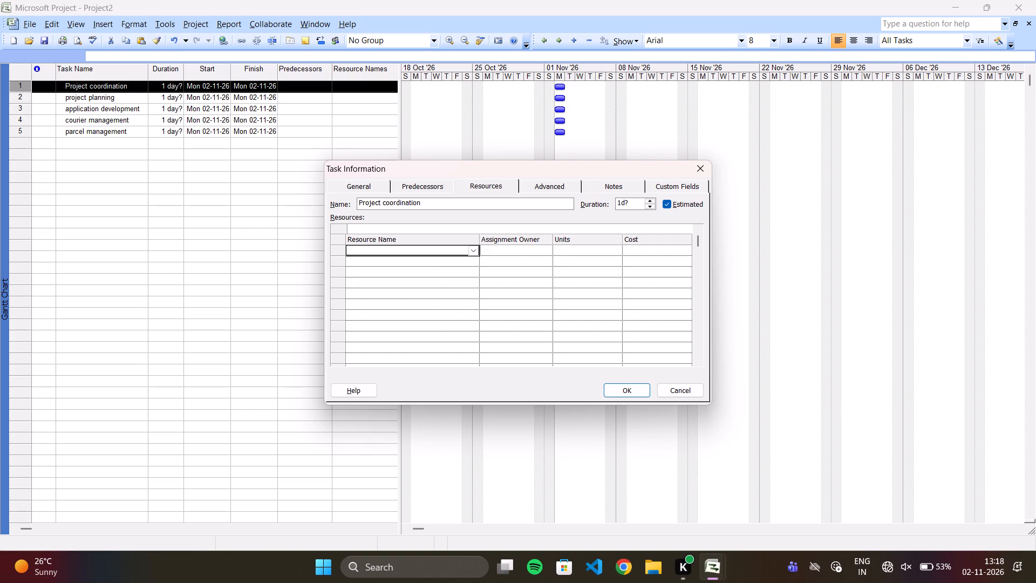
type("prohe")
key("BackSpace")
key("BackSpace")
type("ject coordination")
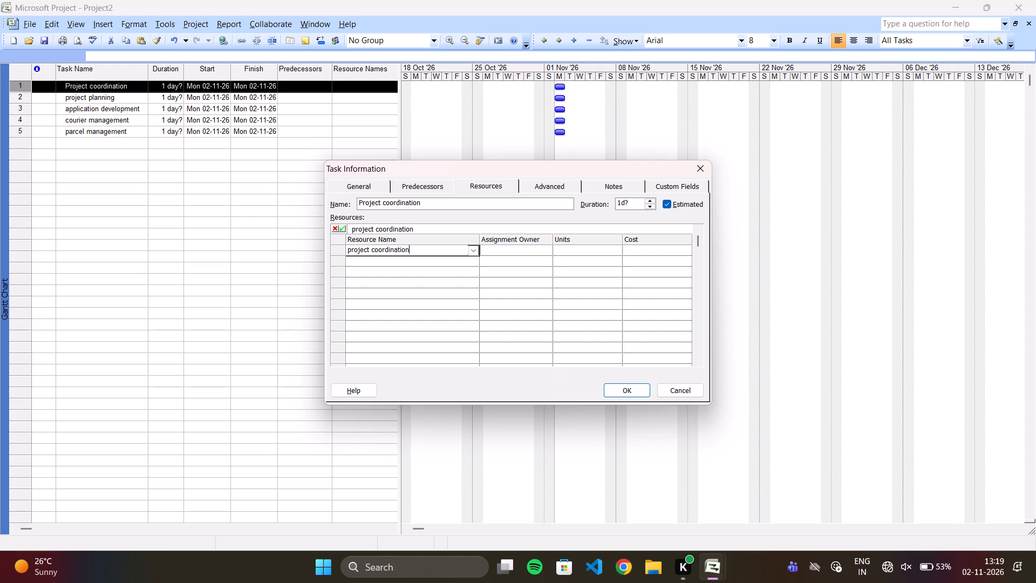
Add "application manager" and "deveops engineer" as further resources of the Project coordination task and apply the assignments.
left_click(425, 266)
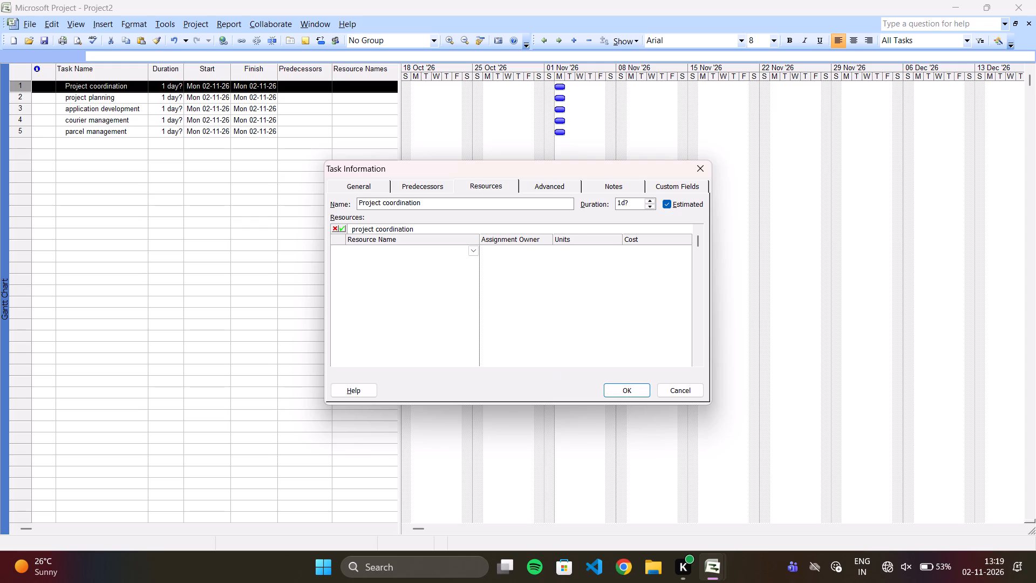
type("applicat")
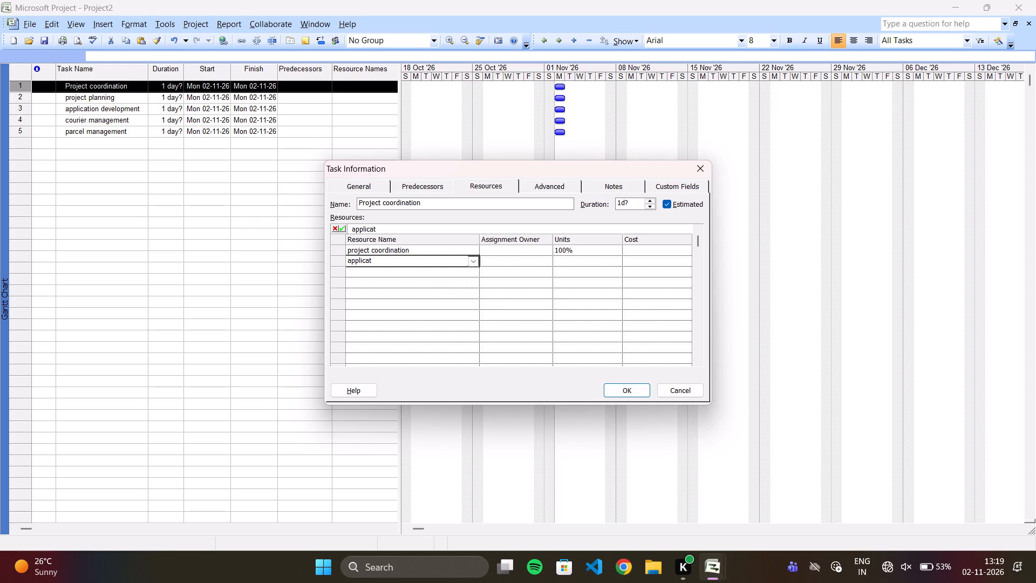
type("ion manager")
key("space")
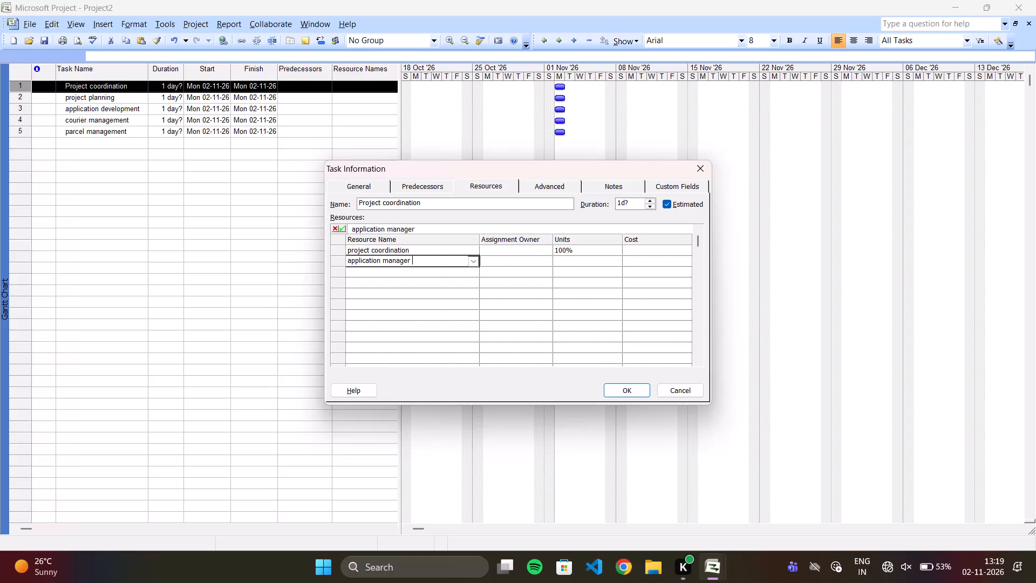
left_click(413, 275)
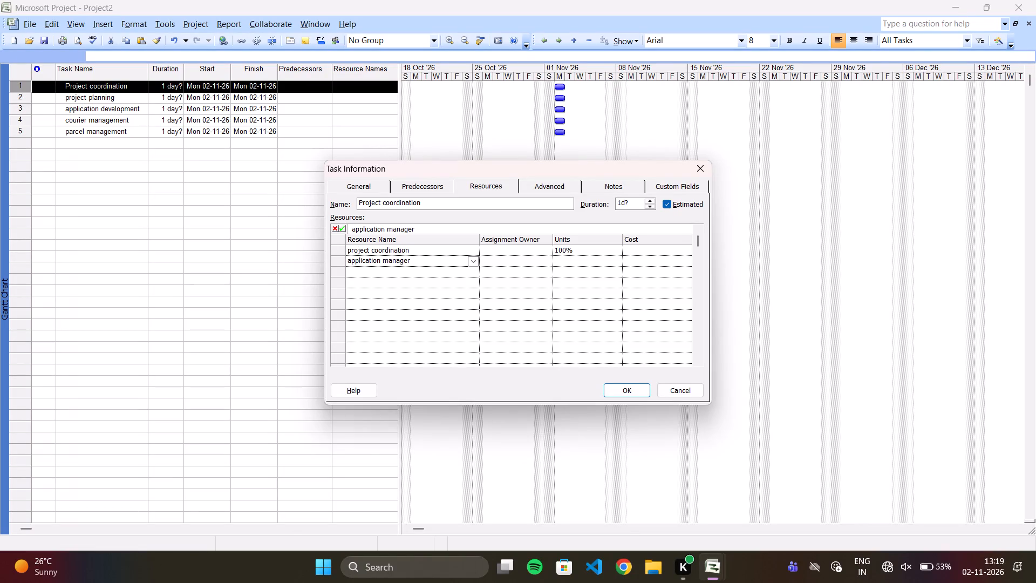
left_click(413, 275)
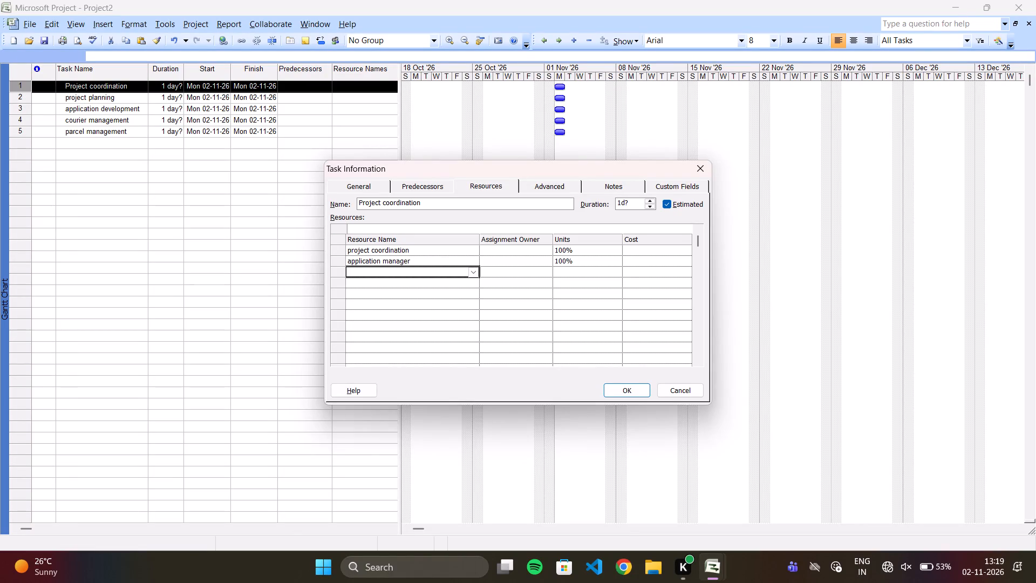
type("deveops engineer")
key("space")
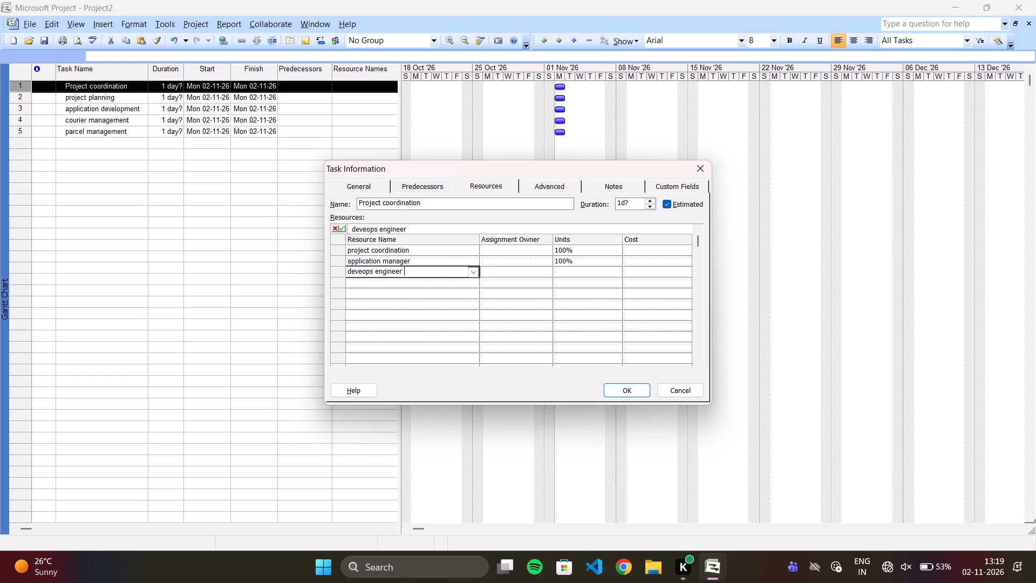
left_click(640, 388)
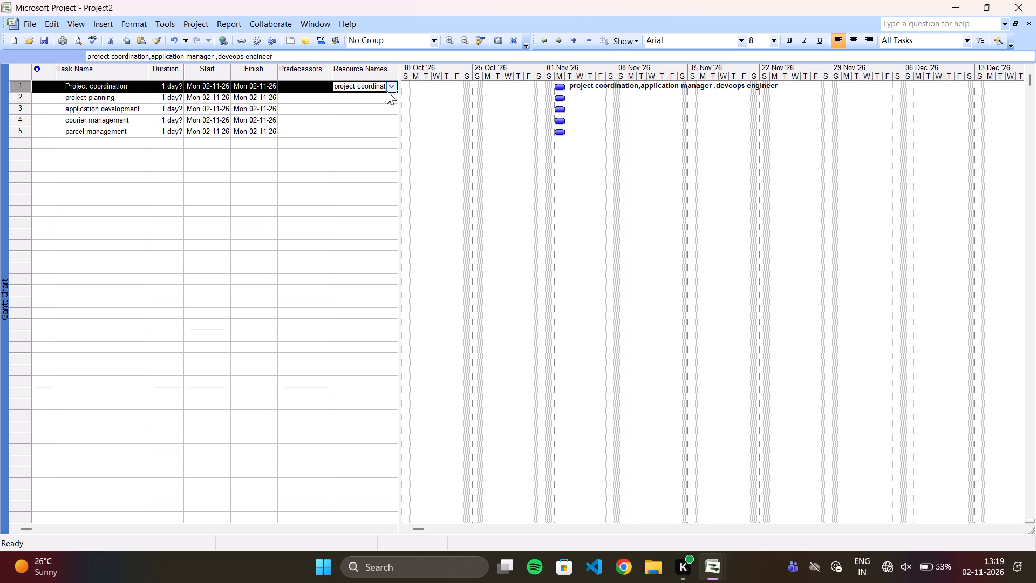
Switch from Project2 to the courierparceltrackingsystem plan.
left_click(358, 103)
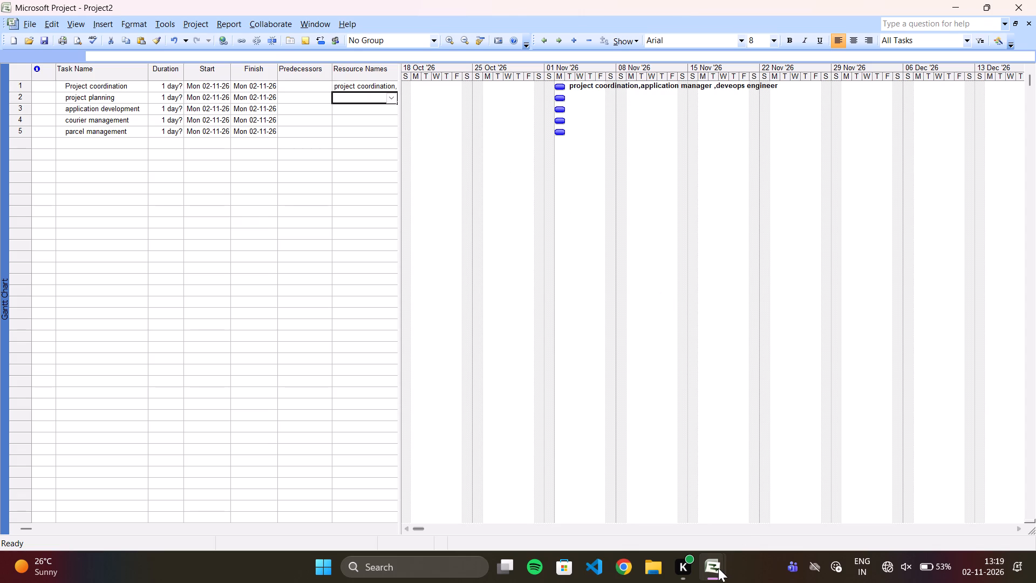
left_click(690, 513)
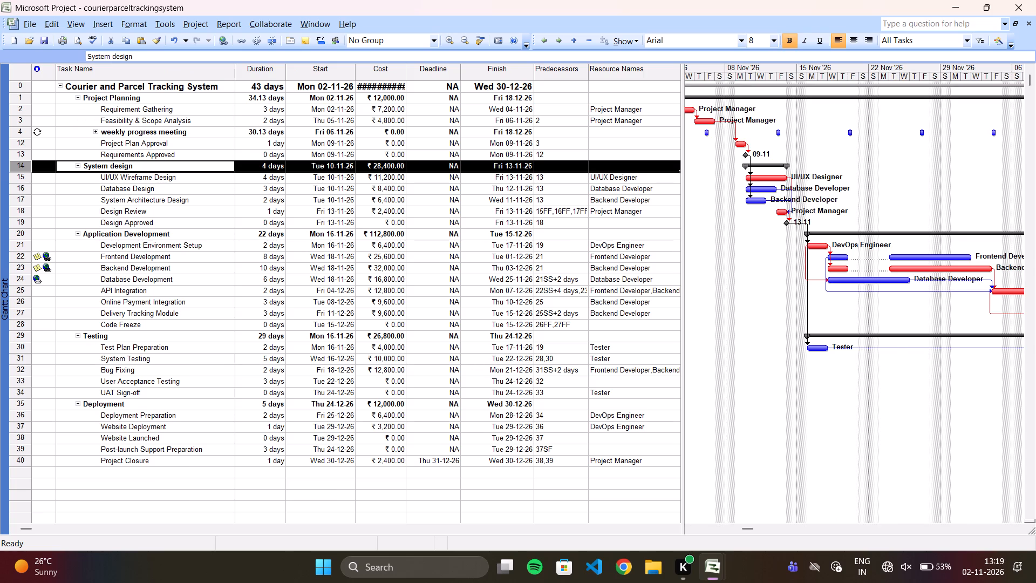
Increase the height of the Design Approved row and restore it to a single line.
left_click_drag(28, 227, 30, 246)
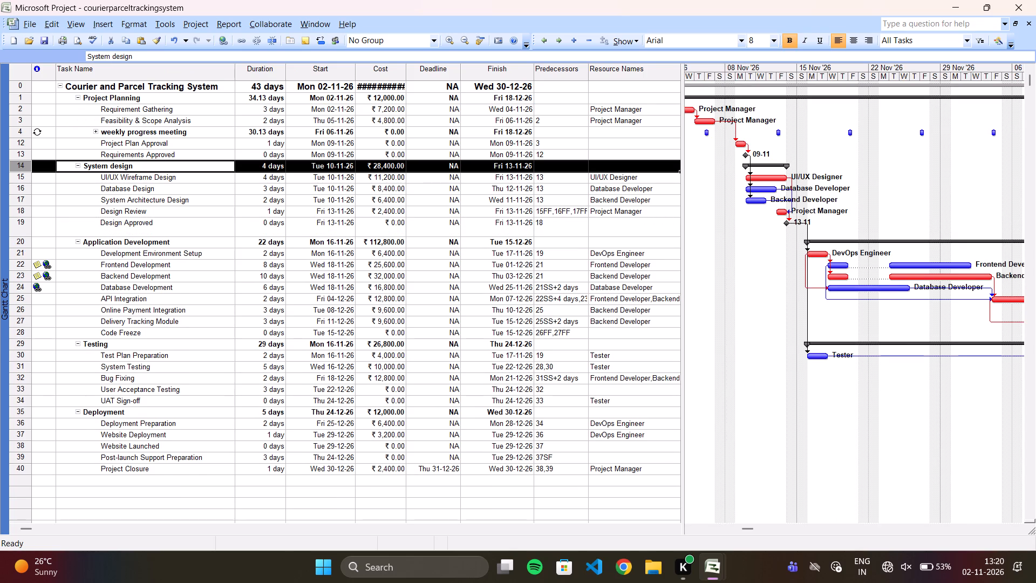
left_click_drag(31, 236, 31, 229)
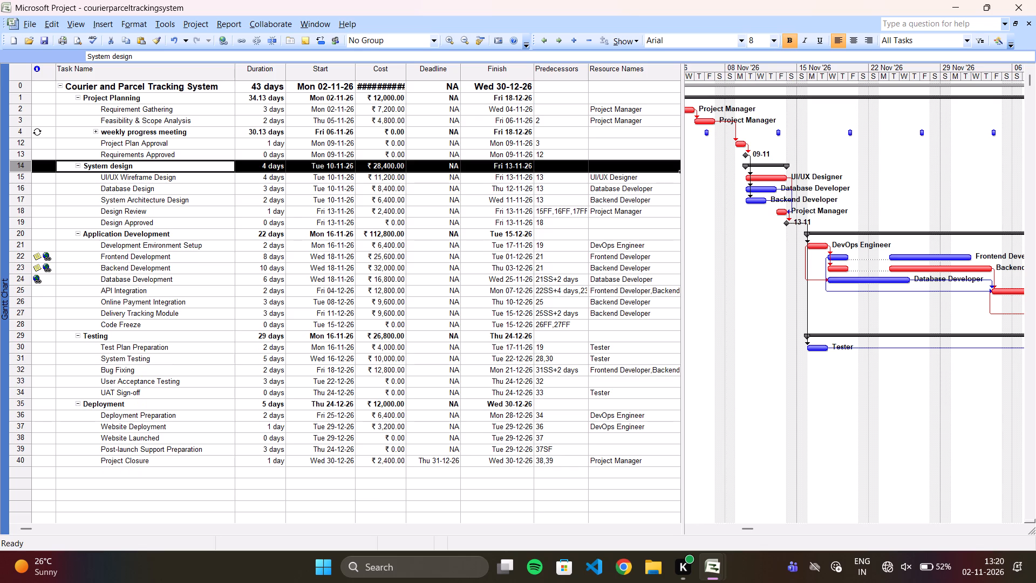
Switch to Chrome and open the ChatGPT conversation "Microsoft Project Guide".
left_click(635, 571)
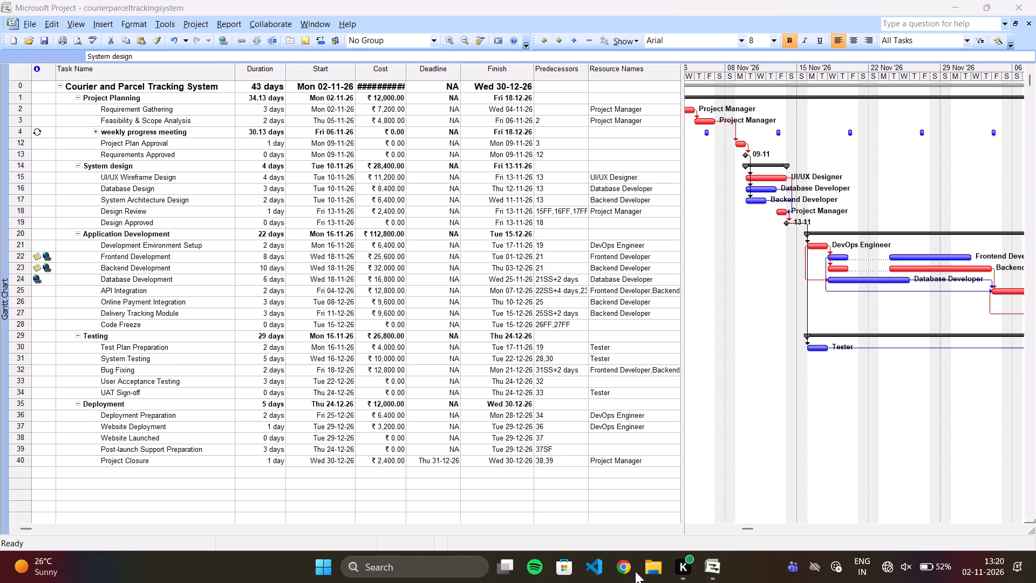
left_click(473, 264)
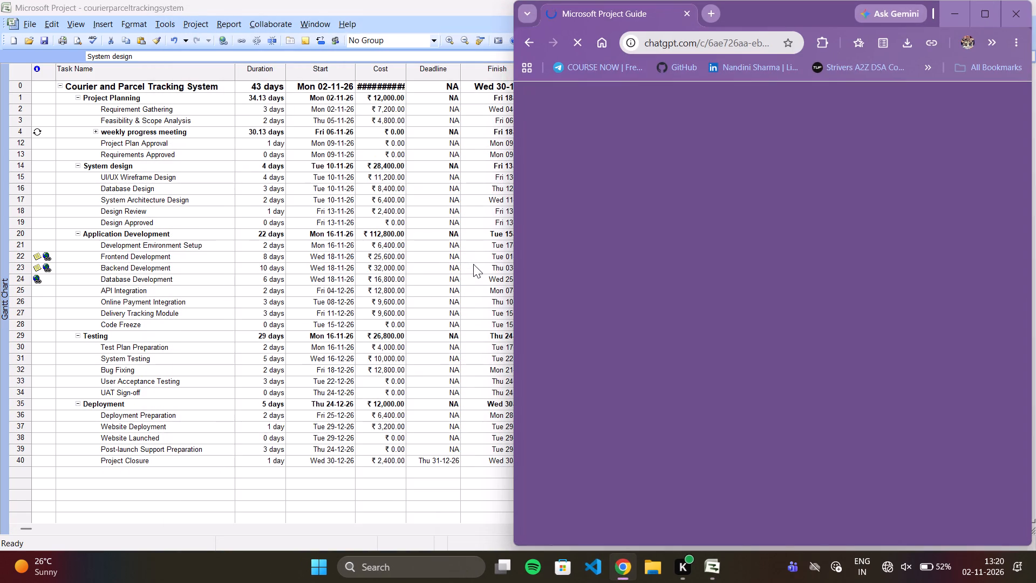
Turn the computer's Wi-Fi back on.
left_click(908, 579)
left_click(803, 315)
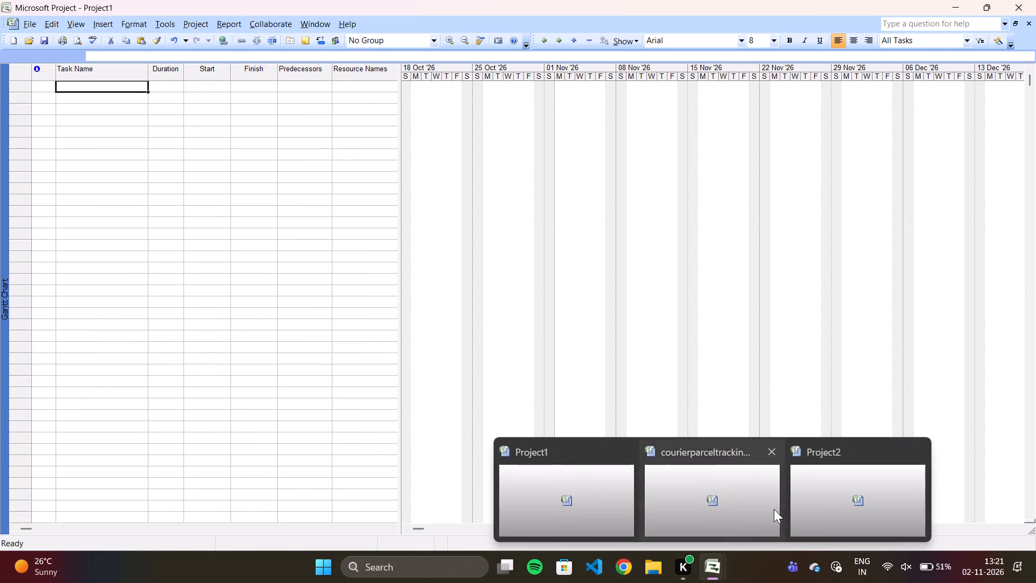
Switch to the Project2 file in Microsoft Project and turn Wi-Fi off.
left_click(874, 496)
left_click(898, 572)
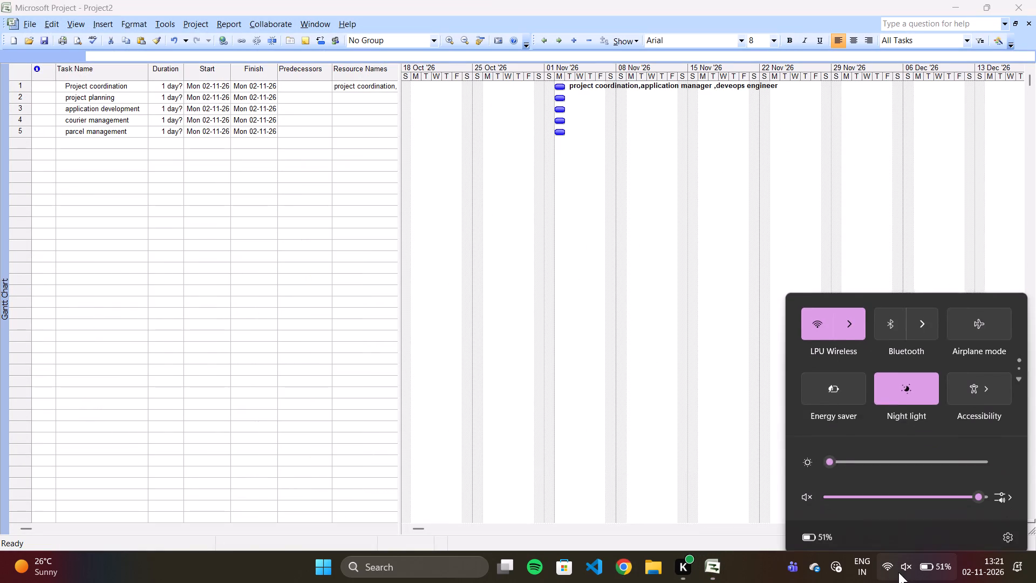
left_click(808, 319)
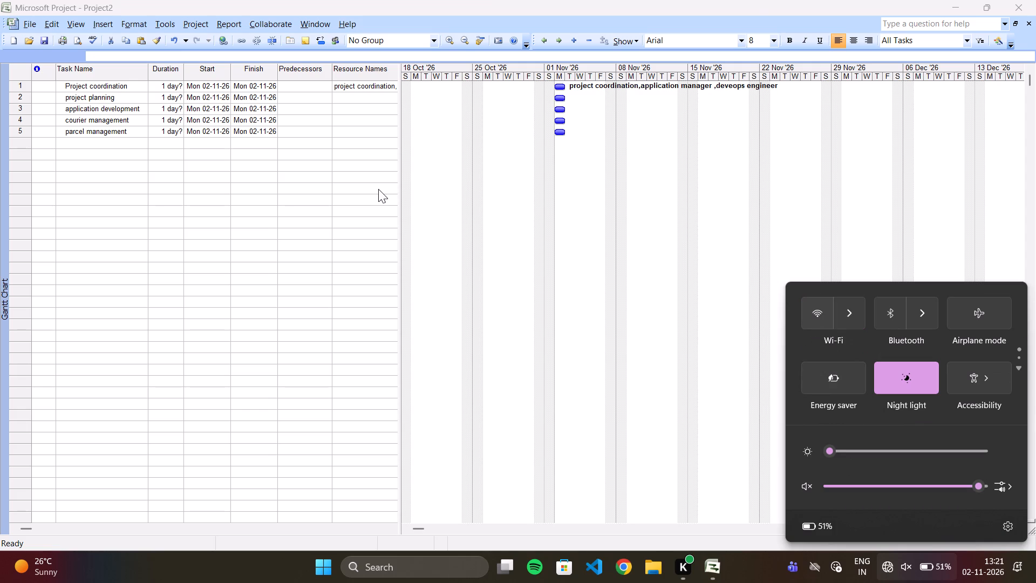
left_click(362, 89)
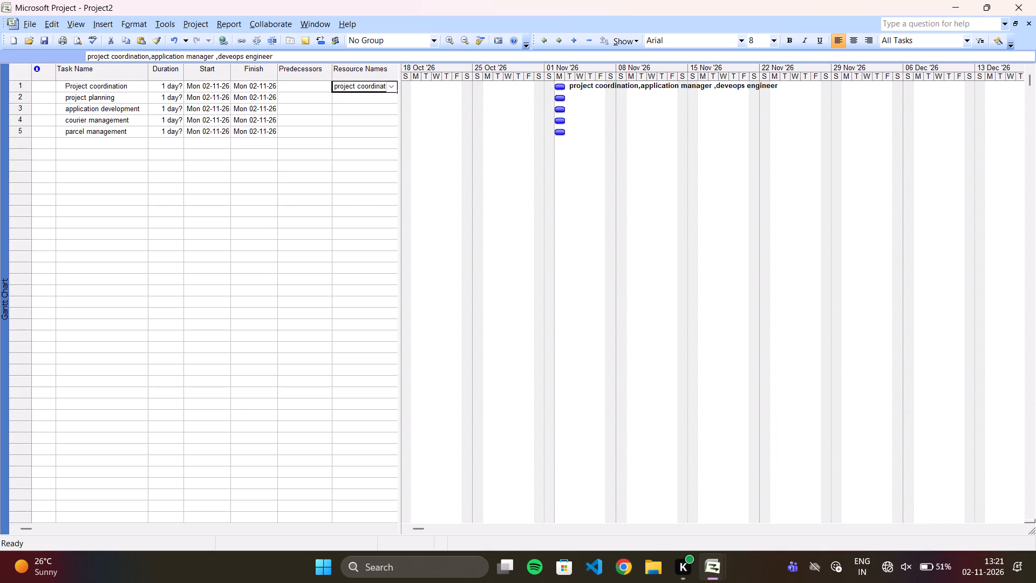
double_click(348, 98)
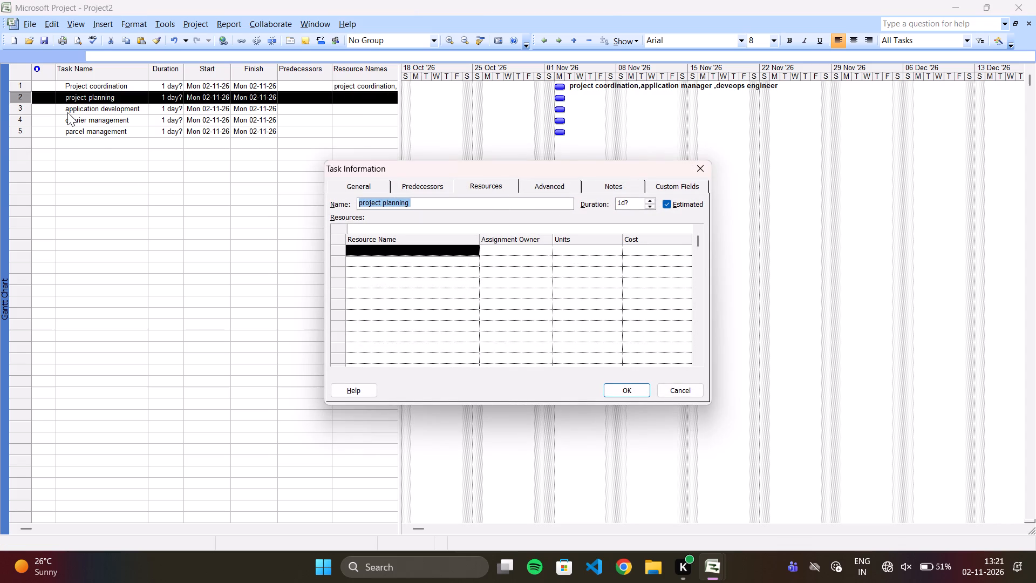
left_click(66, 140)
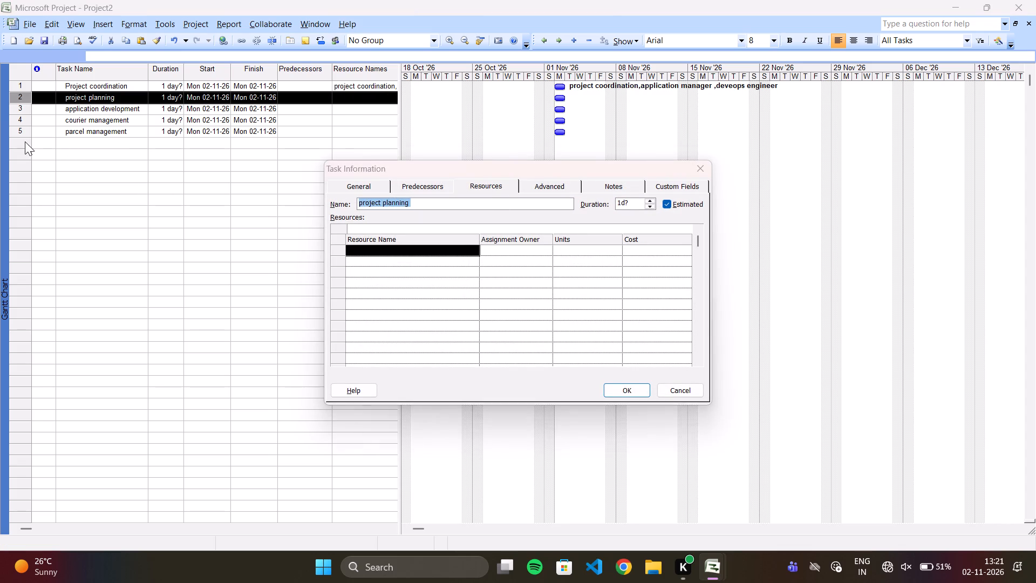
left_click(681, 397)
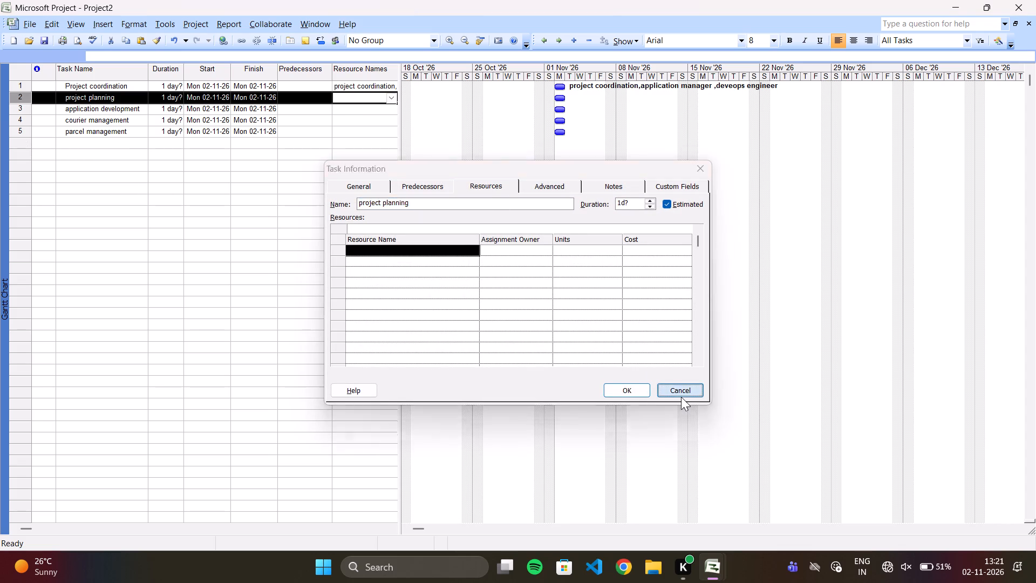
Insert a new blank task row above courier management in Project2.
left_click(26, 136)
left_click(26, 136)
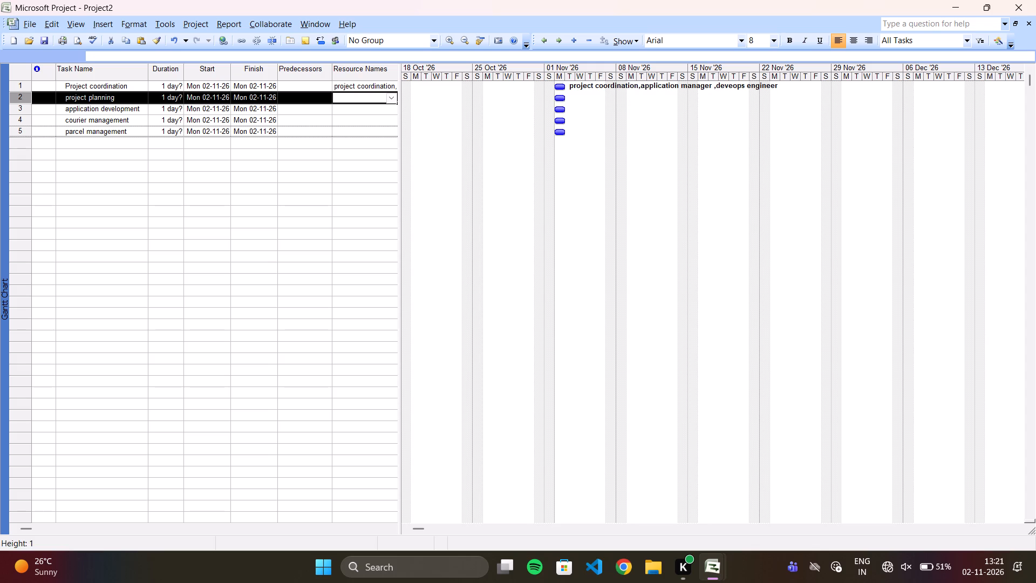
left_click(24, 119)
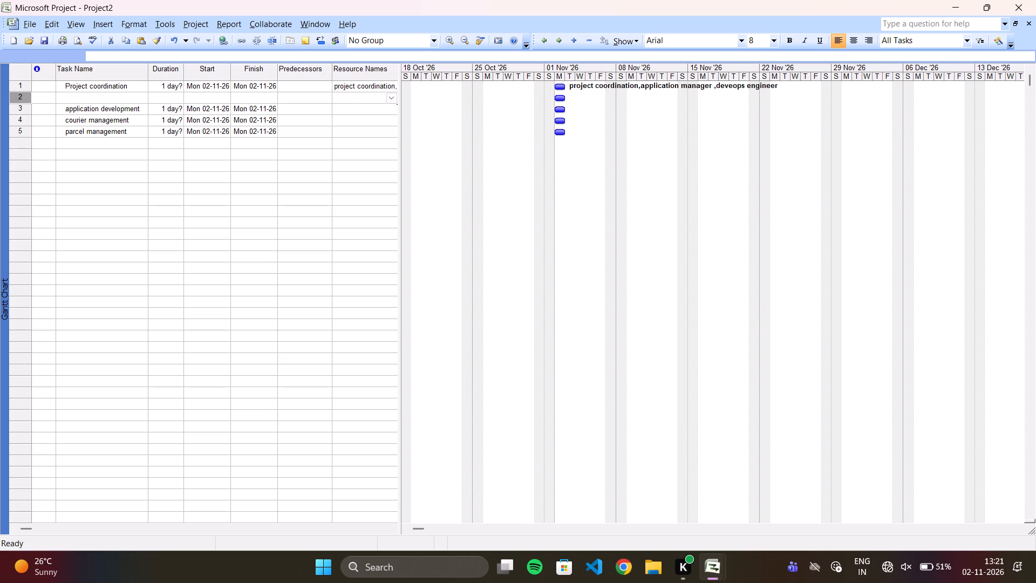
right_click(24, 119)
right_click(24, 119)
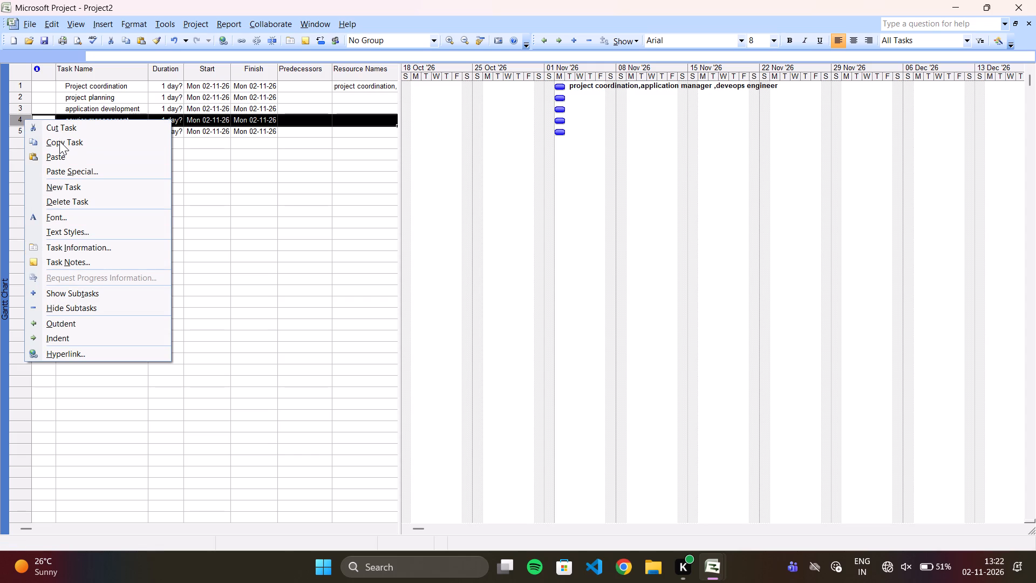
left_click(104, 18)
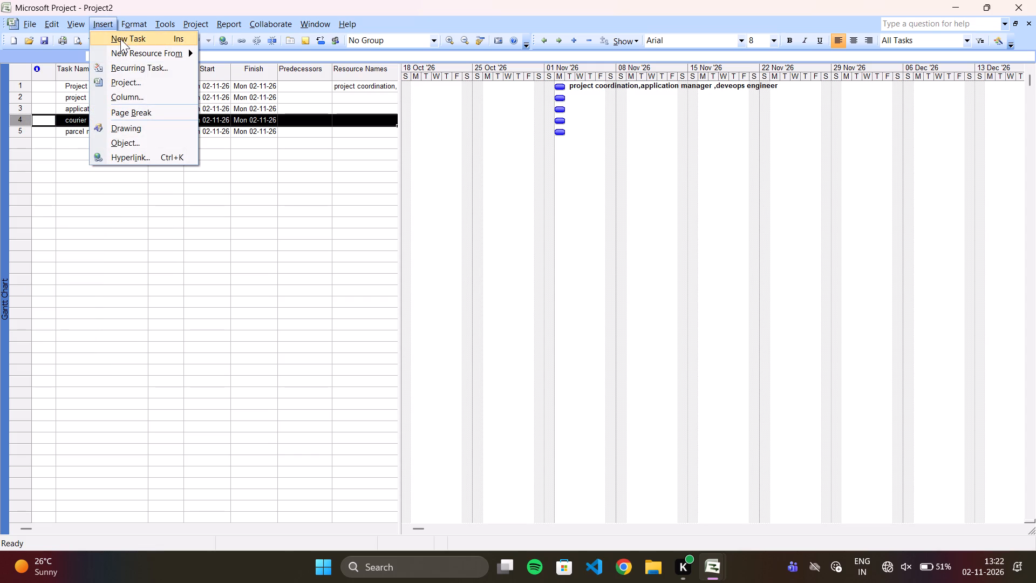
left_click(119, 38)
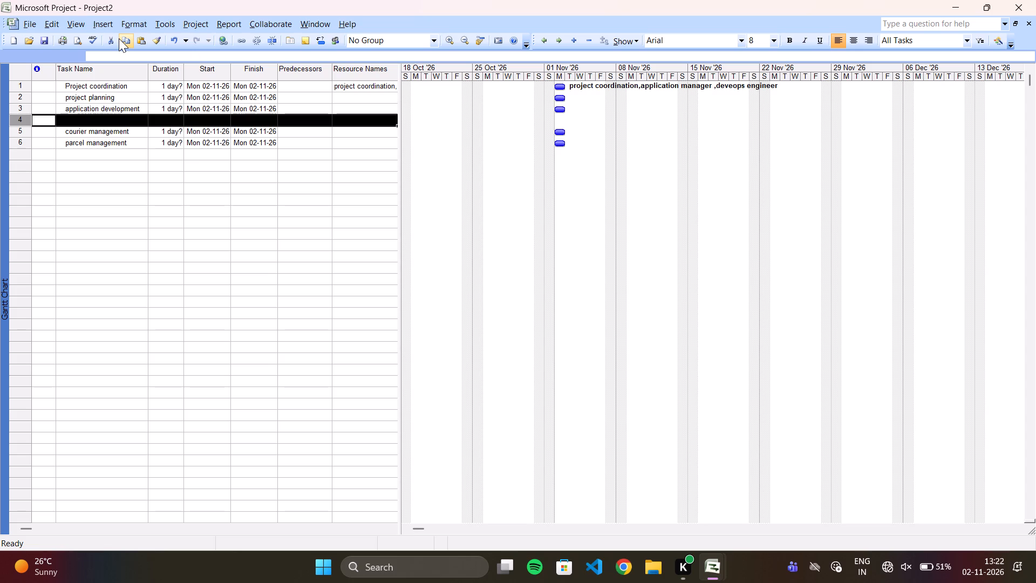
Name the blank task above courier management "project allocation management".
key("p")
left_click(70, 180)
left_click(81, 125)
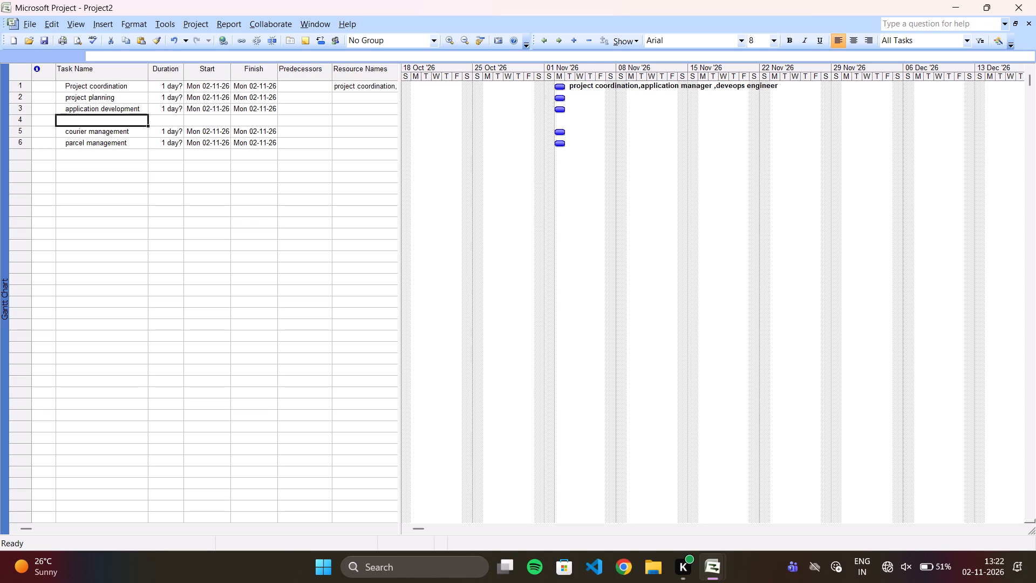
type("proje")
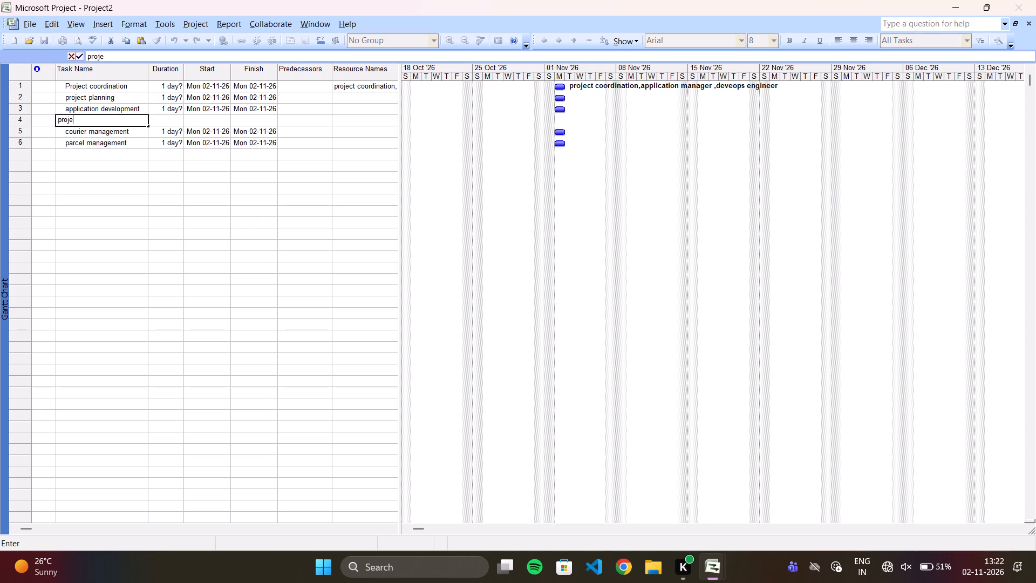
type("ct allovc")
type("at")
key("BackSpace")
key("BackSpace")
key("BackSpace")
key("BackSpace")
type("cation")
key("space")
type("management")
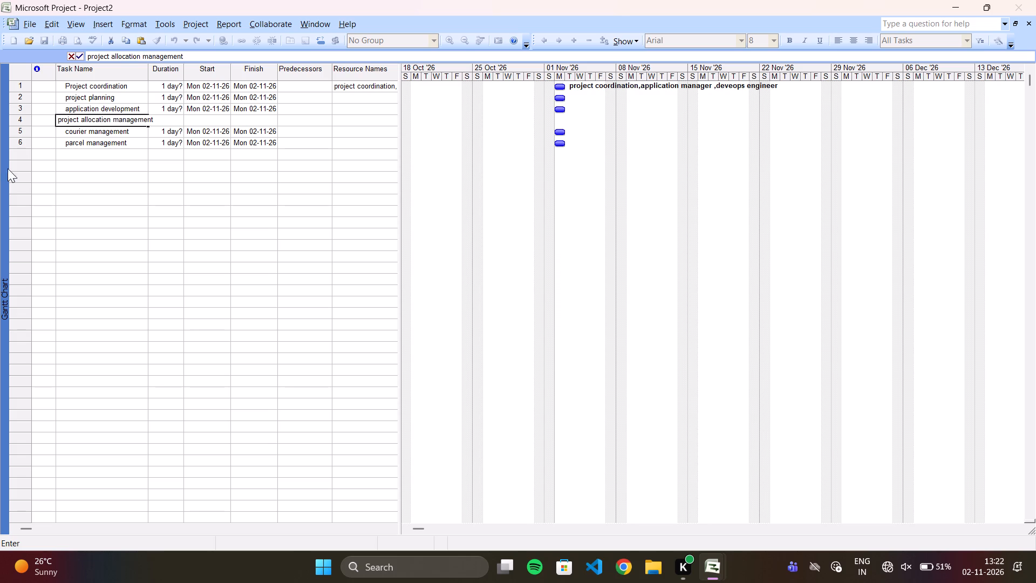
Add a task named "new parcel coordination" in the first empty row below parcel management.
left_click(98, 157)
key("n")
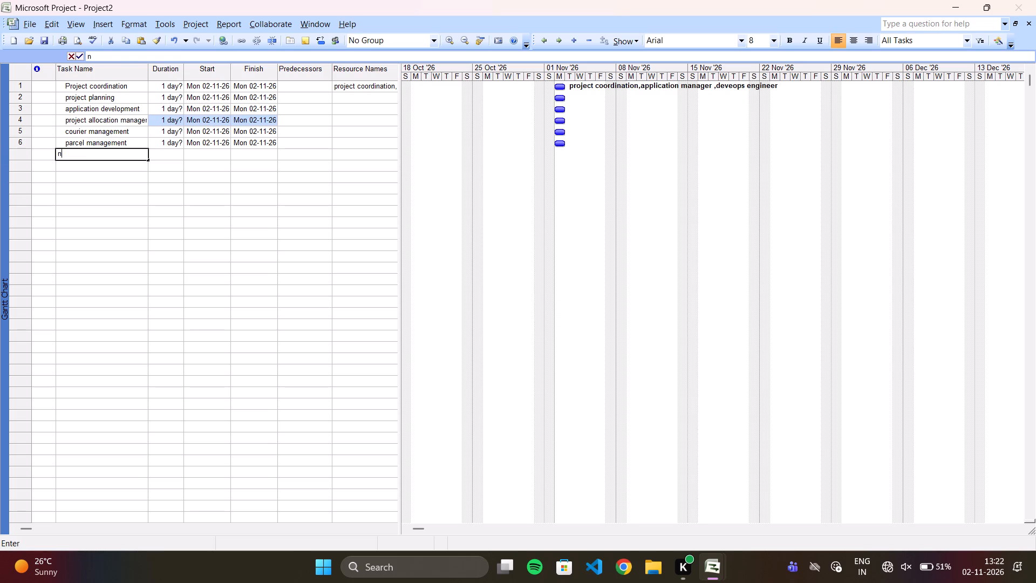
type("ew")
key("space")
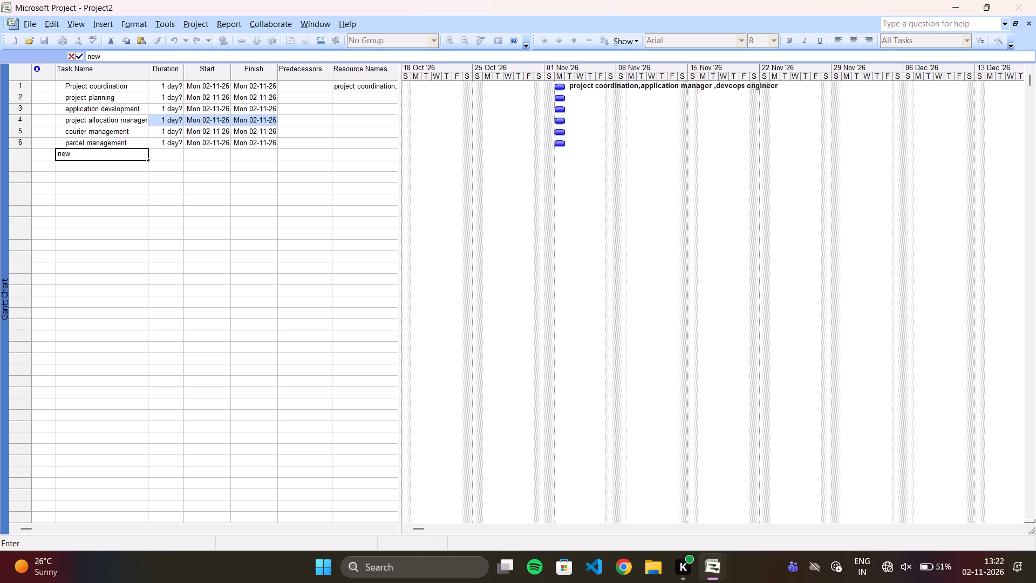
type("pacerl")
key("space")
key("BackSpace")
key("BackSpace")
key("BackSpace")
key("BackSpace")
key("BackSpace")
type("rcel")
key("space")
type("coordination")
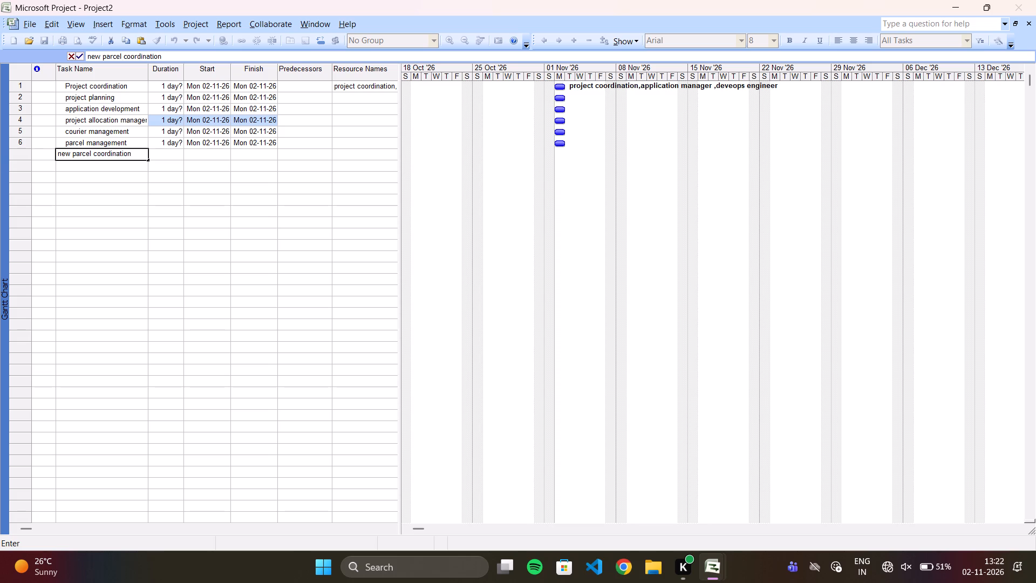
Add a task named "courier development software" below new parcel coordination.
left_click(71, 170)
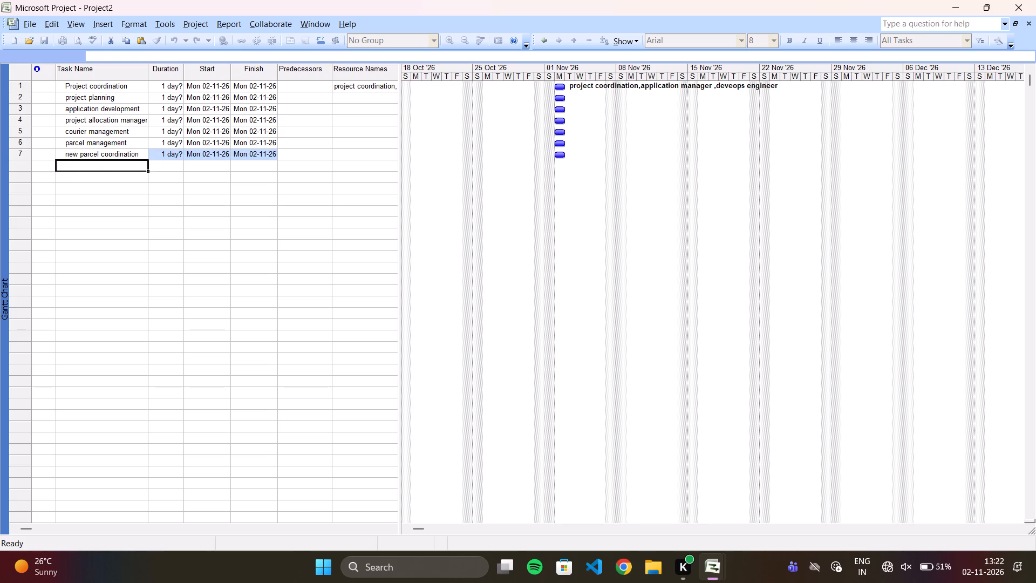
key("p")
key("BackSpace")
type("courier")
key("space")
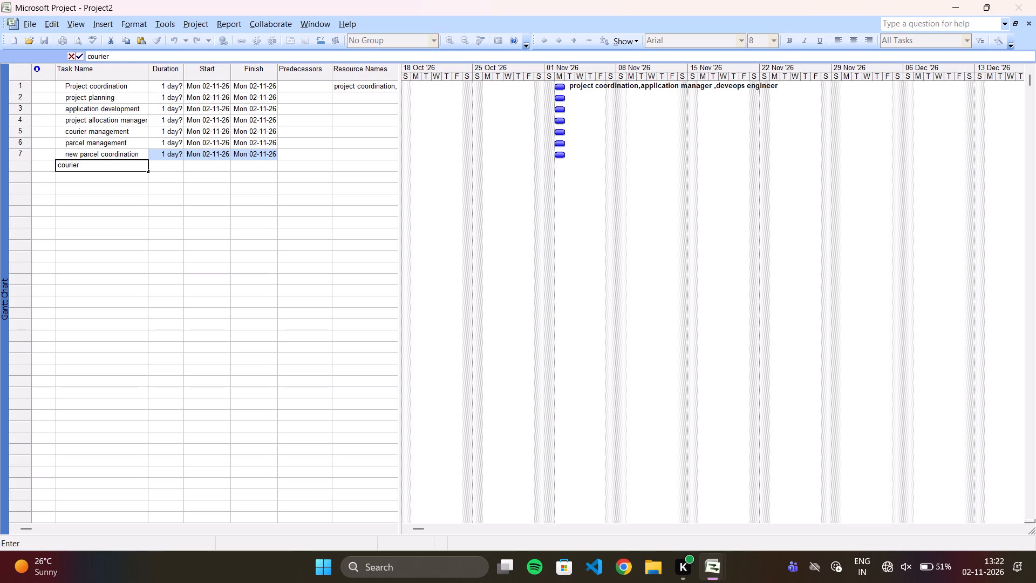
type("development")
key("space")
type("software")
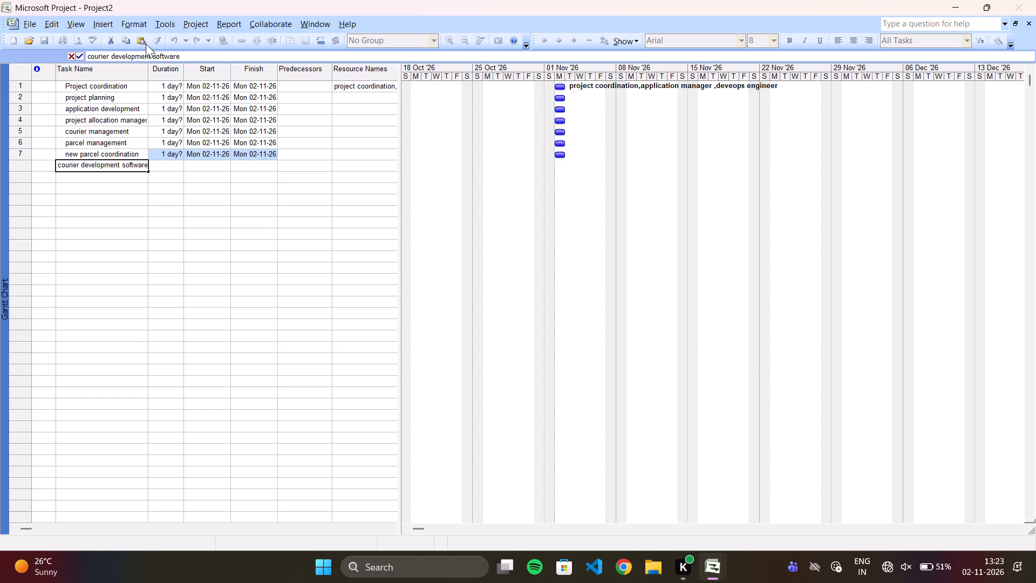
Assign the resources "deveops engineer" and "qa te" to the project planning task.
double_click(347, 98)
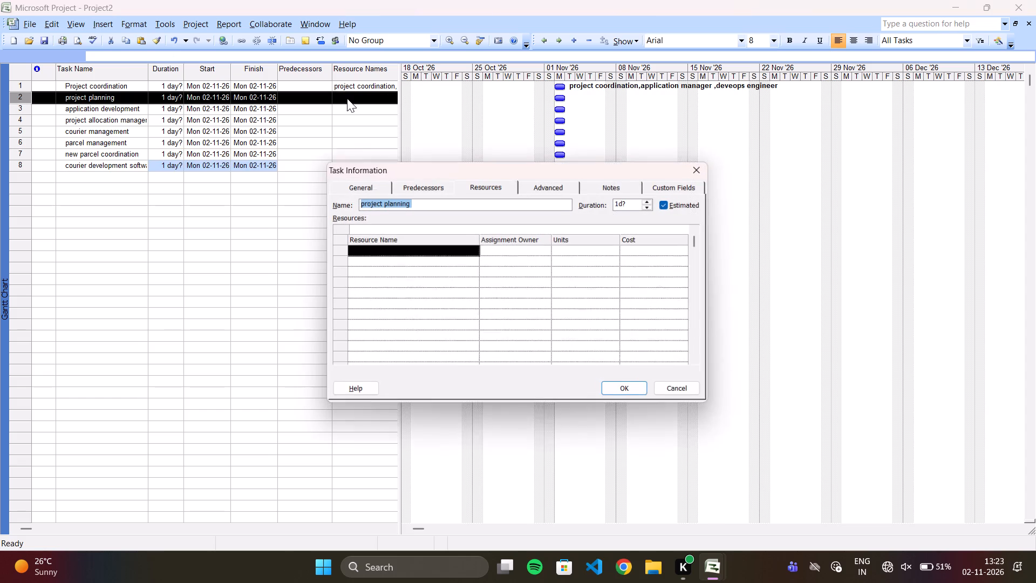
left_click_drag(432, 170, 224, 158)
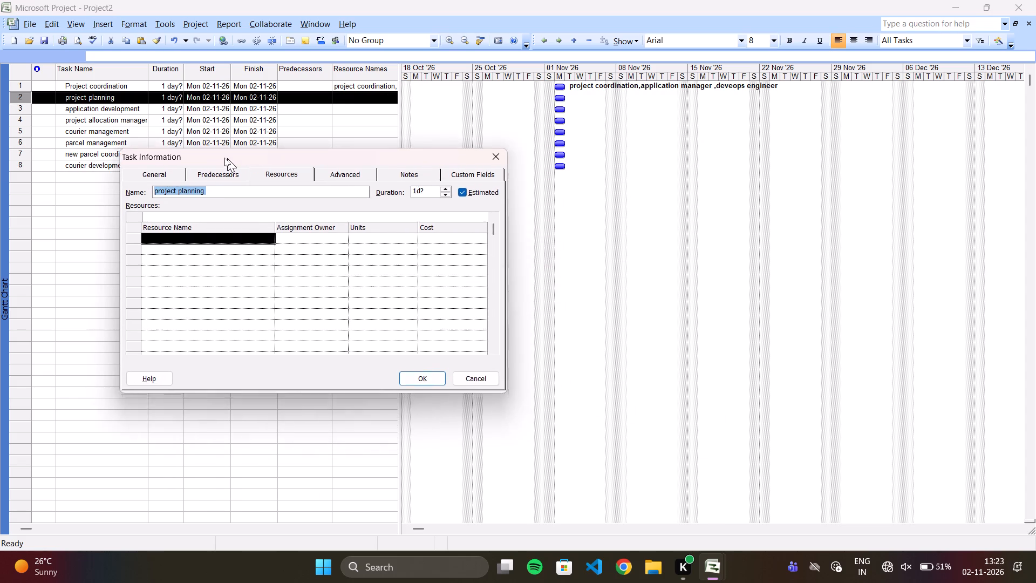
left_click_drag(224, 158, 175, 126)
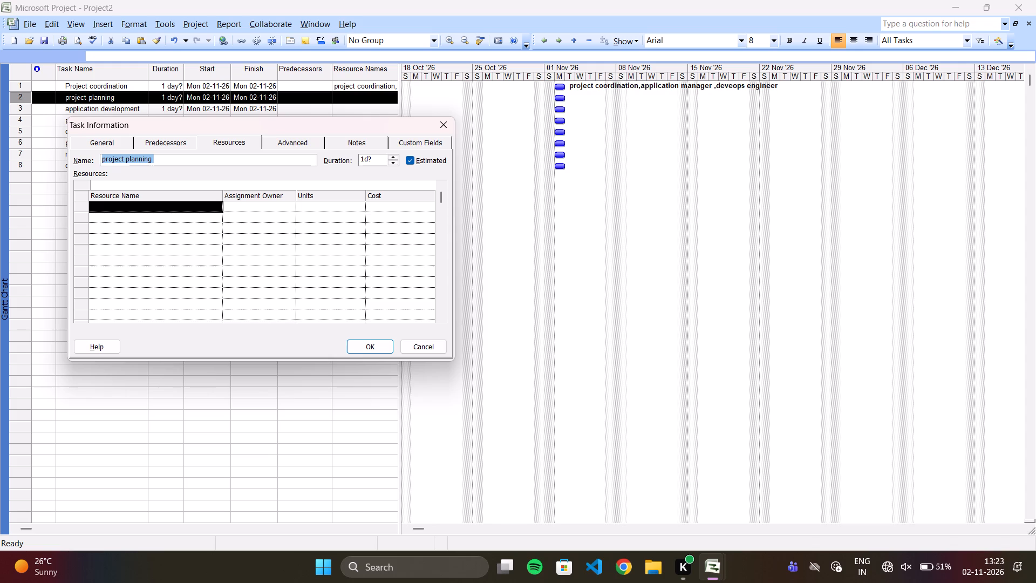
left_click(168, 206)
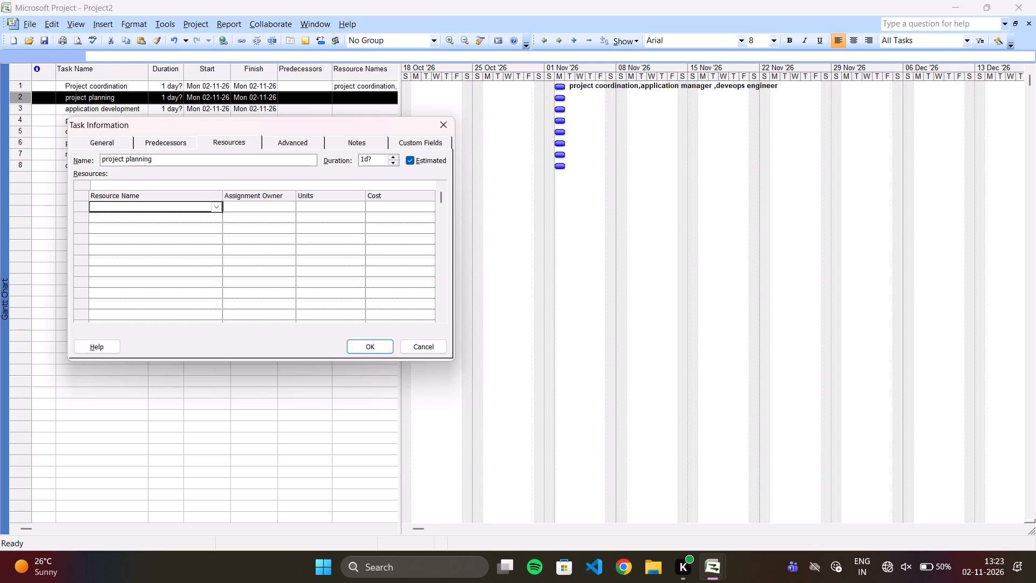
type("deve")
type("op")
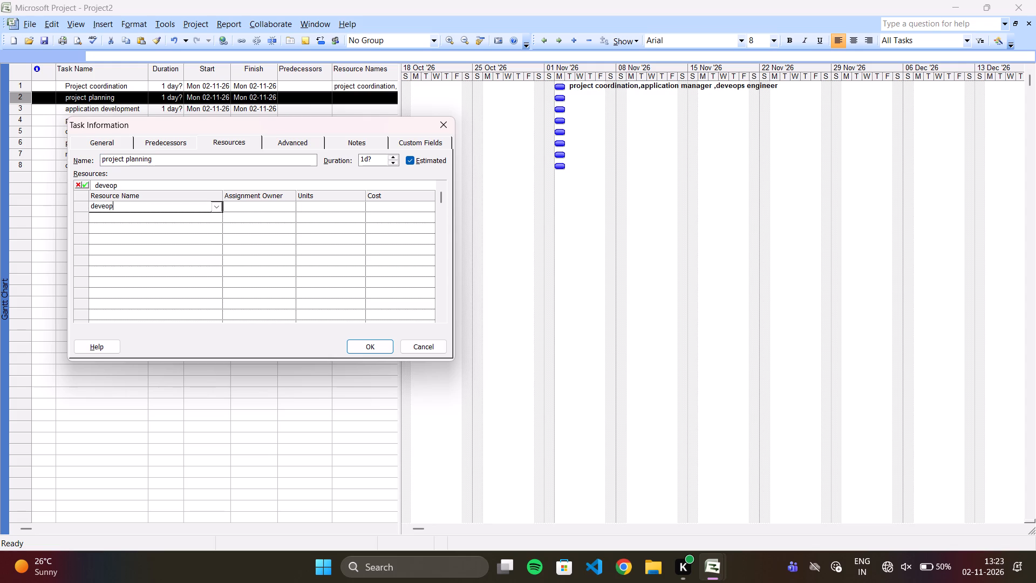
type("s engineer")
key("space")
left_click(187, 221)
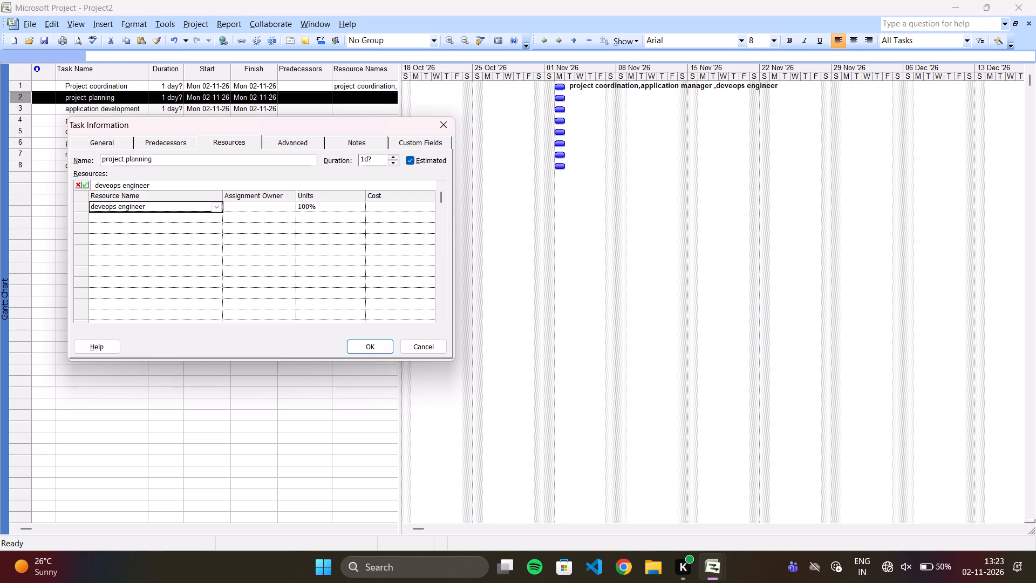
type("qa te")
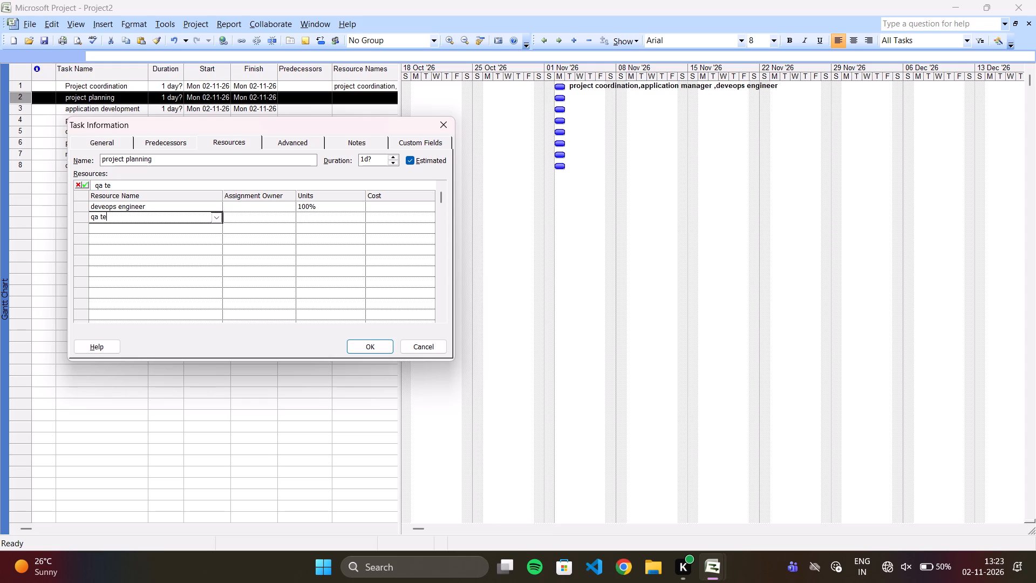
left_click(372, 344)
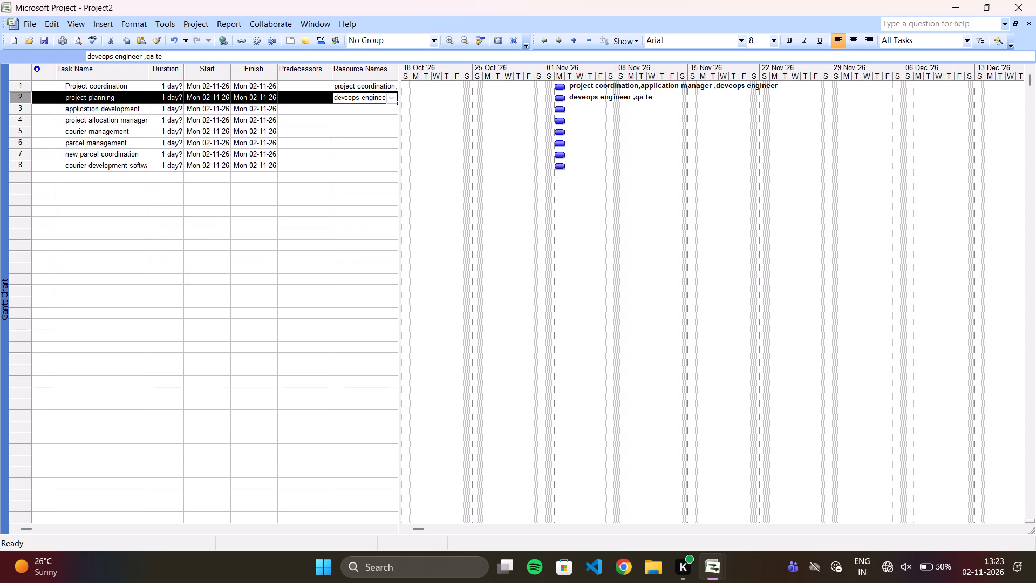
Look through the plan's Network Diagram, Resource Sheet and Resource Usage views.
scroll(163, 227, "up", 3)
left_click(56, 27)
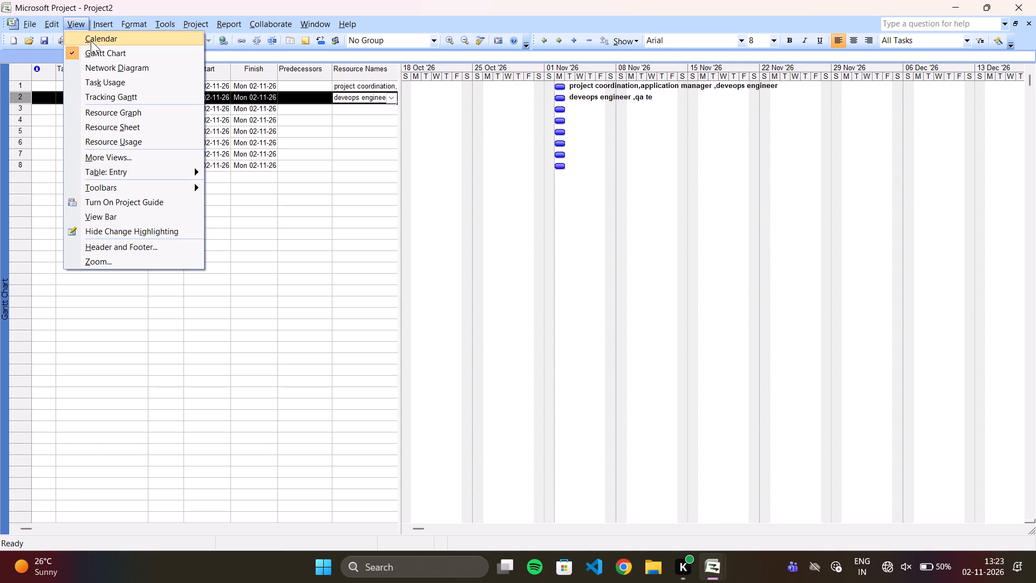
left_click(93, 66)
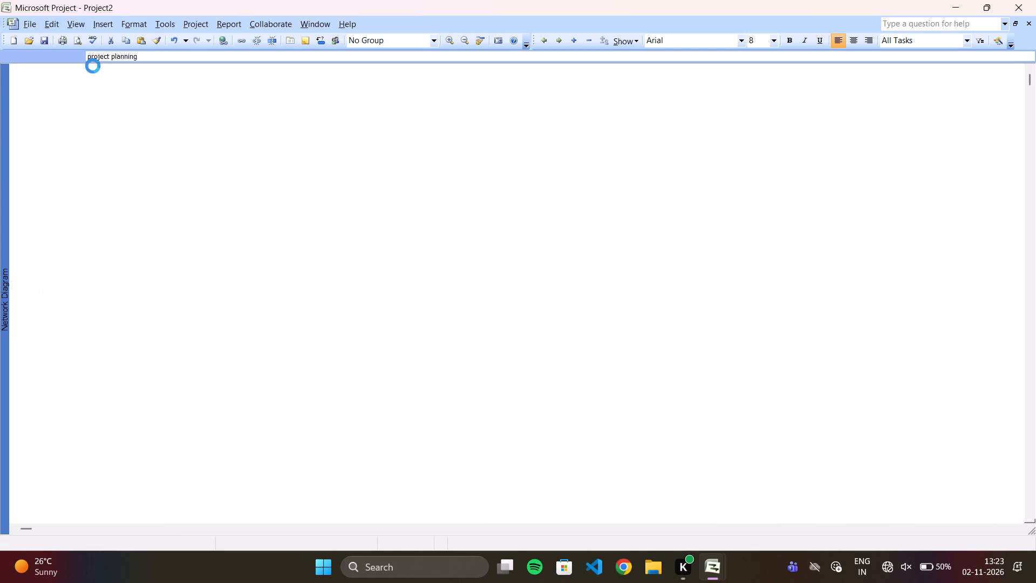
left_click(80, 26)
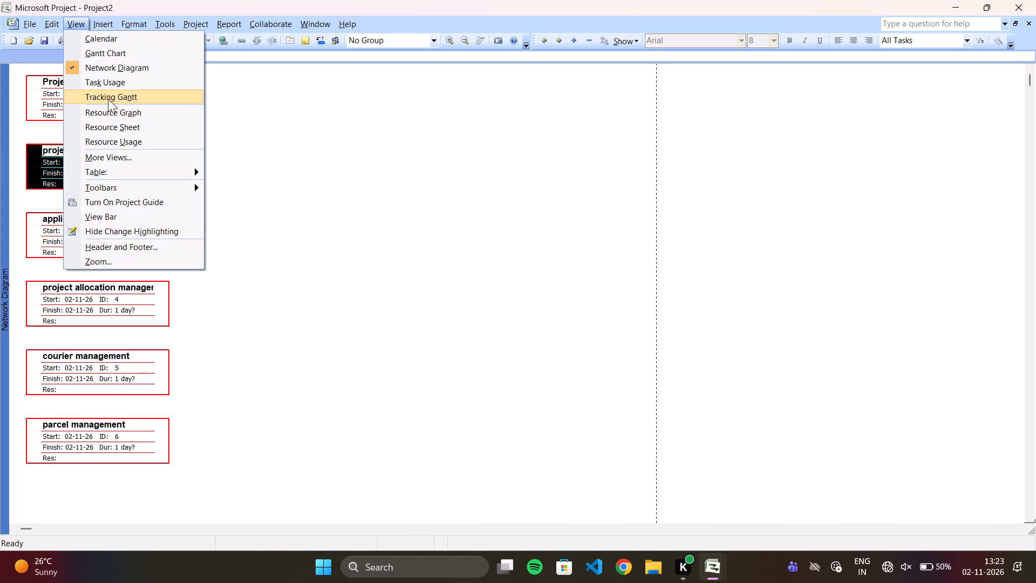
left_click(108, 123)
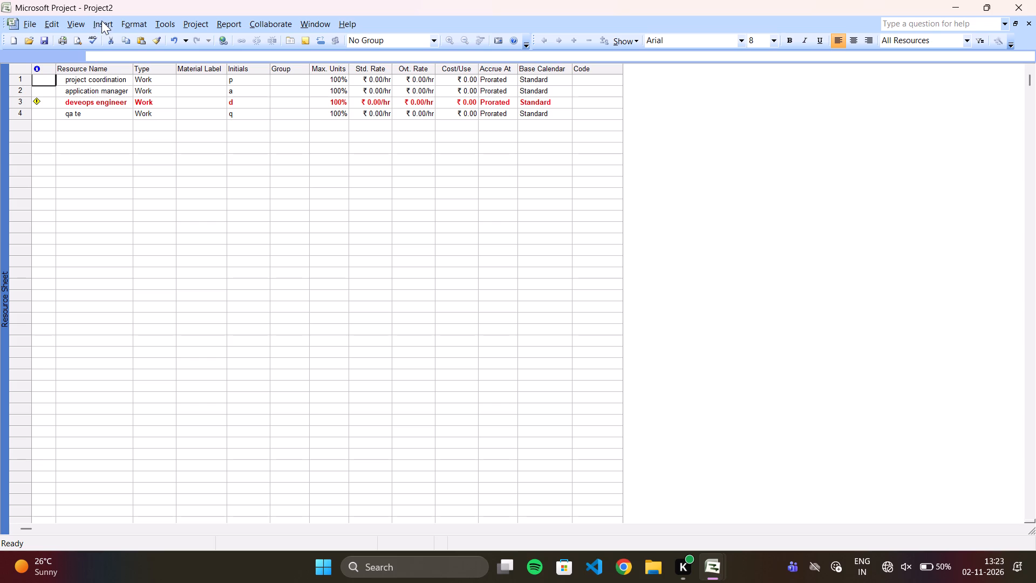
left_click(73, 22)
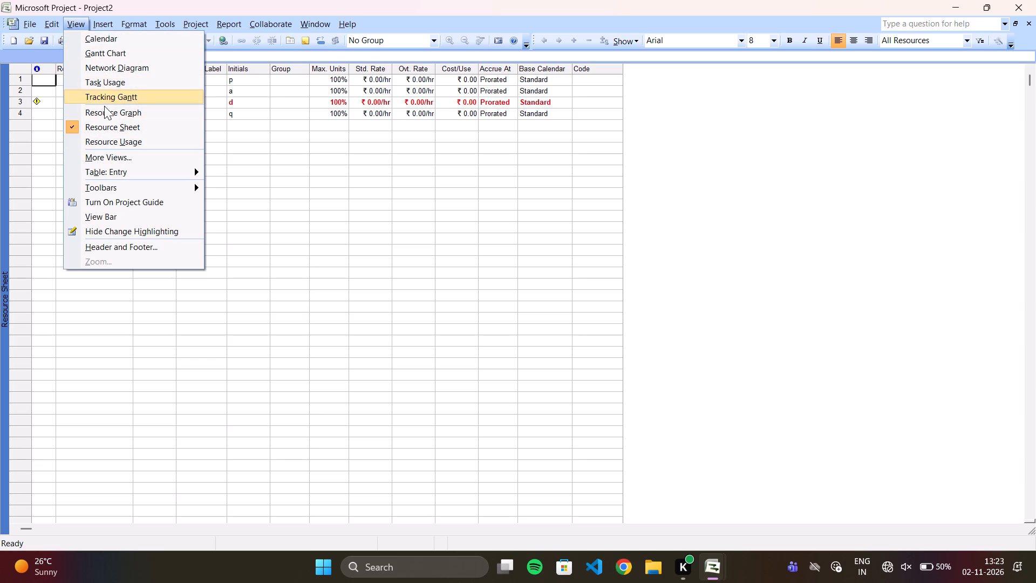
left_click(104, 140)
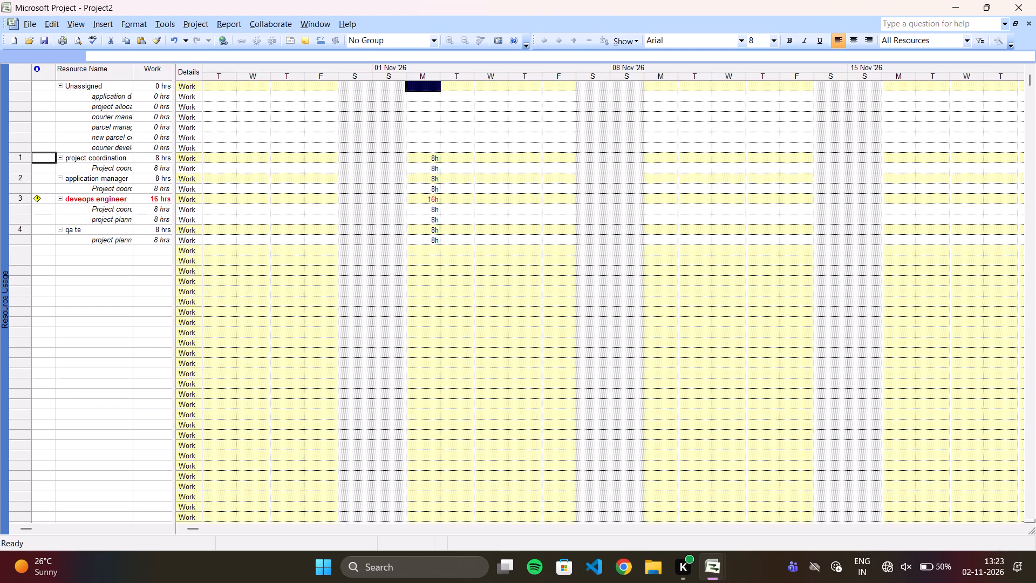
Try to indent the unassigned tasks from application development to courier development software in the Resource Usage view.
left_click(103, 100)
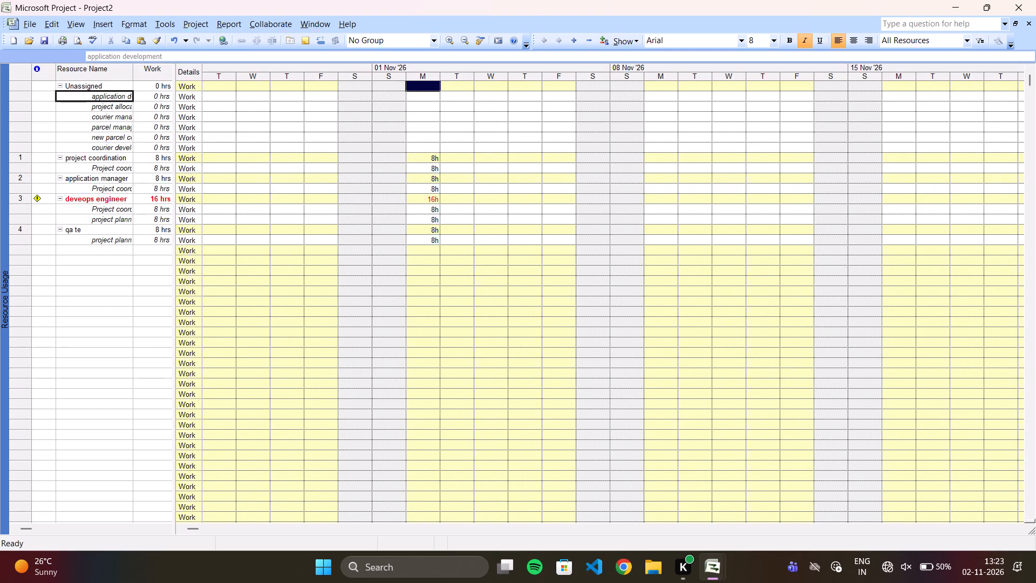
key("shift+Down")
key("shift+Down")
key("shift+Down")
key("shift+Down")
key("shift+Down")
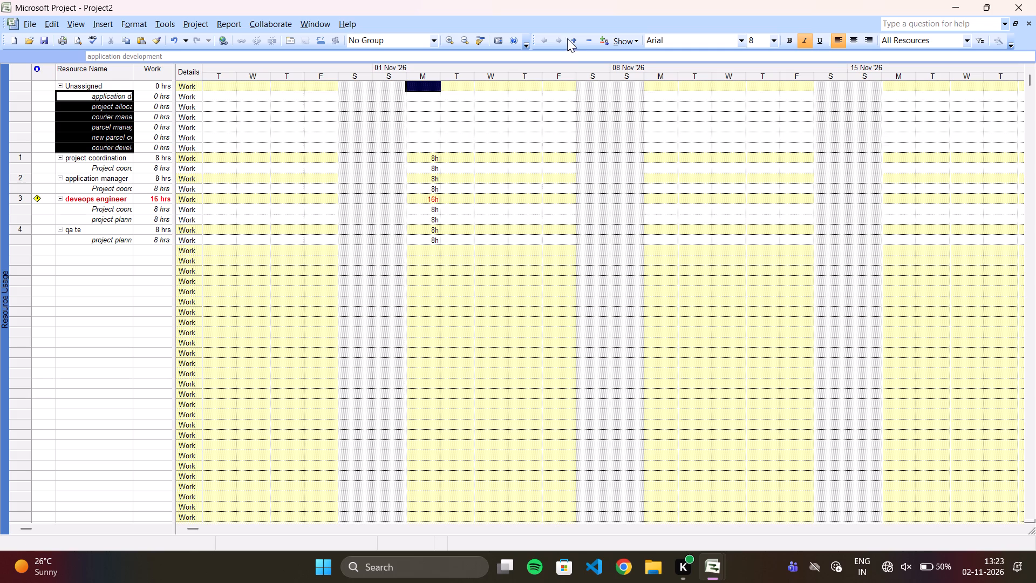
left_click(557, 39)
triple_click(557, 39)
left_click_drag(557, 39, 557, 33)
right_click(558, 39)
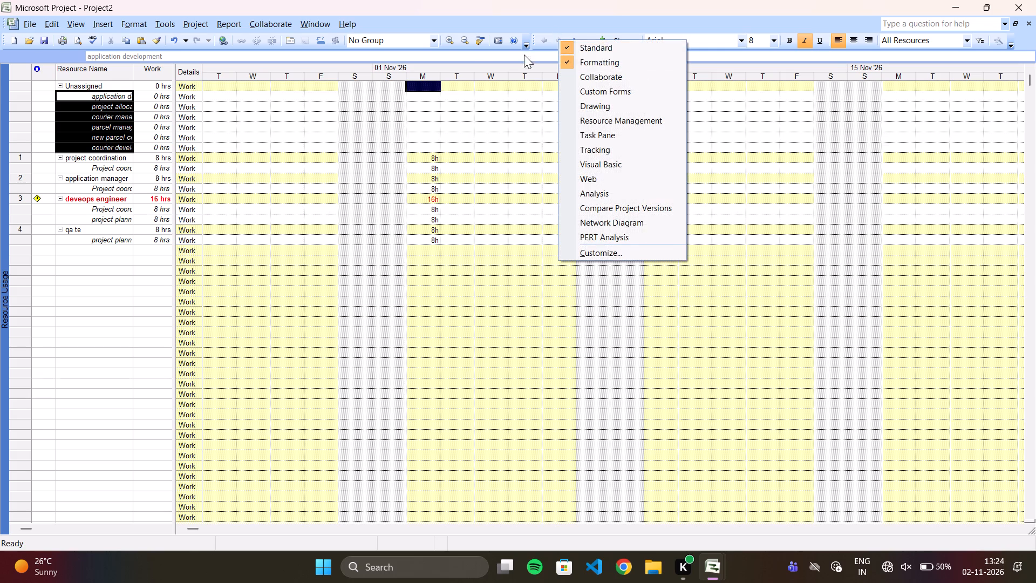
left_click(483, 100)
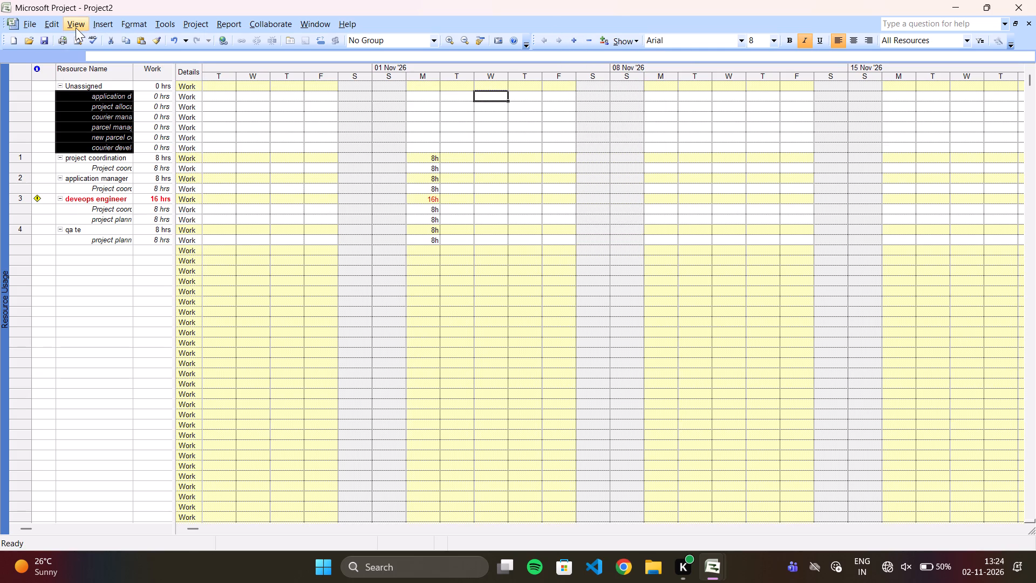
Return to the Resource Sheet and select the project coordination resource's name.
left_click(76, 28)
left_click(94, 123)
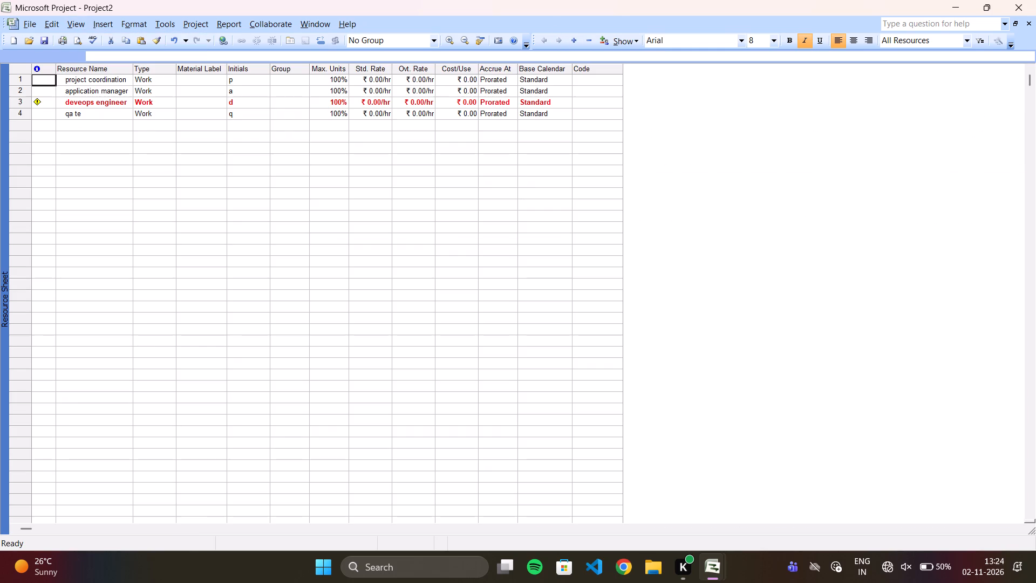
left_click(107, 83)
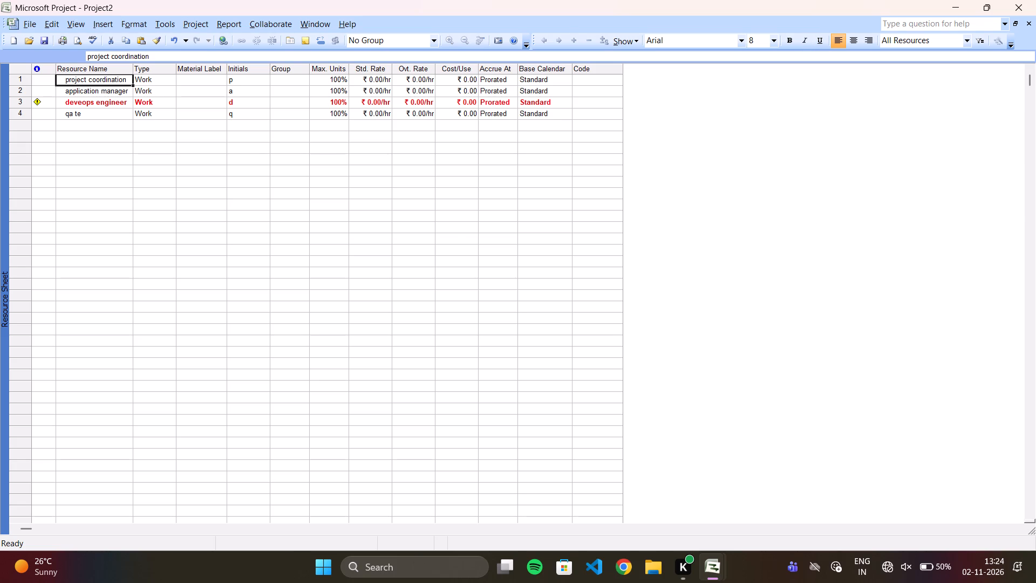
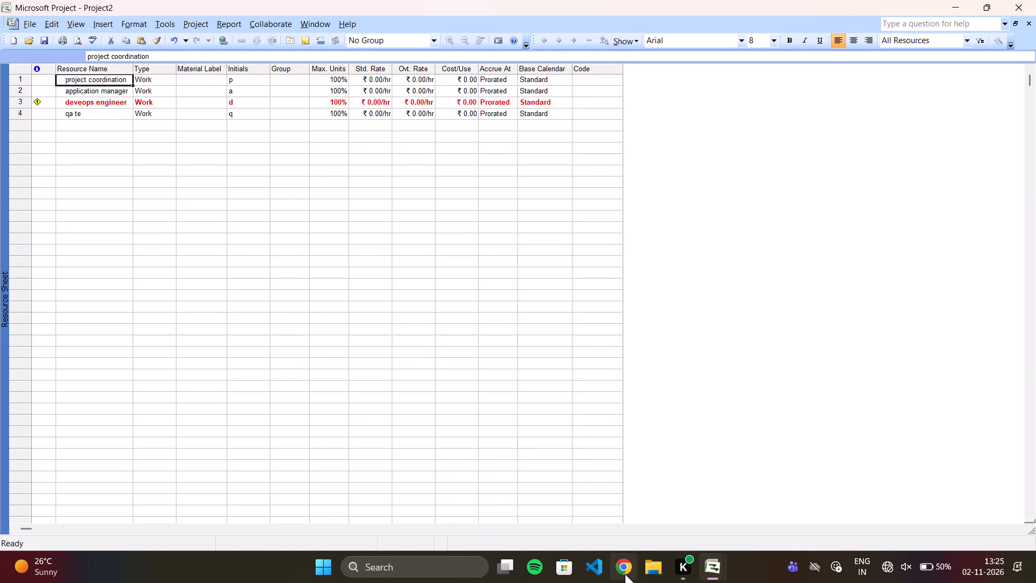
Switch to the courierparceltrackingsystem plan.
left_click(707, 514)
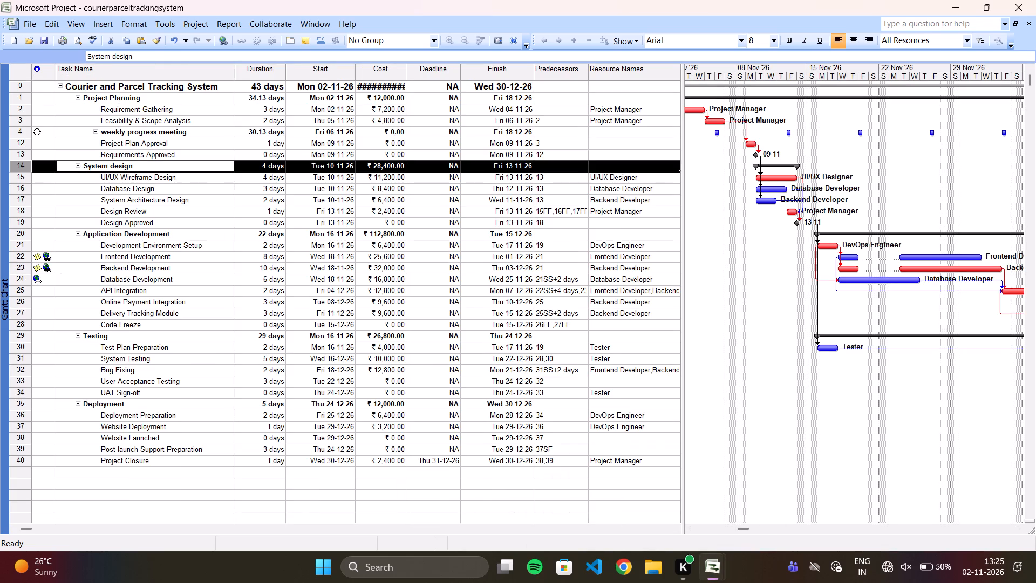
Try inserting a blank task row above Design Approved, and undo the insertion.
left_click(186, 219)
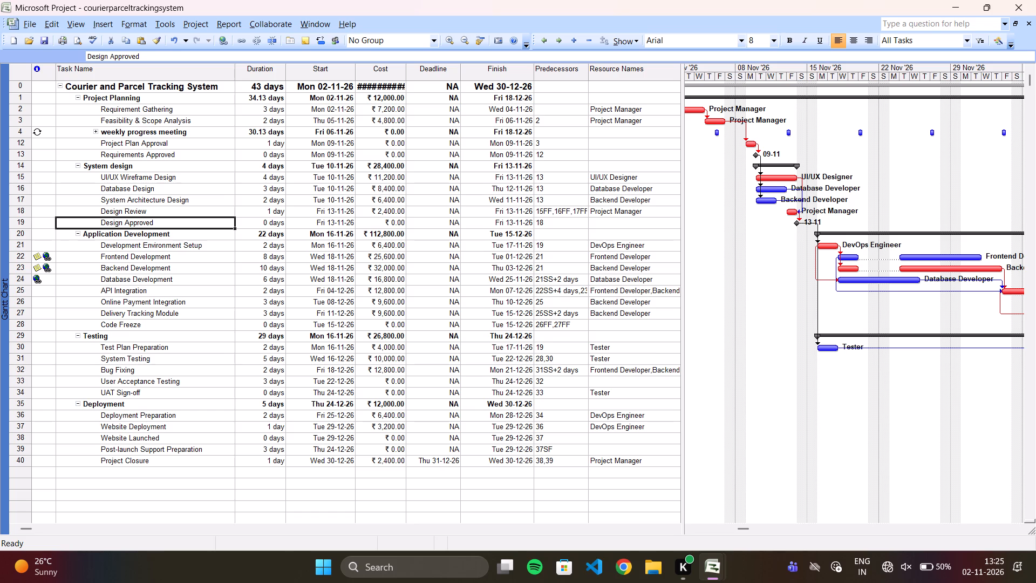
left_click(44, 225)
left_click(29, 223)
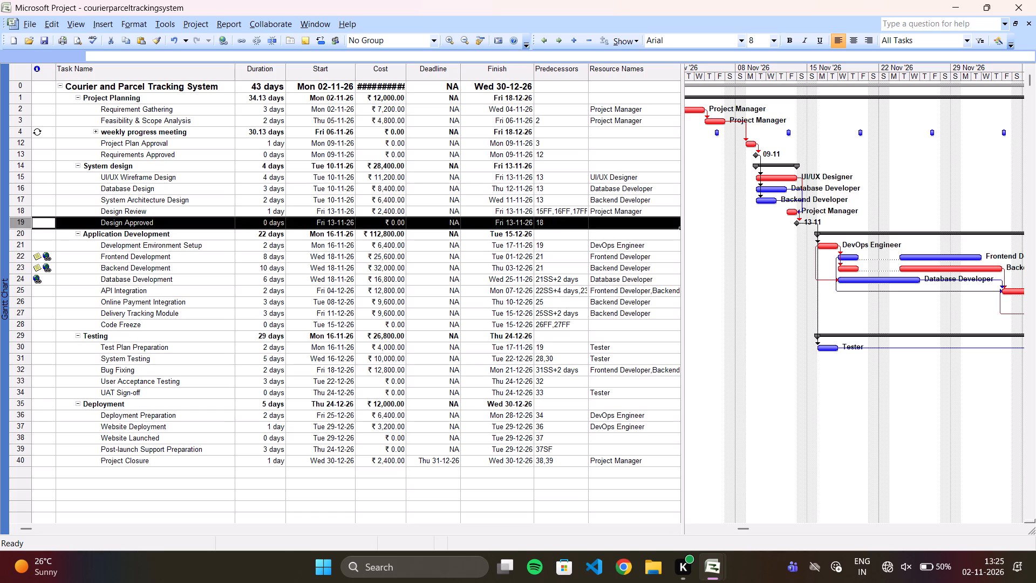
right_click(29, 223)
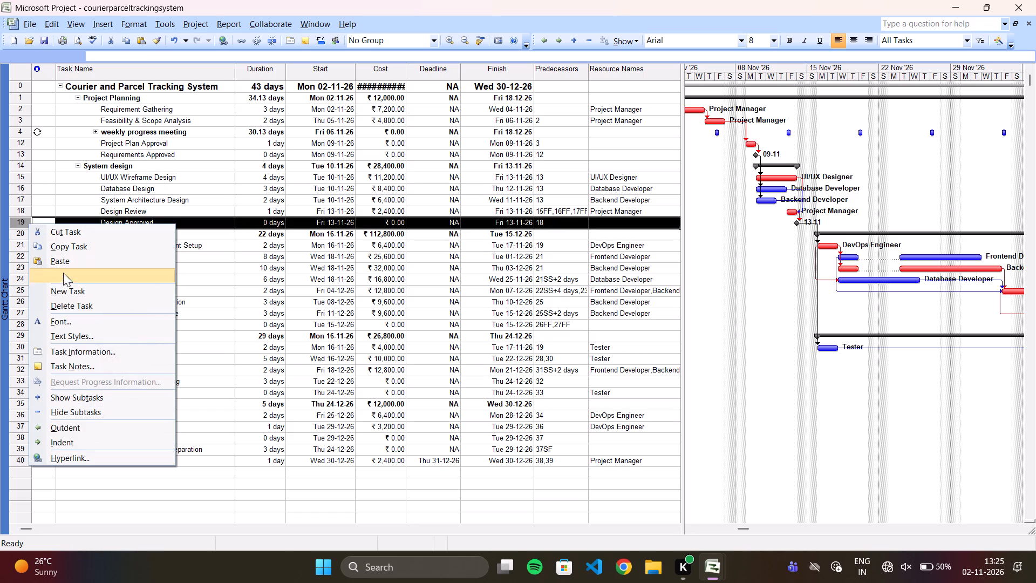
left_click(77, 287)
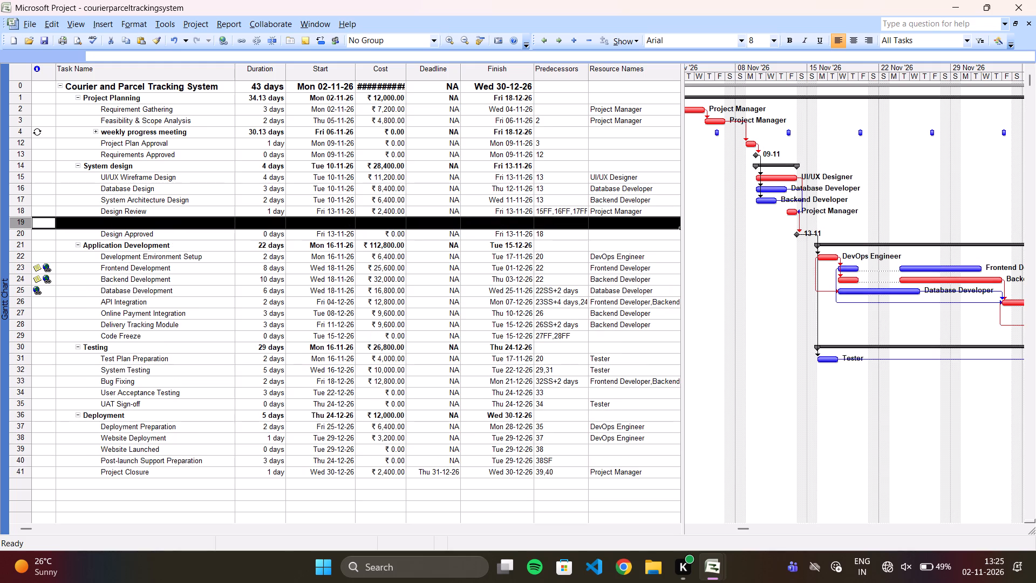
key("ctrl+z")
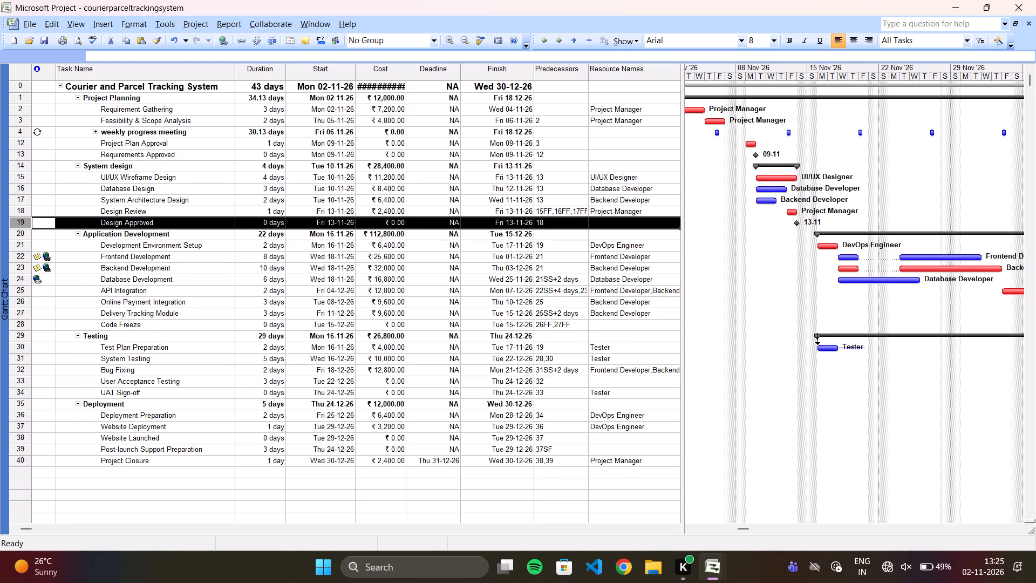
Insert a blank task row directly above the Application Development summary task.
left_click(21, 234)
right_click(21, 234)
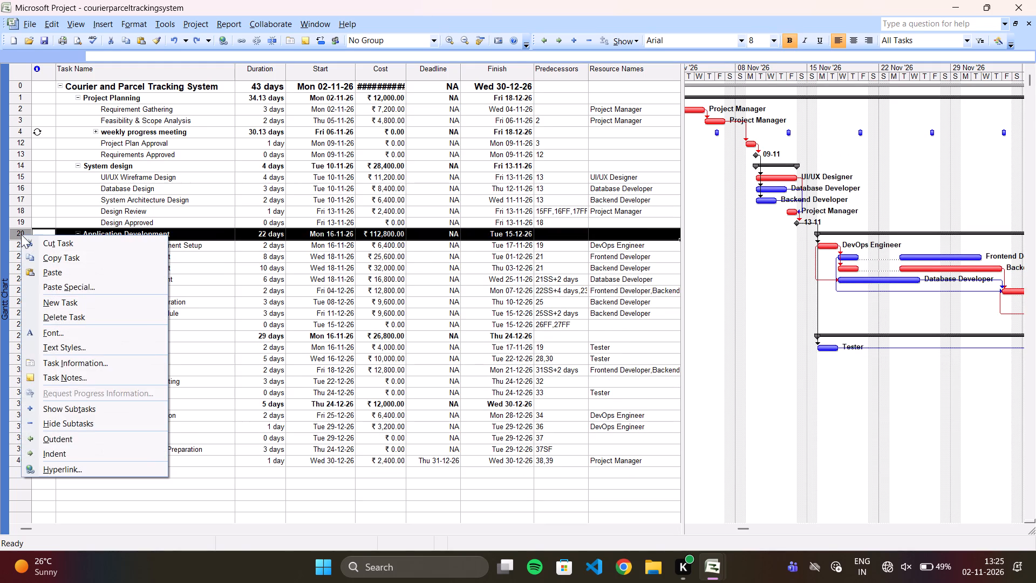
left_click(49, 301)
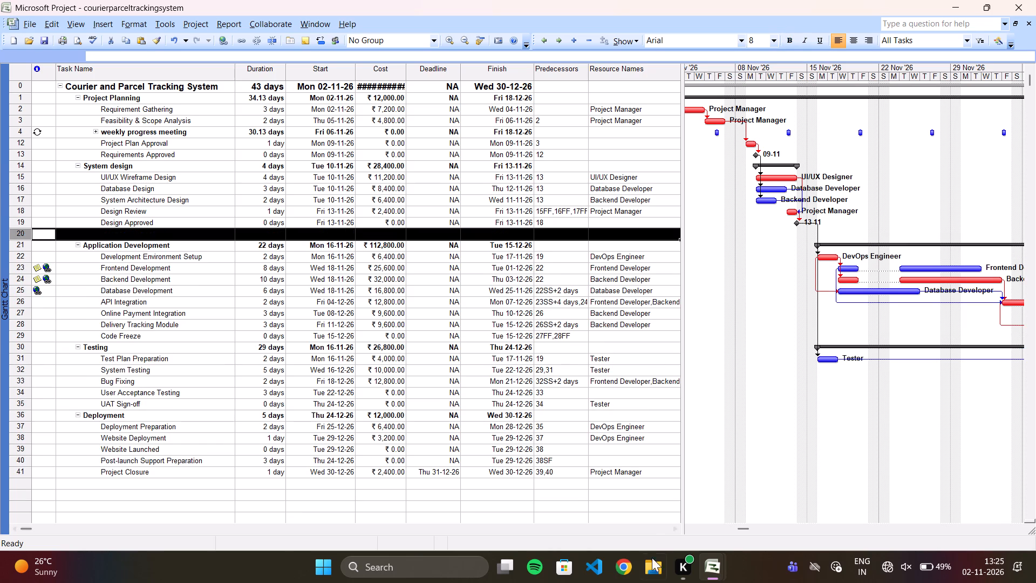
Switch to Chrome's main account profile and turn on Wi-Fi so the Microsoft Project Guide conversation in ChatGPT loads.
left_click(633, 568)
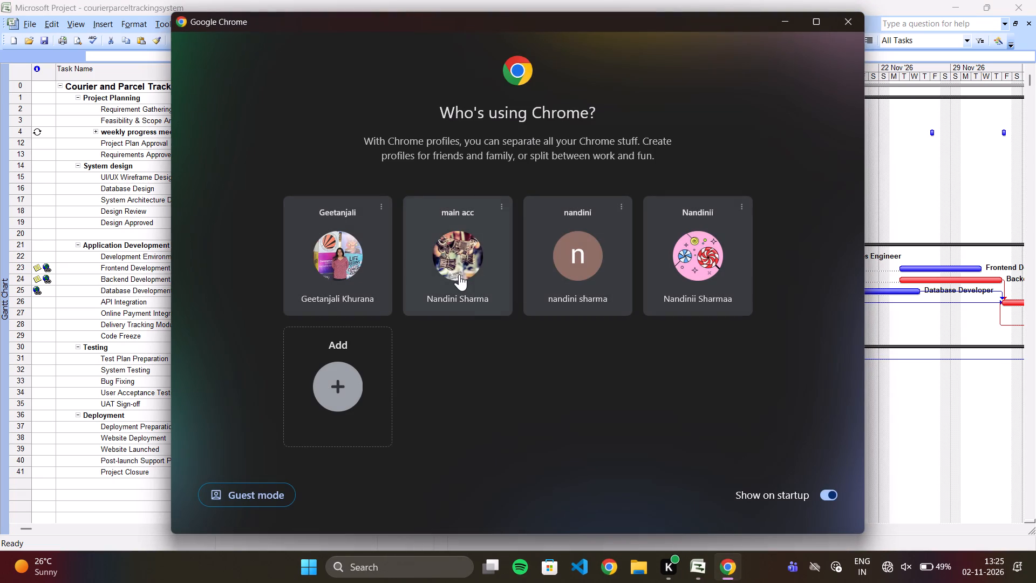
left_click(460, 275)
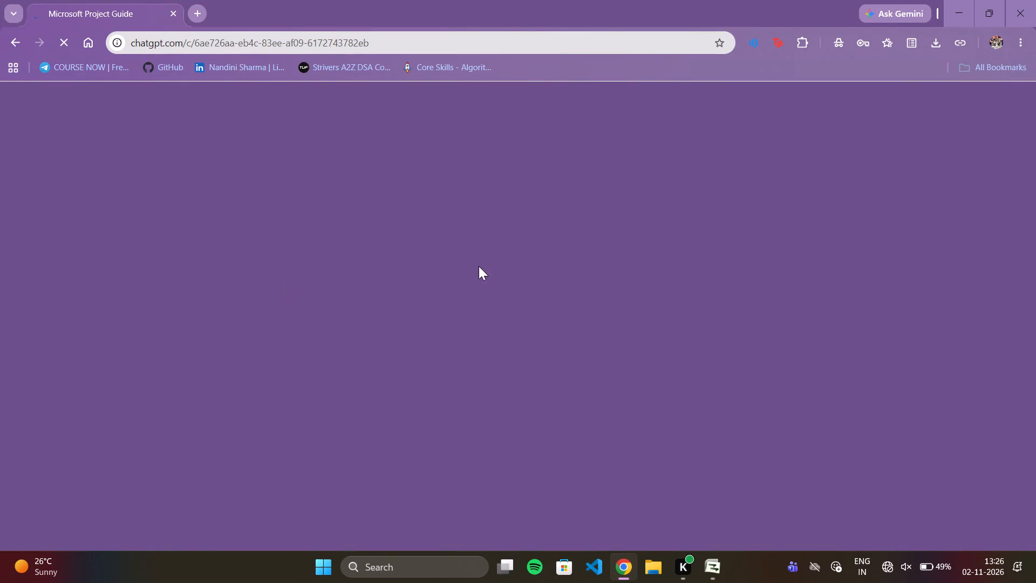
left_click(926, 563)
left_click(822, 324)
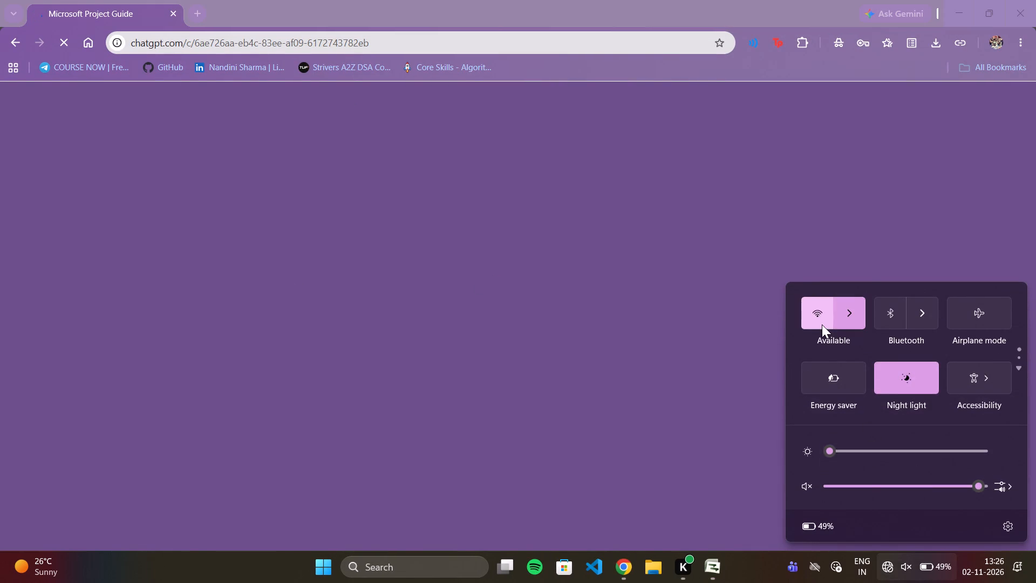
left_click(856, 310)
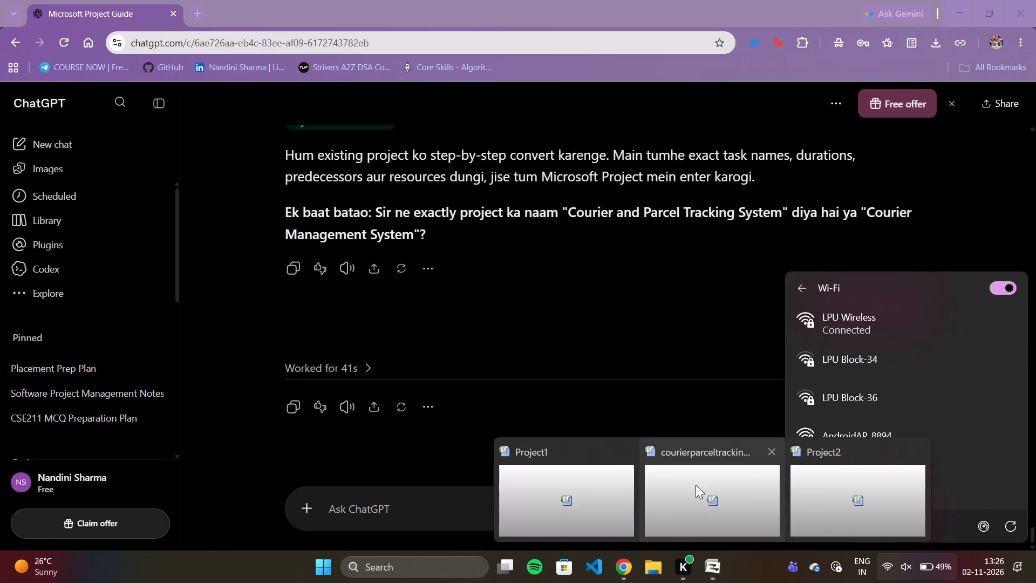
Examine the WBS task list in the ChatGPT guide, especially the tasks under Application Development, and close the browser.
scroll(592, 201, "up", 3)
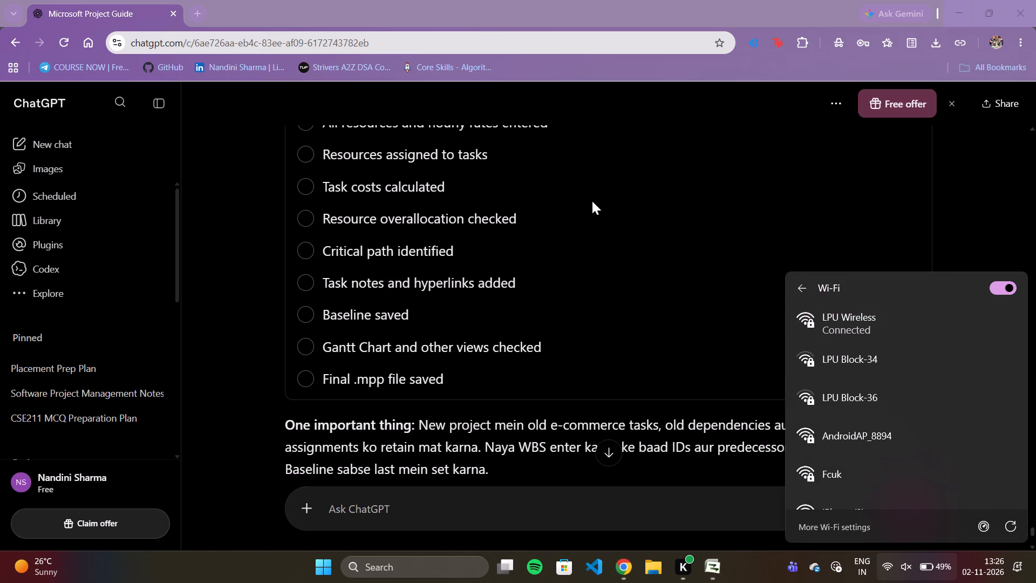
scroll(592, 201, "up", 7)
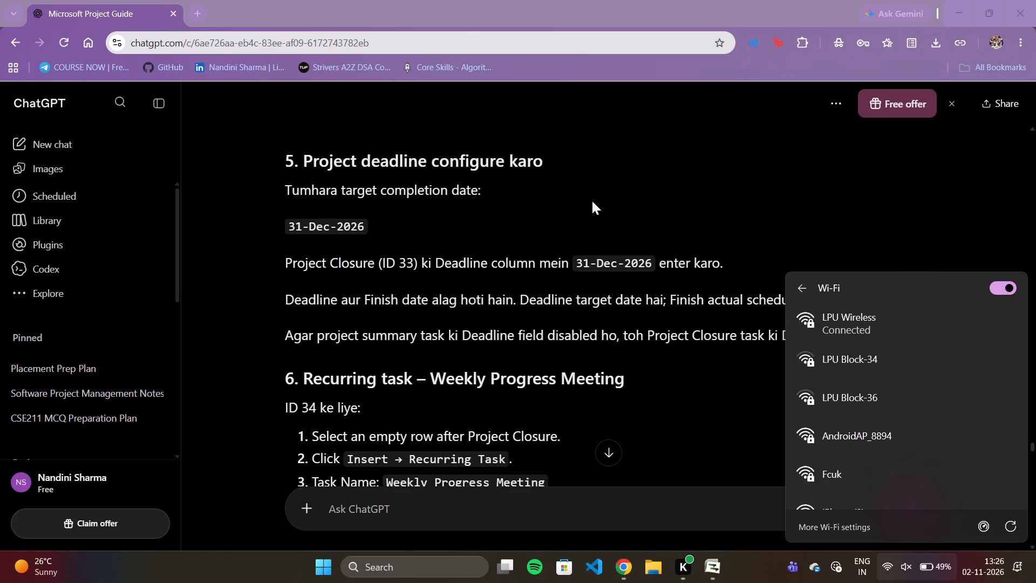
scroll(592, 201, "up", 9)
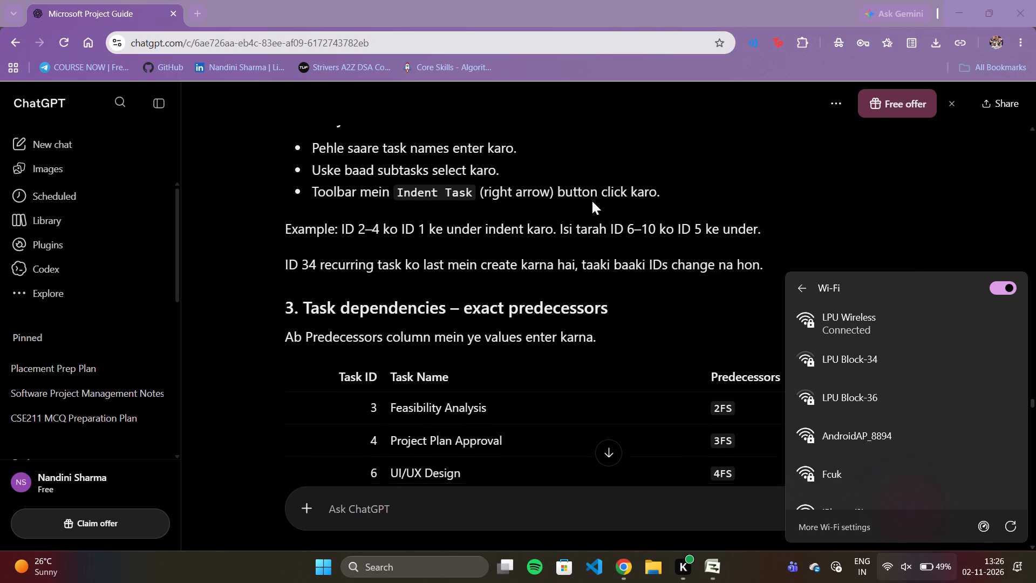
scroll(592, 201, "up", 8)
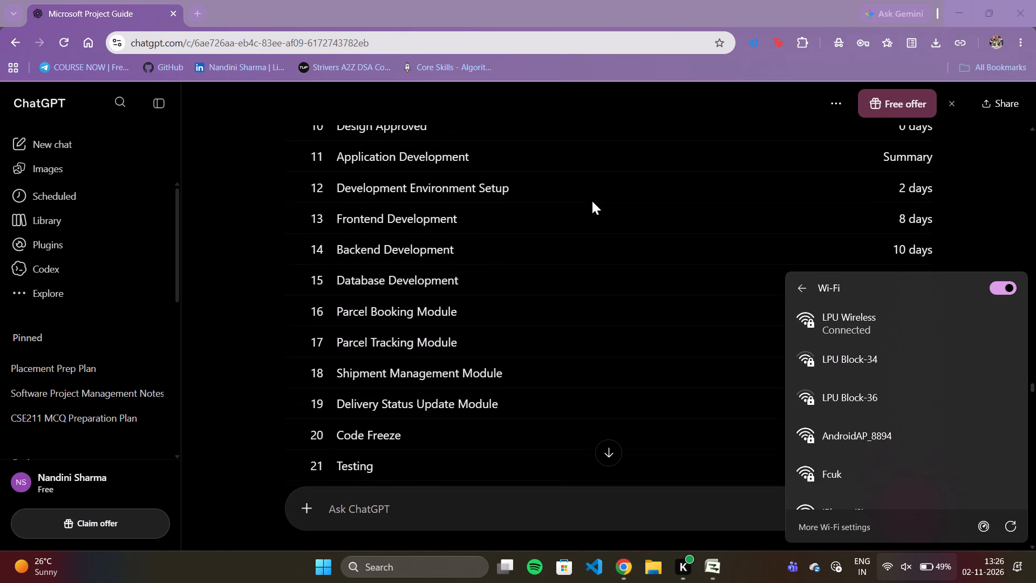
left_click(592, 201)
scroll(680, 277, "up", 2)
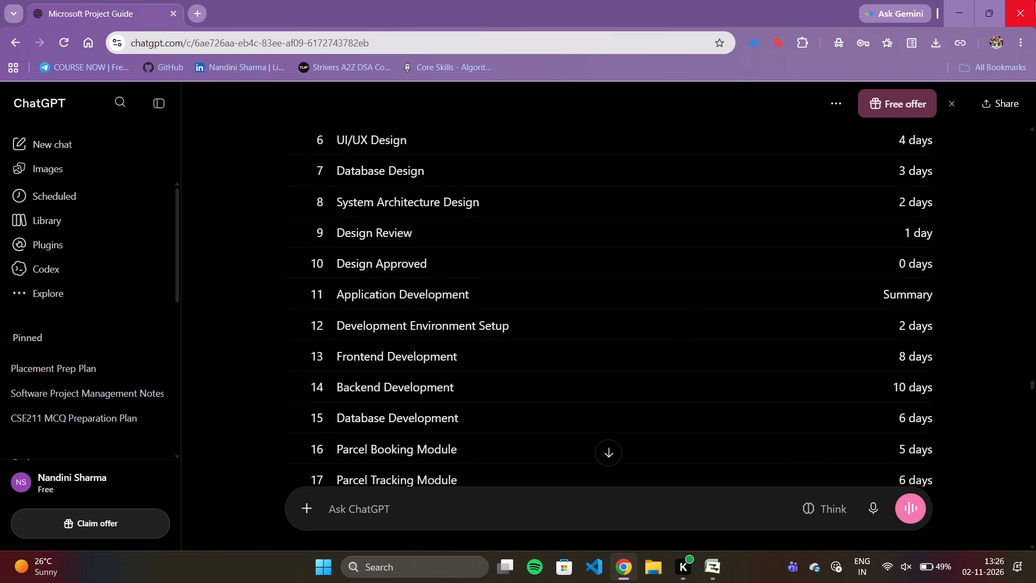
scroll(739, 254, "up", 2)
scroll(739, 254, "down", 2)
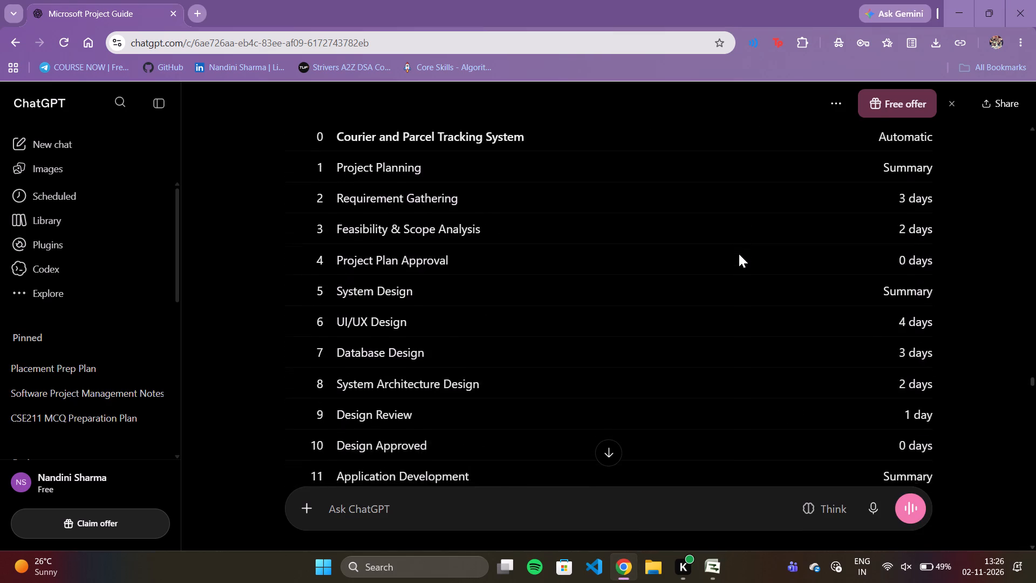
scroll(739, 254, "down", 2)
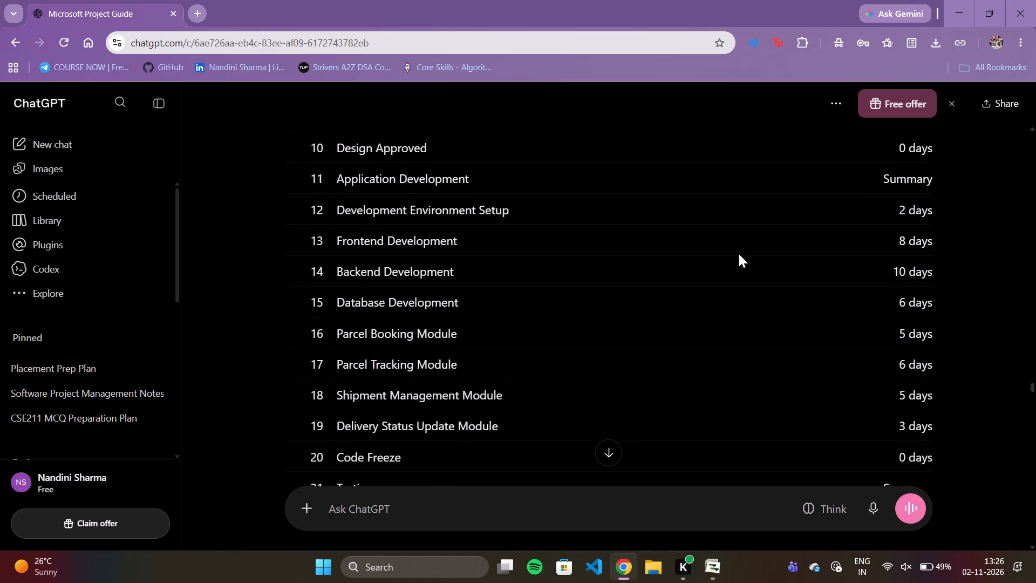
scroll(739, 254, "down", 1)
scroll(537, 321, "down", 1)
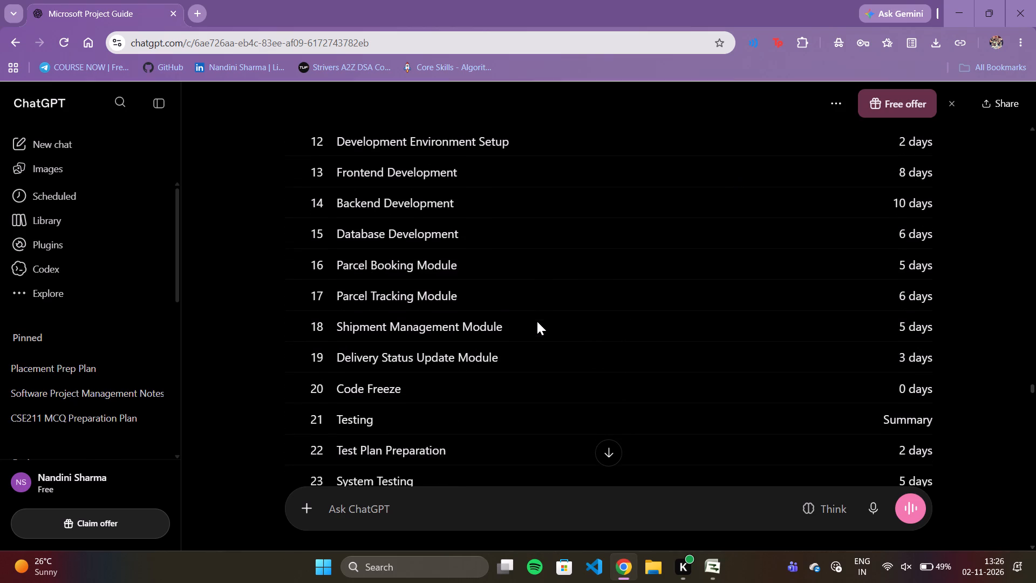
scroll(537, 321, "down", 1)
left_click(336, 262)
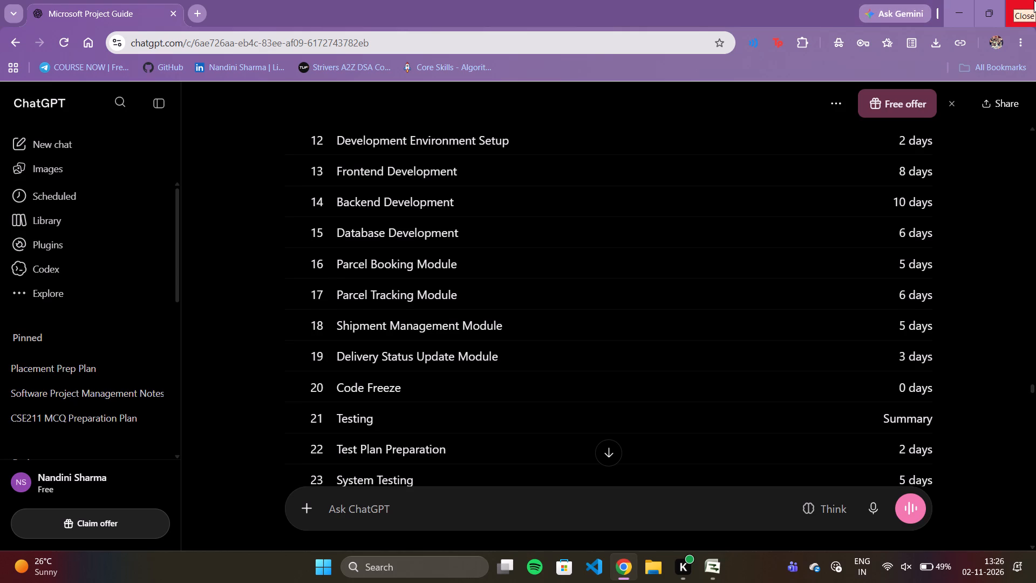
left_click(1034, 0)
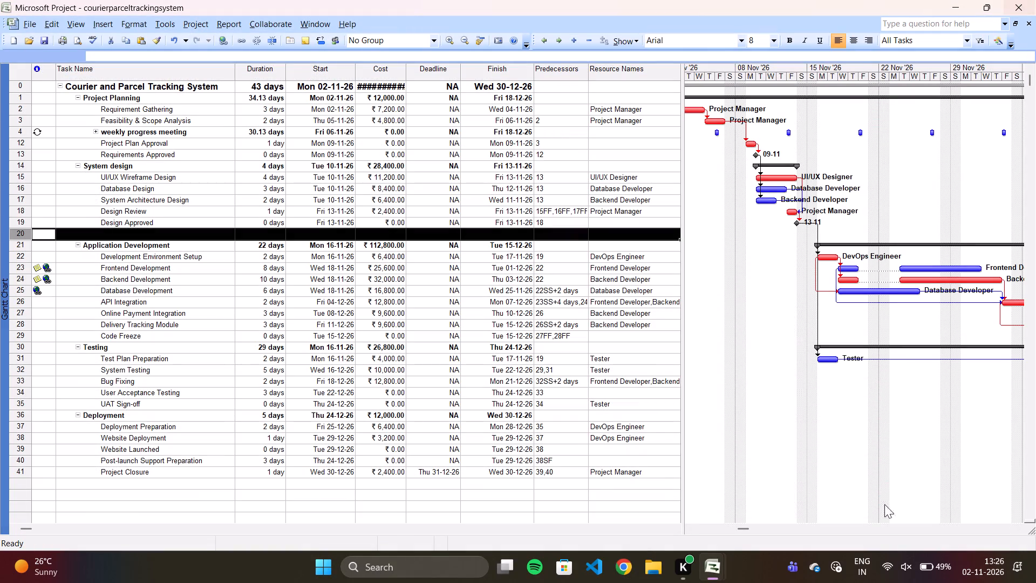
Turn the computer's Wi-Fi off.
left_click(914, 582)
left_click(812, 319)
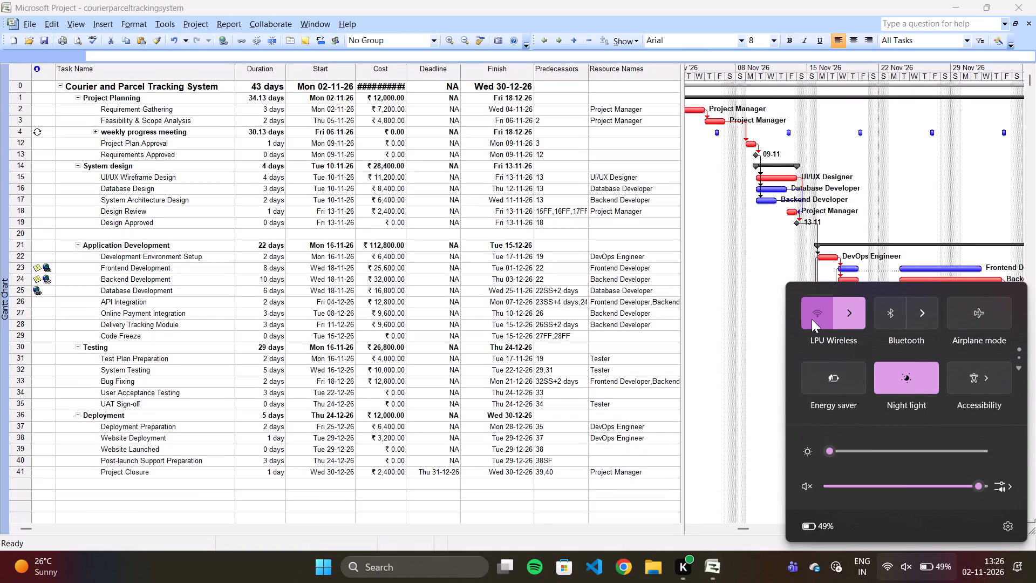
left_click(724, 274)
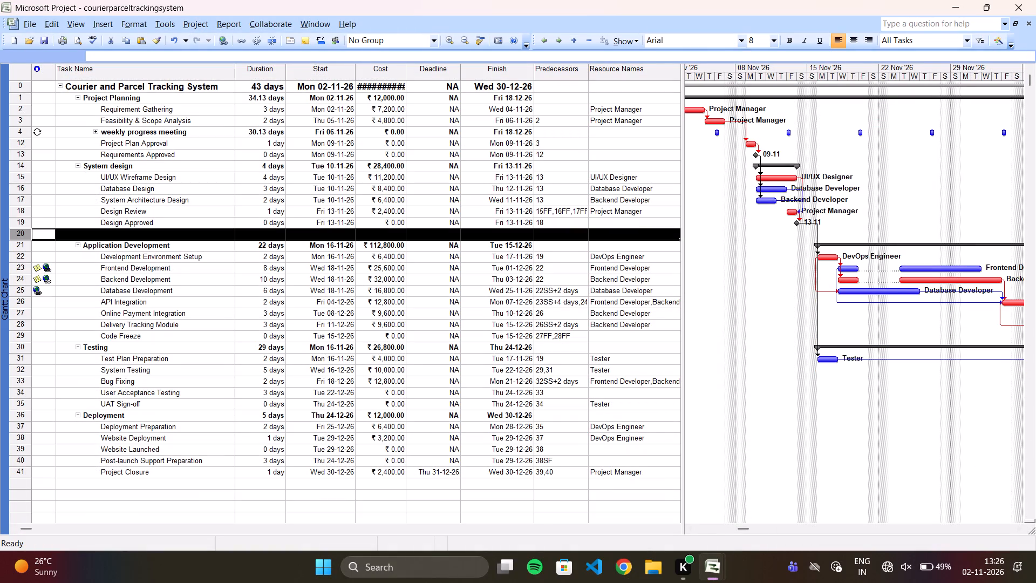
Name the blank task between Design Approved and Application Development "Parcel booking module".
left_click(207, 234)
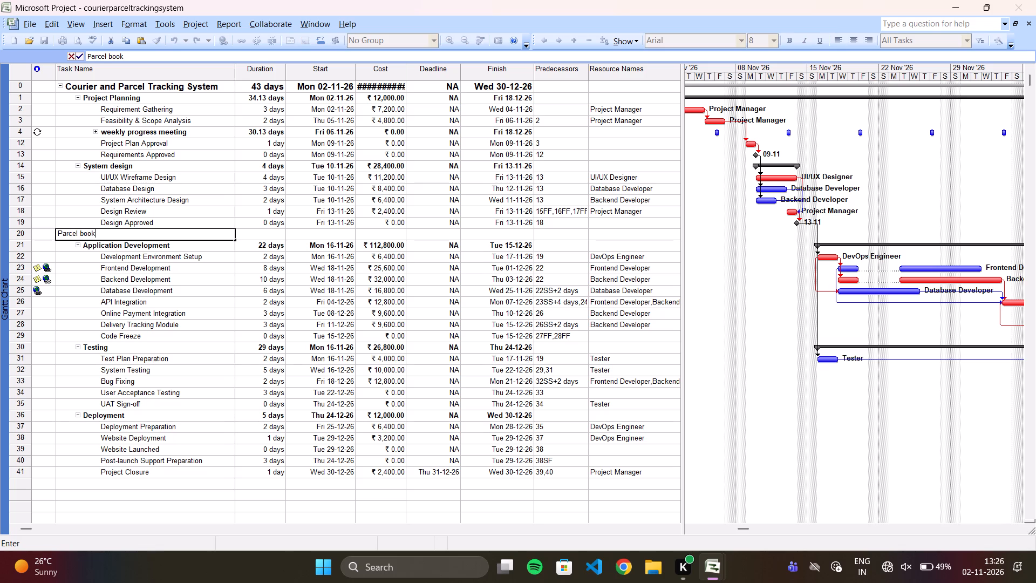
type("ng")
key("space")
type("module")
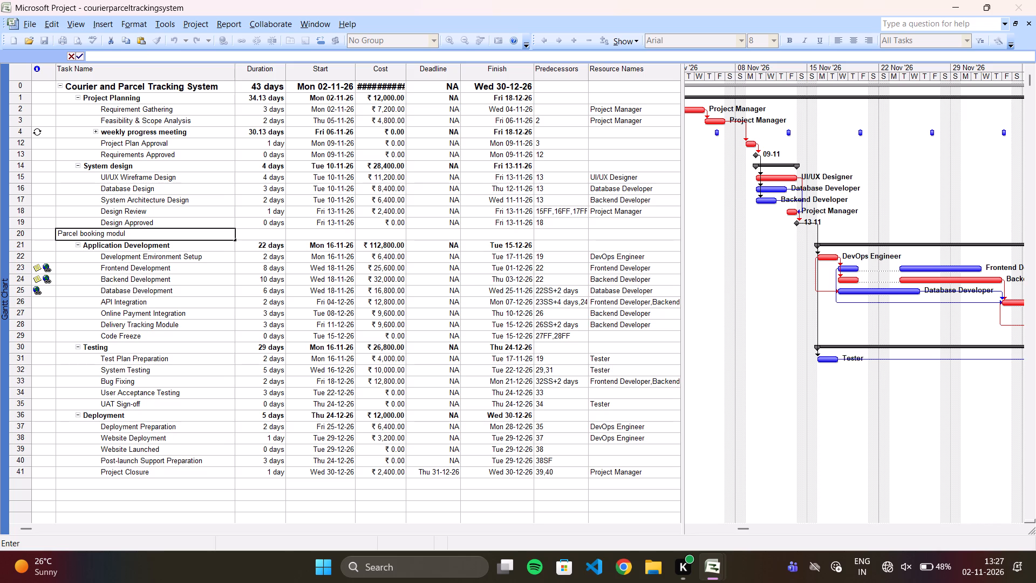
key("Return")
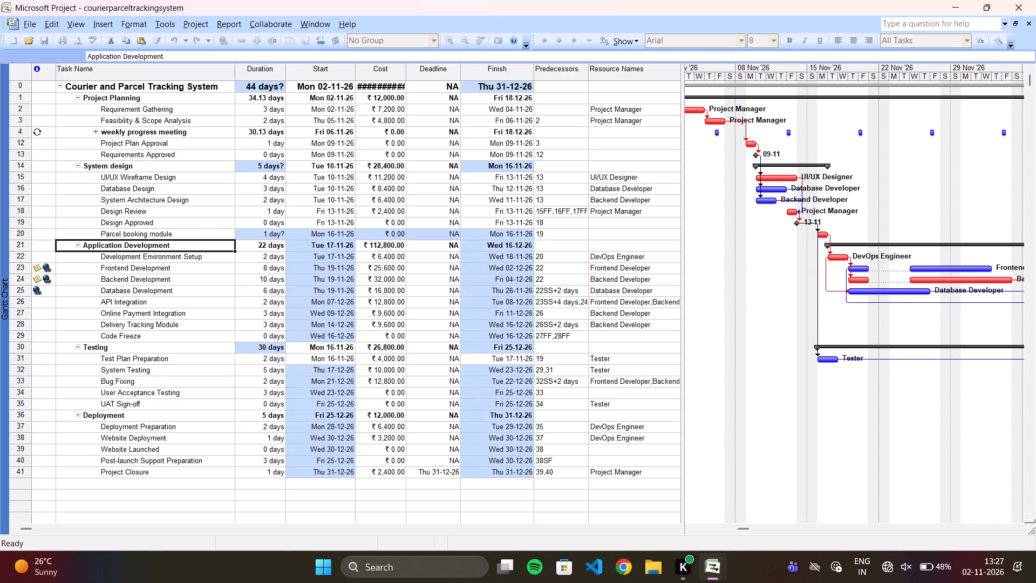
Insert a blank task row above the Parcel booking module task.
left_click(228, 233)
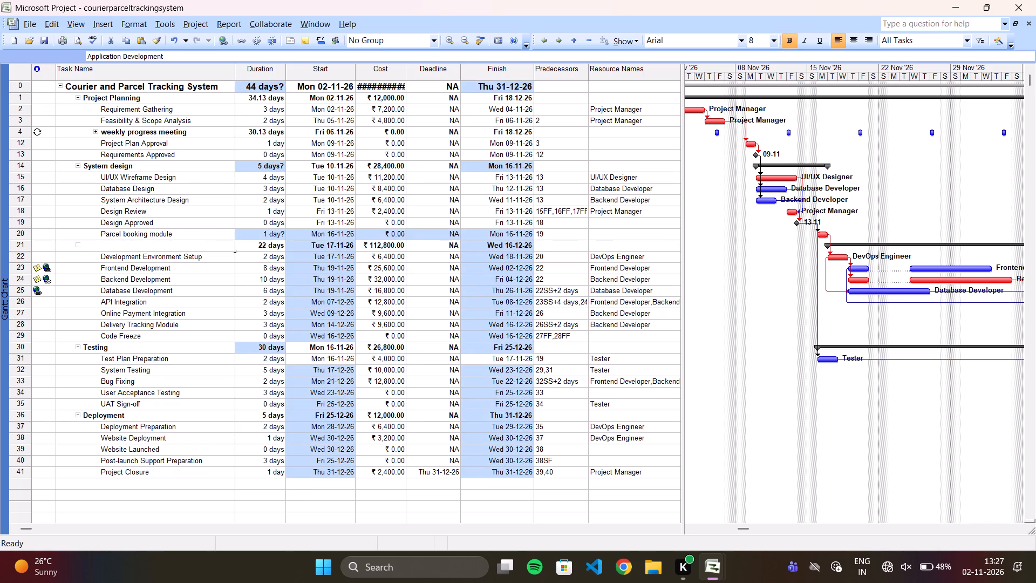
left_click(21, 234)
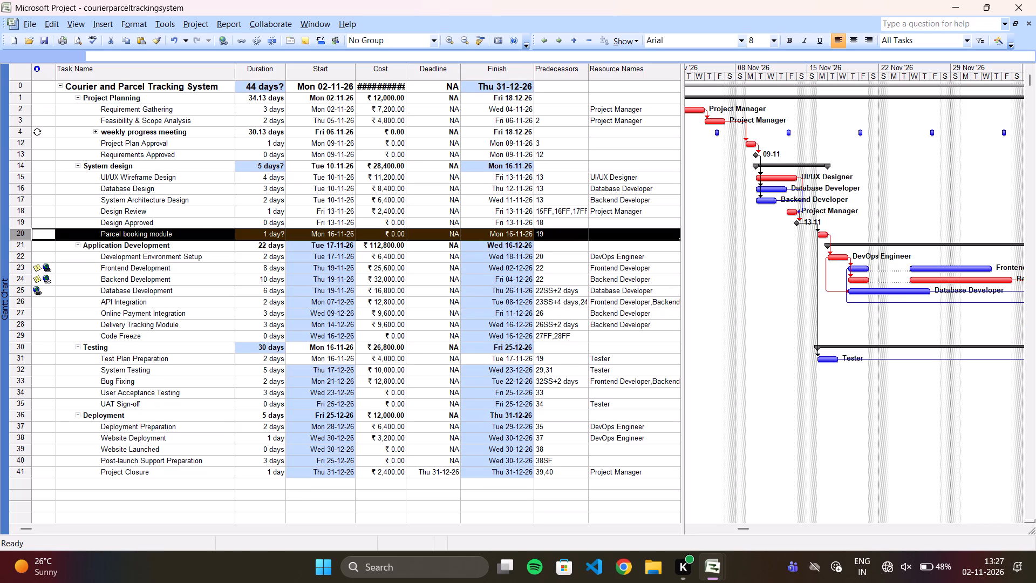
right_click(21, 234)
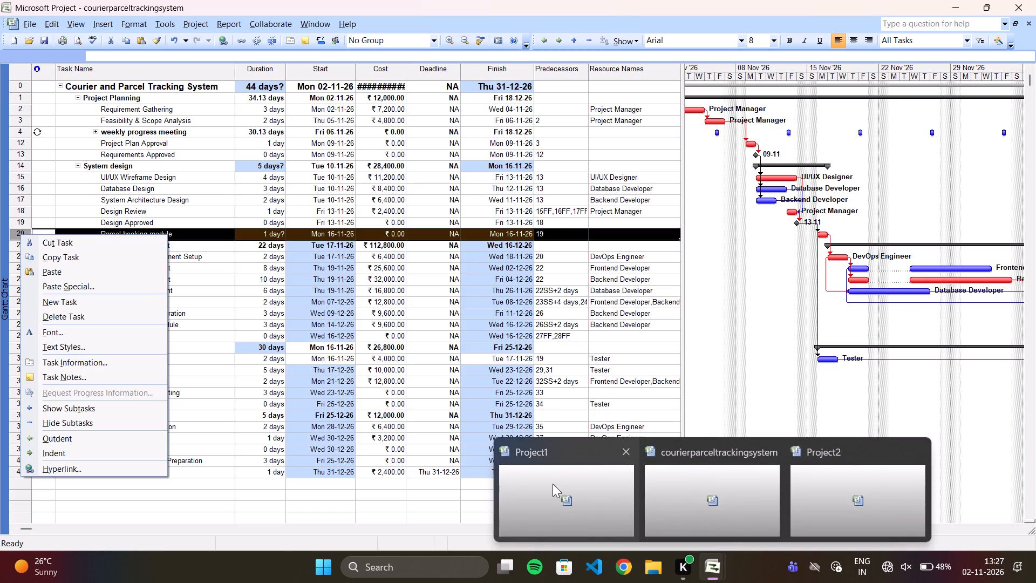
Check the open Project1 and Project2 plans and close the empty Project1.
left_click(553, 484)
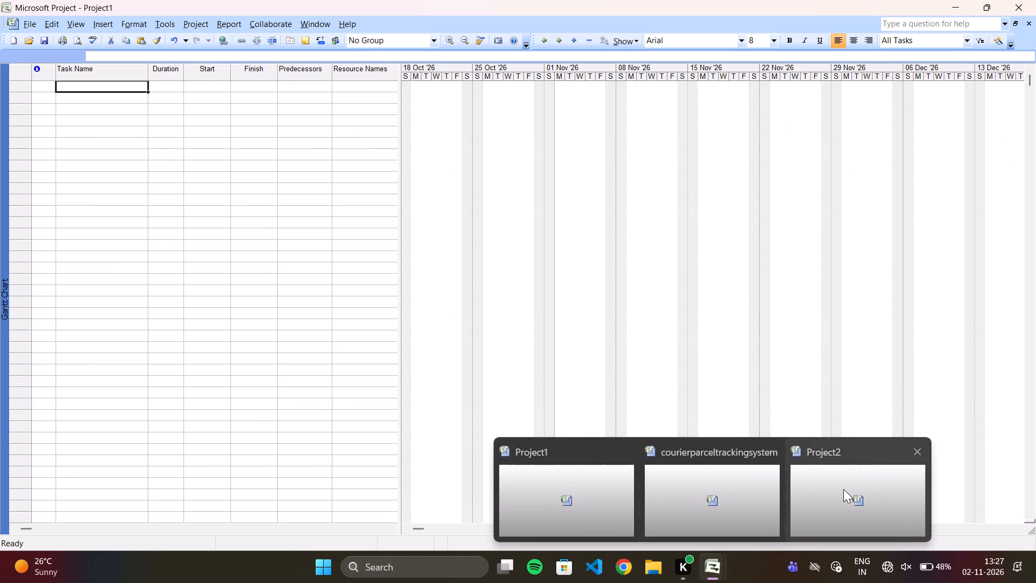
left_click(842, 489)
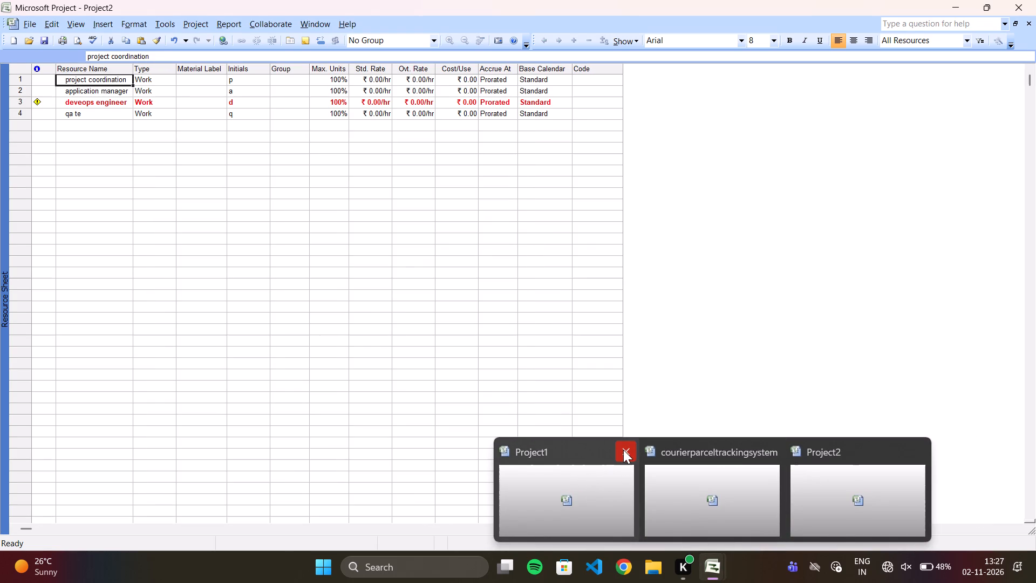
left_click(623, 450)
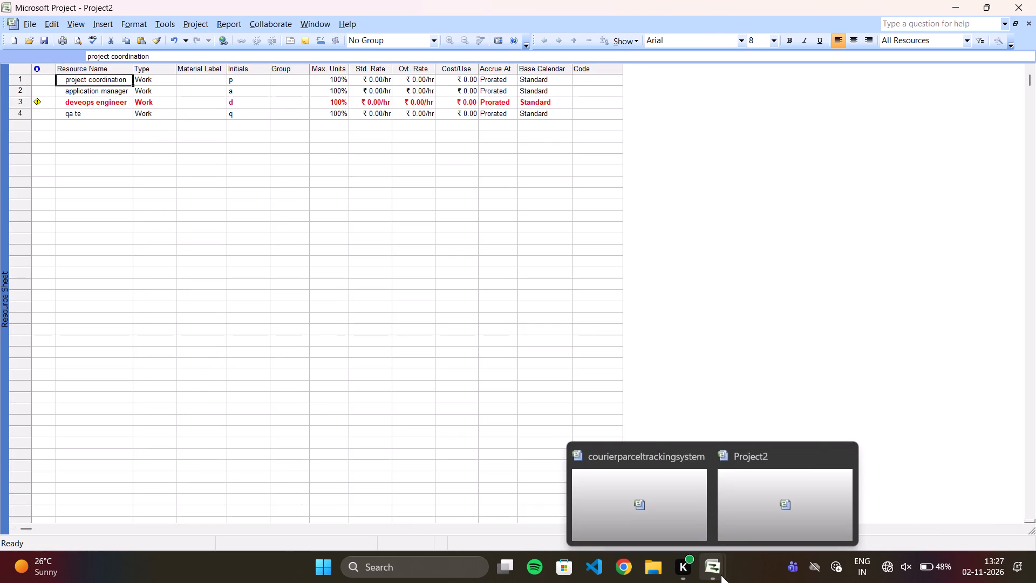
Switch to the courierparceltrackingsystem plan and insert a blank task row directly above the Parcel booking module task.
left_click(650, 503)
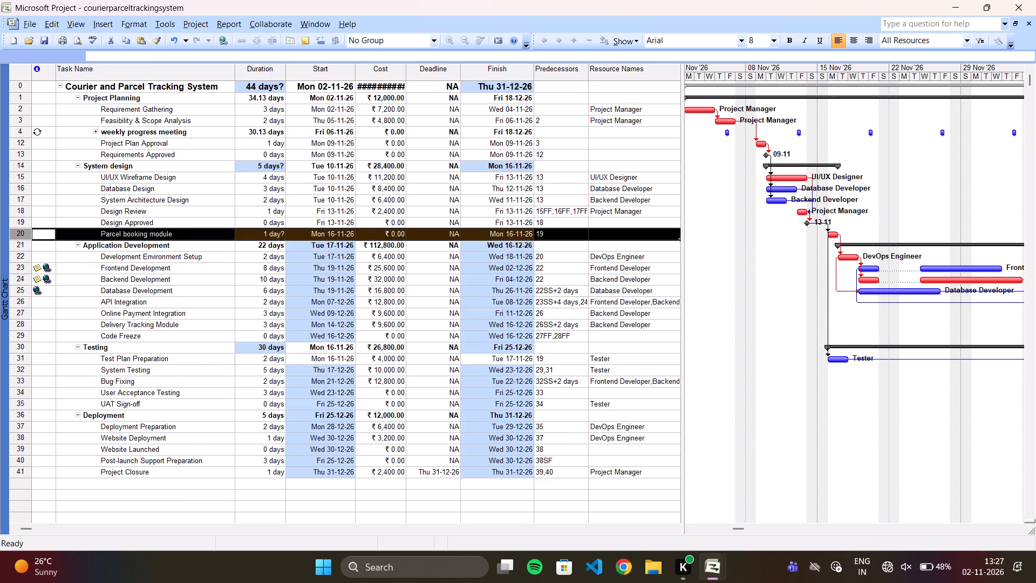
right_click(16, 234)
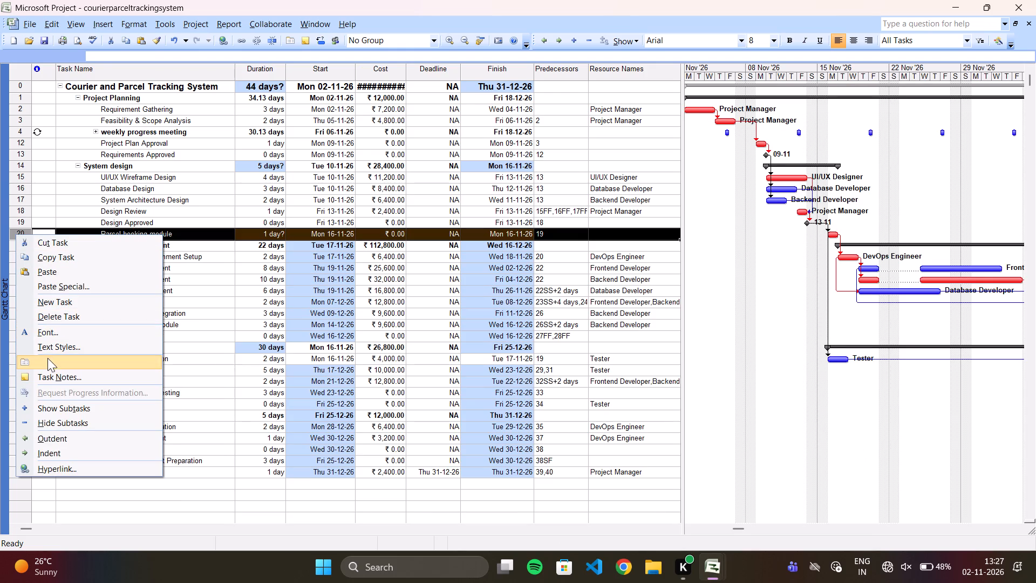
left_click(57, 300)
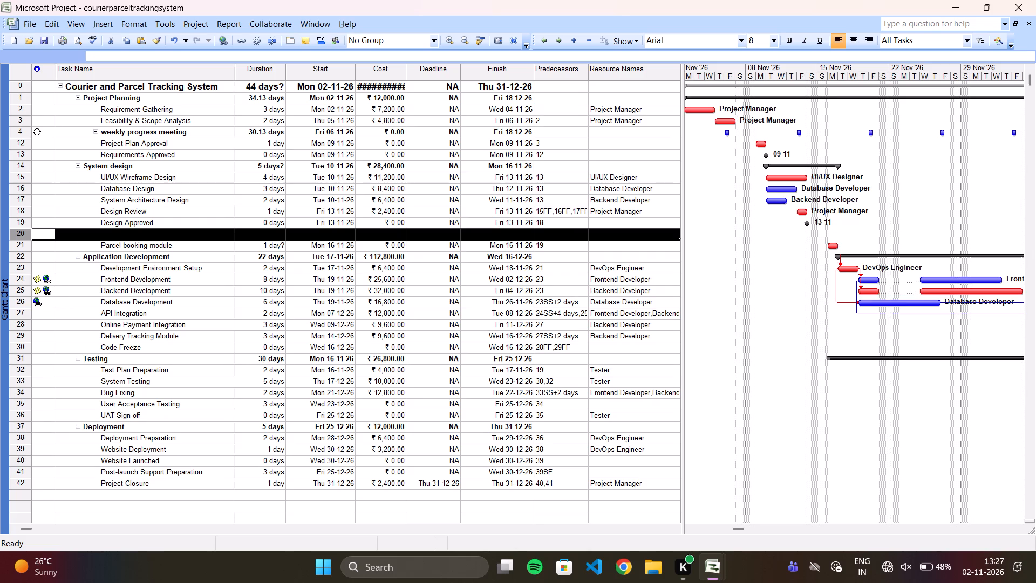
Connect the computer to Wi-Fi from the system's quick settings.
left_click(895, 578)
left_click(814, 304)
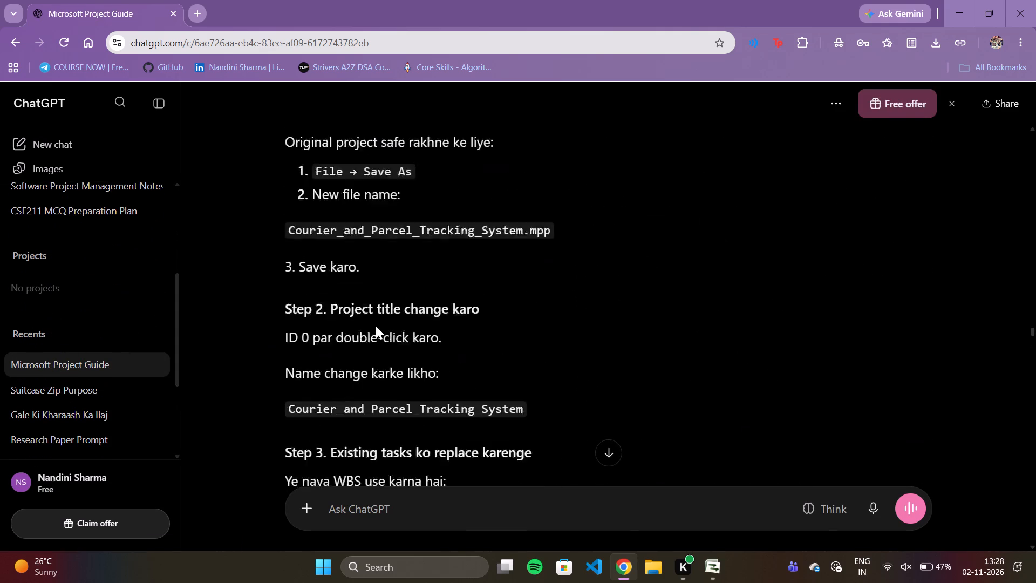
scroll(376, 326, "up", 14)
scroll(376, 326, "down", 1)
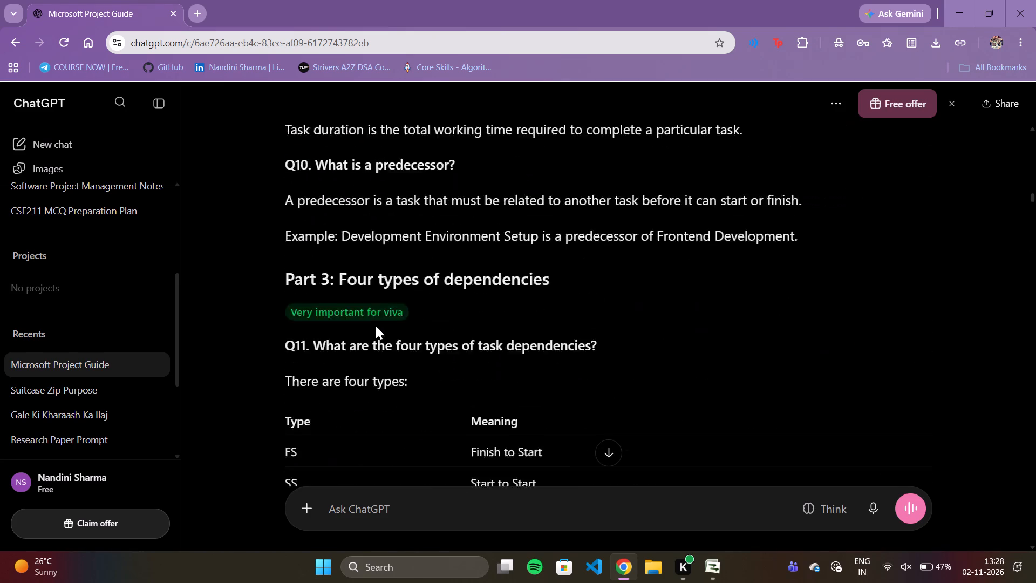
scroll(376, 326, "down", 7)
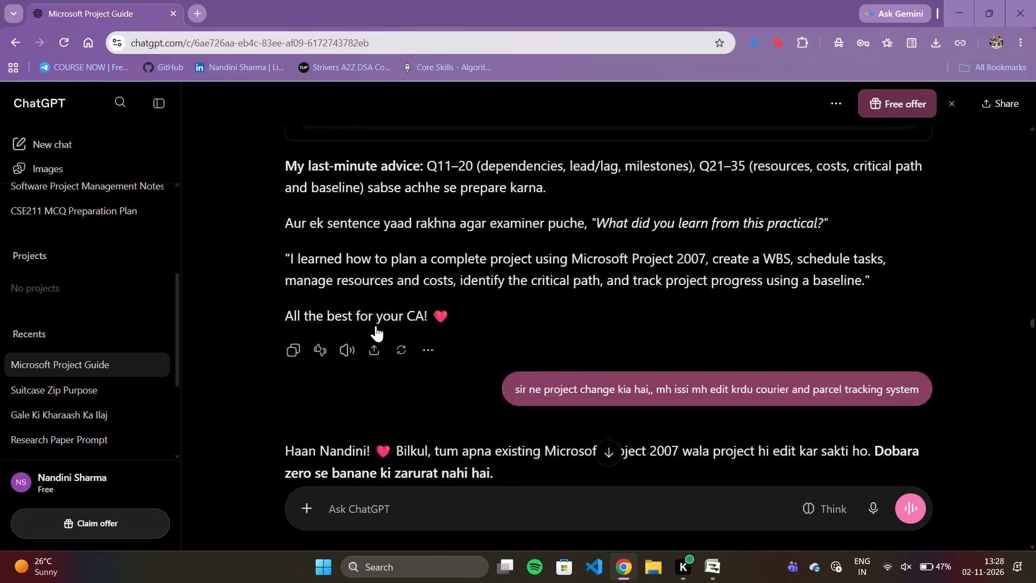
scroll(376, 326, "down", 7)
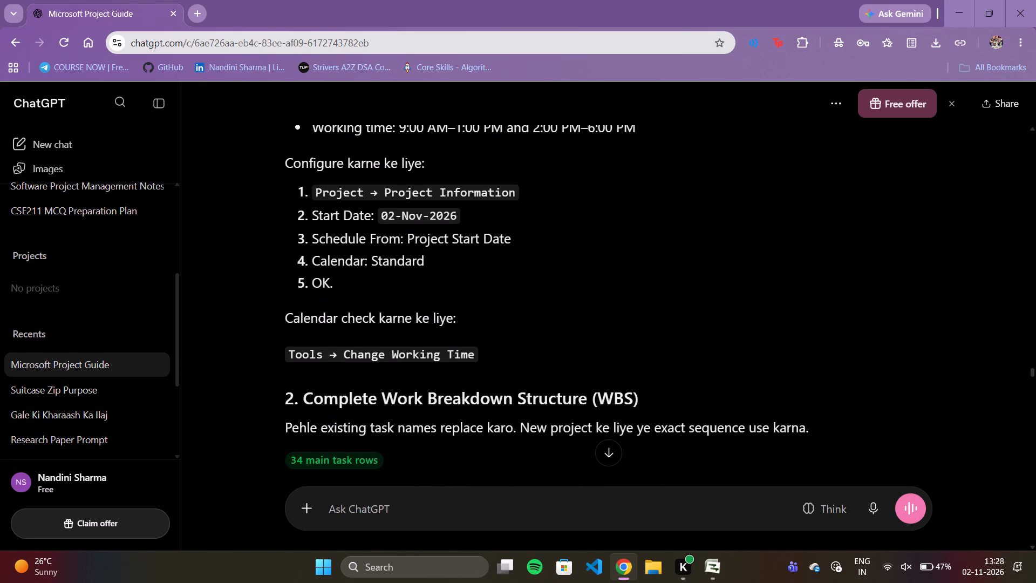
scroll(376, 326, "down", 7)
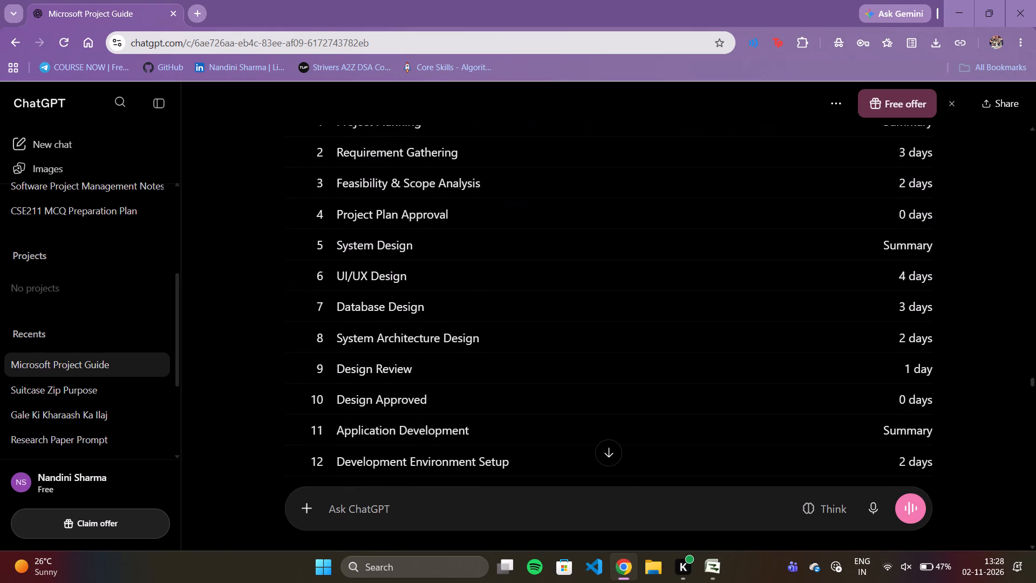
scroll(376, 326, "down", 7)
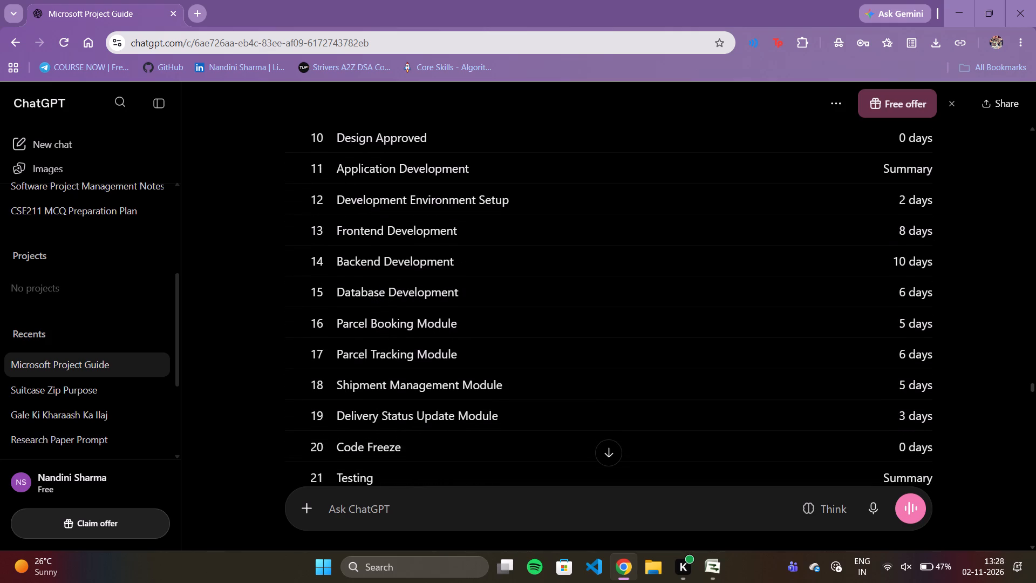
scroll(376, 326, "down", 1)
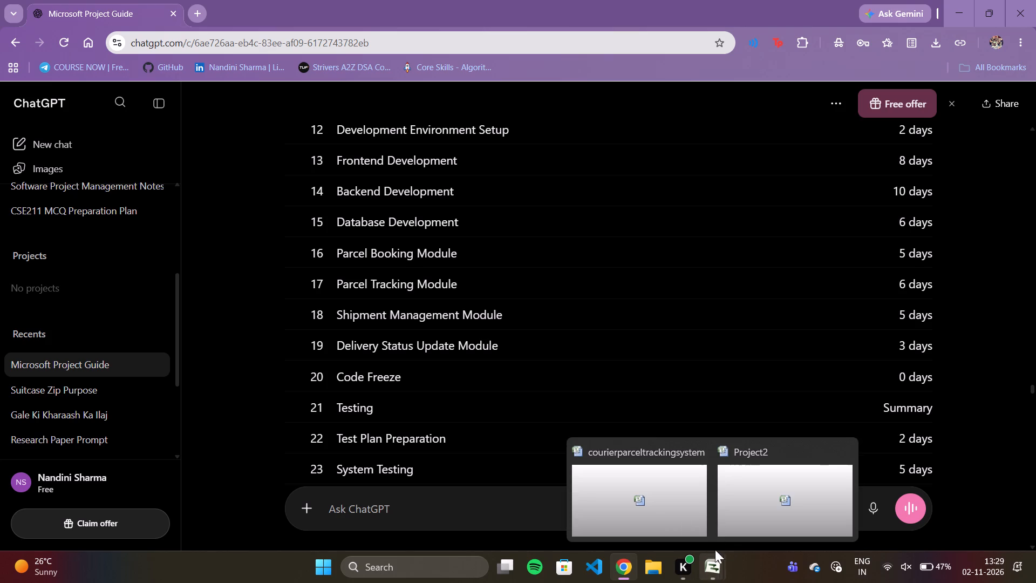
Return to the courierparceltrackingsystem plan and name the blank row above Parcel booking module "Parcel tracking module".
left_click(652, 518)
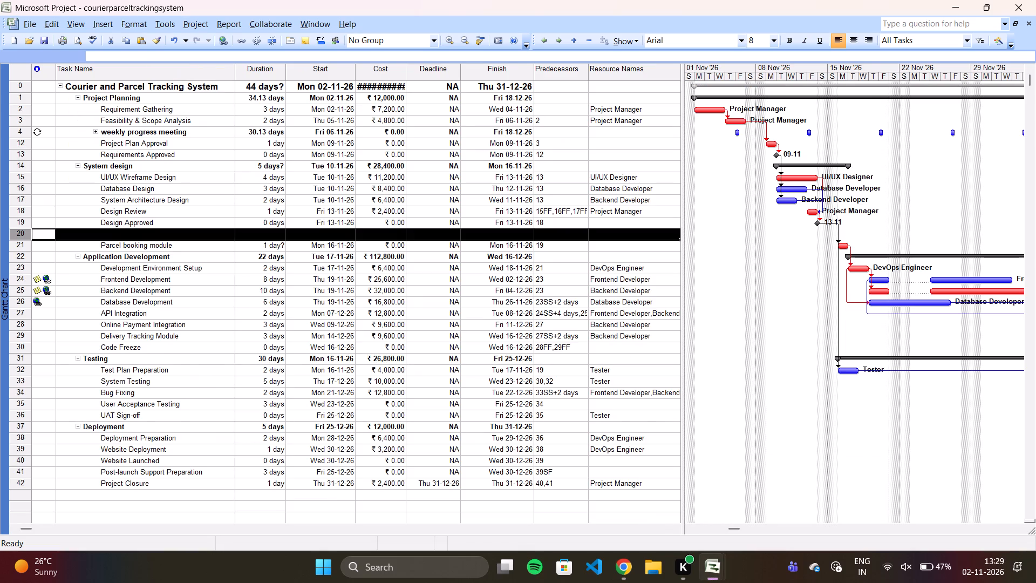
left_click(156, 233)
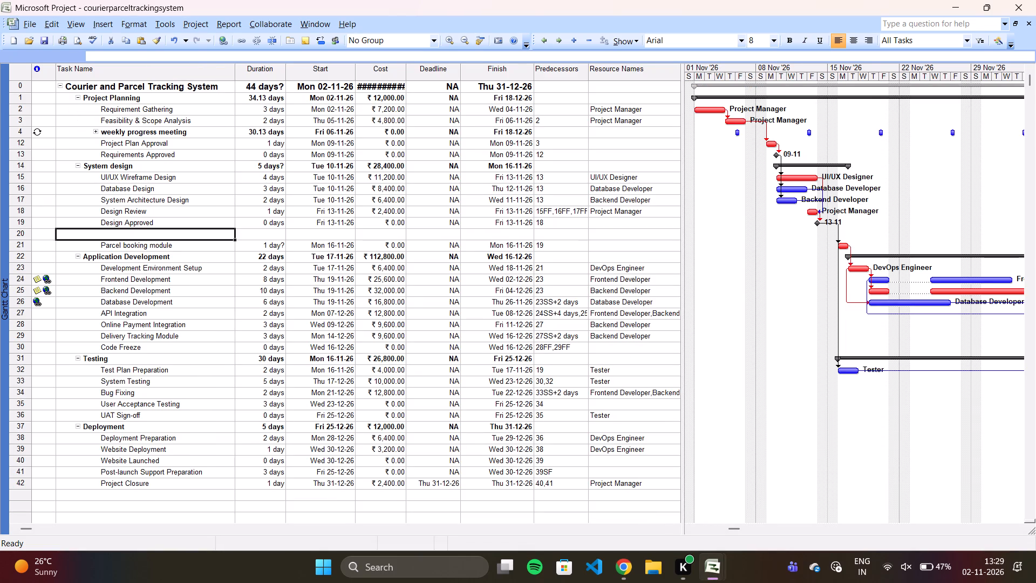
type("arcel te")
key("BackSpace")
type("racking module")
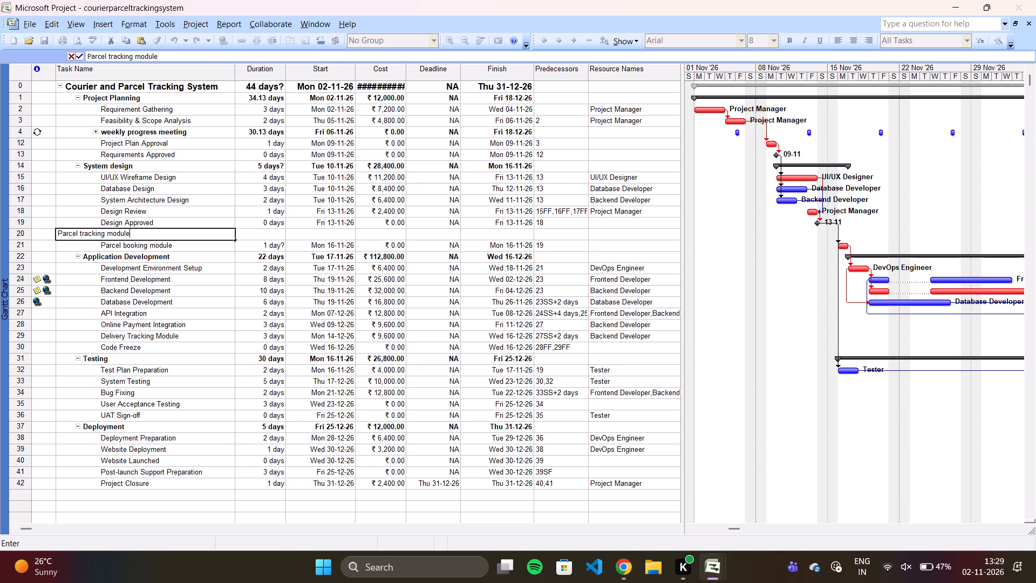
key("Return")
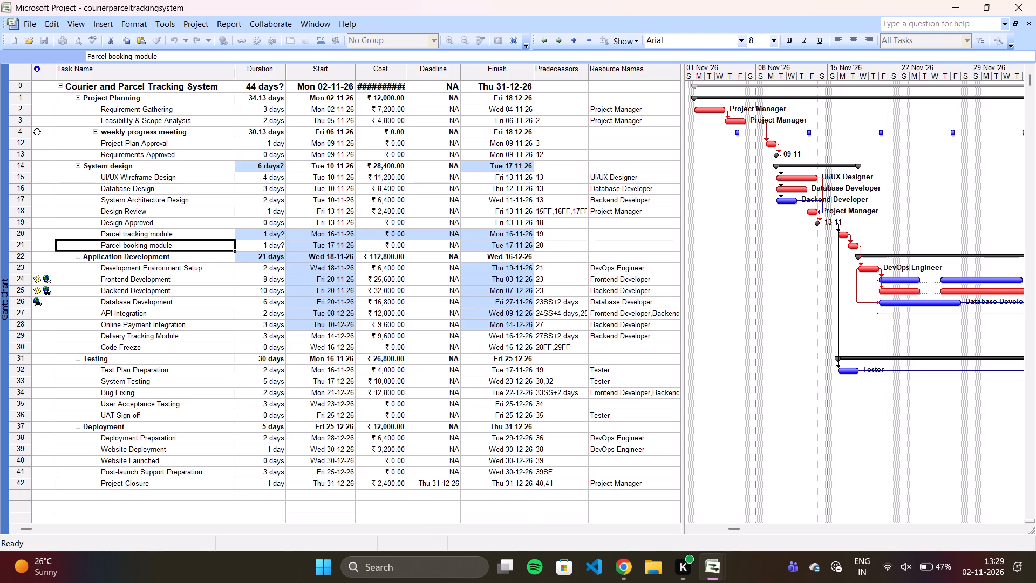
Set the Parcel tracking module task's duration to 3 days.
left_click(272, 235)
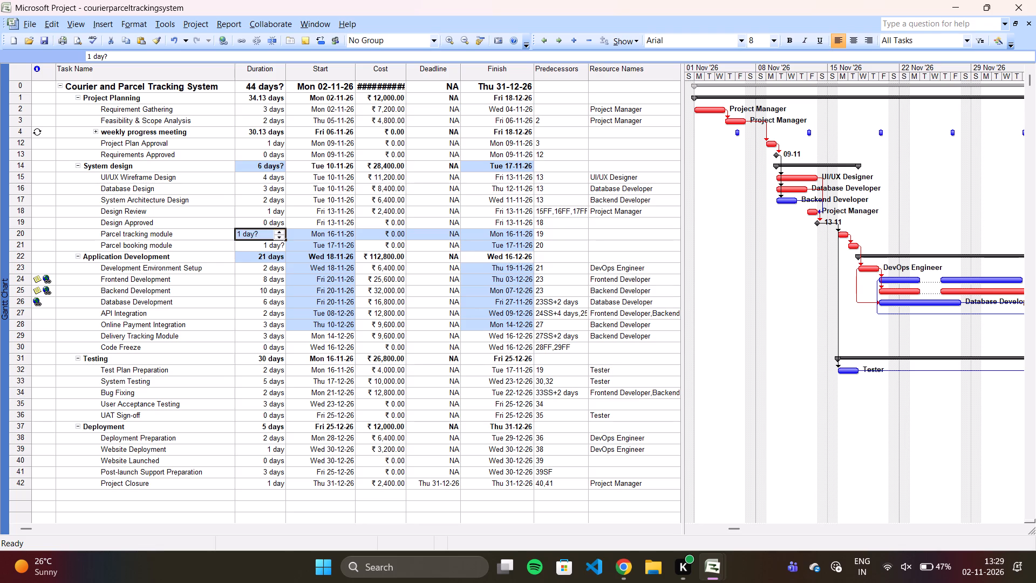
left_click(278, 235)
triple_click(278, 235)
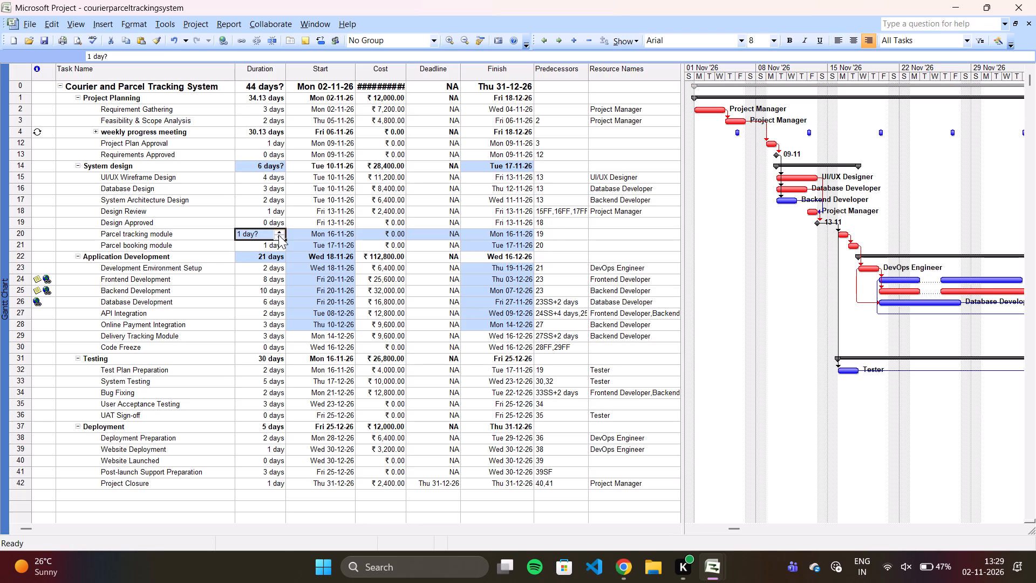
left_click(278, 233)
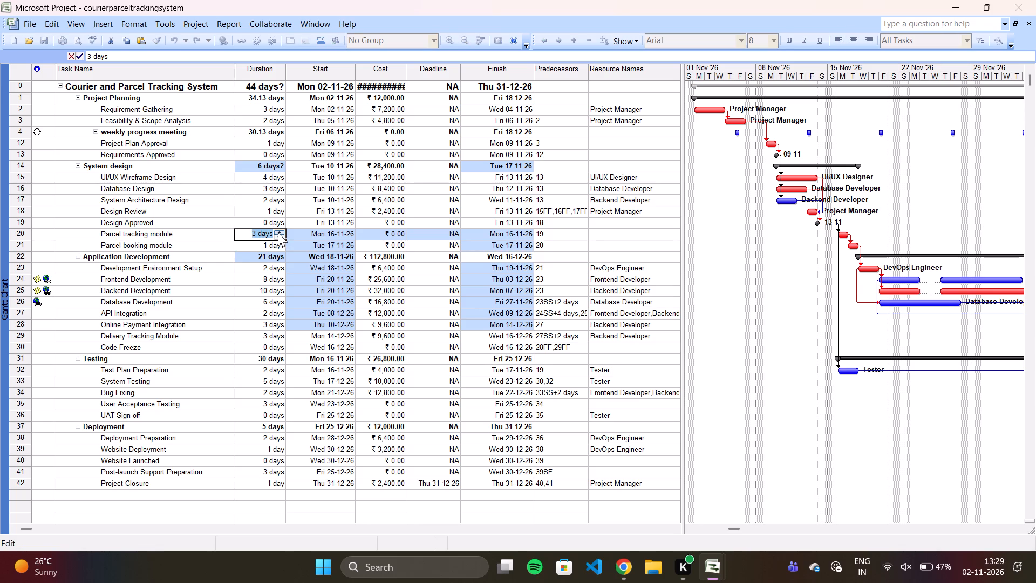
left_click(278, 233)
left_click(268, 253)
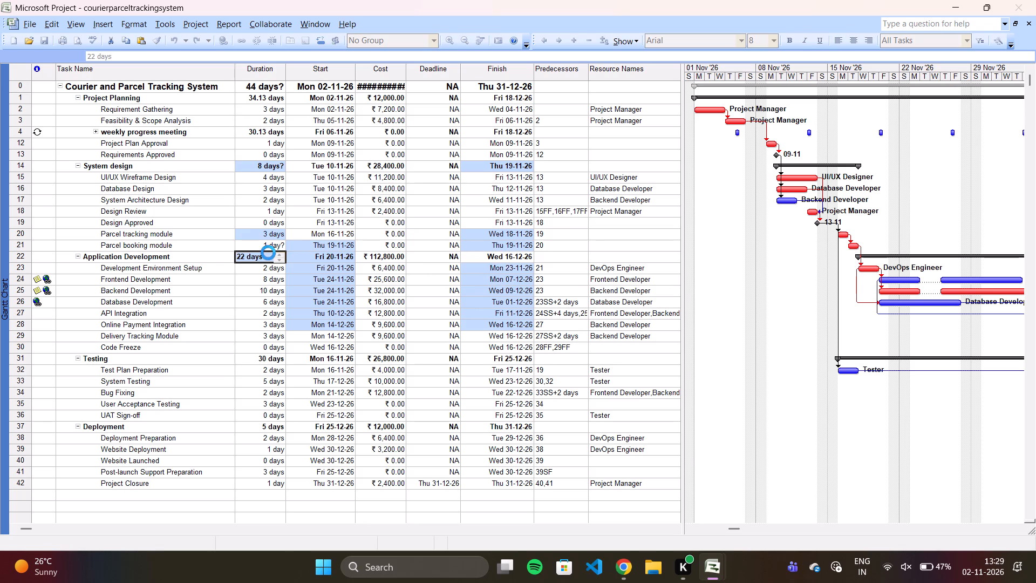
Set the Parcel booking module task's duration to 2 days.
left_click(269, 243)
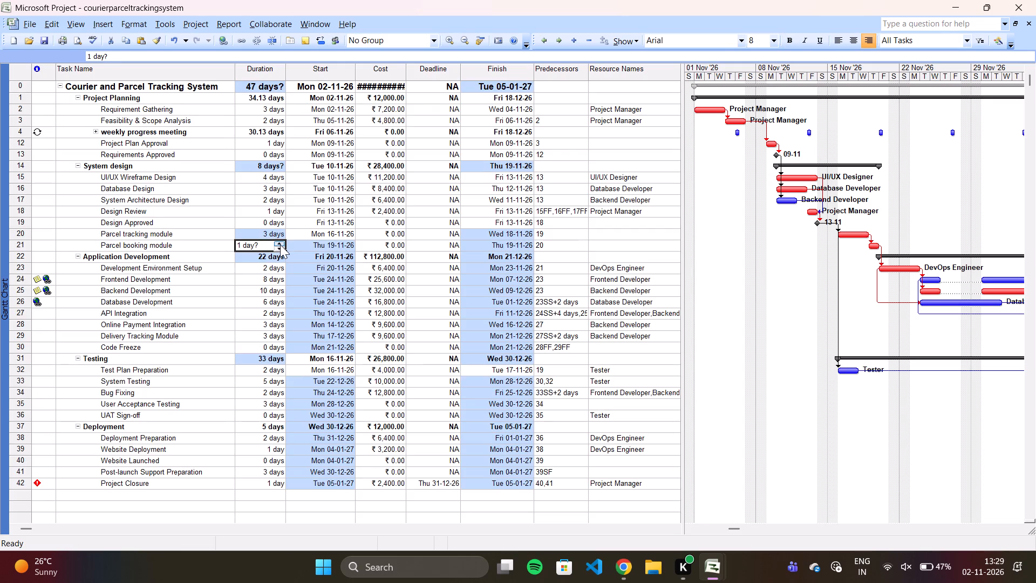
left_click(280, 245)
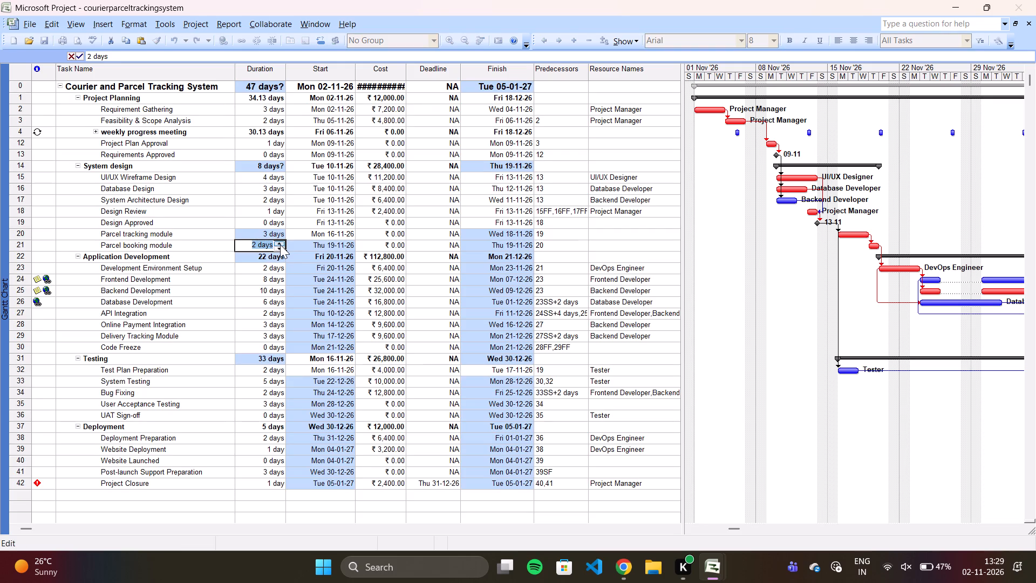
left_click(240, 295)
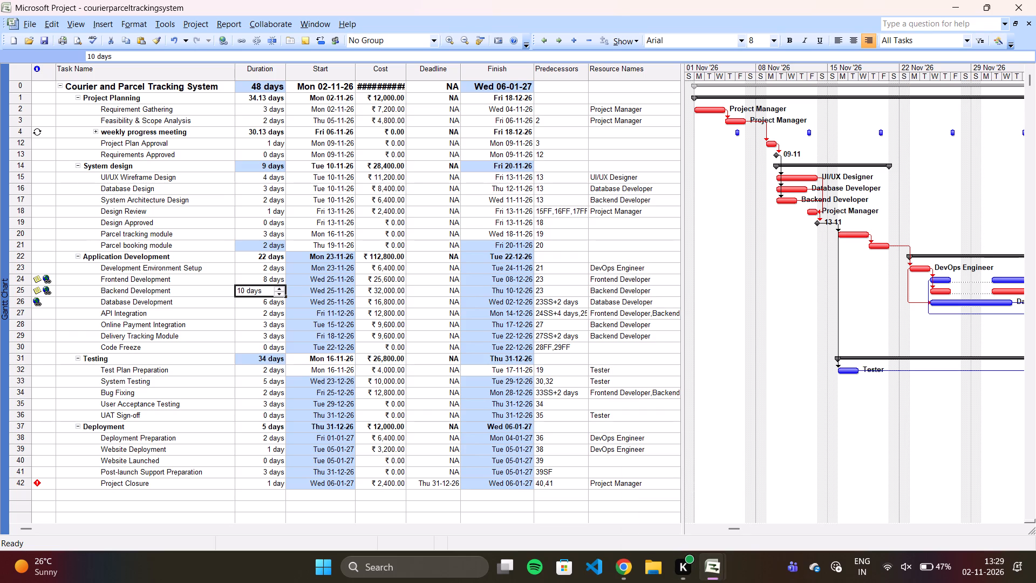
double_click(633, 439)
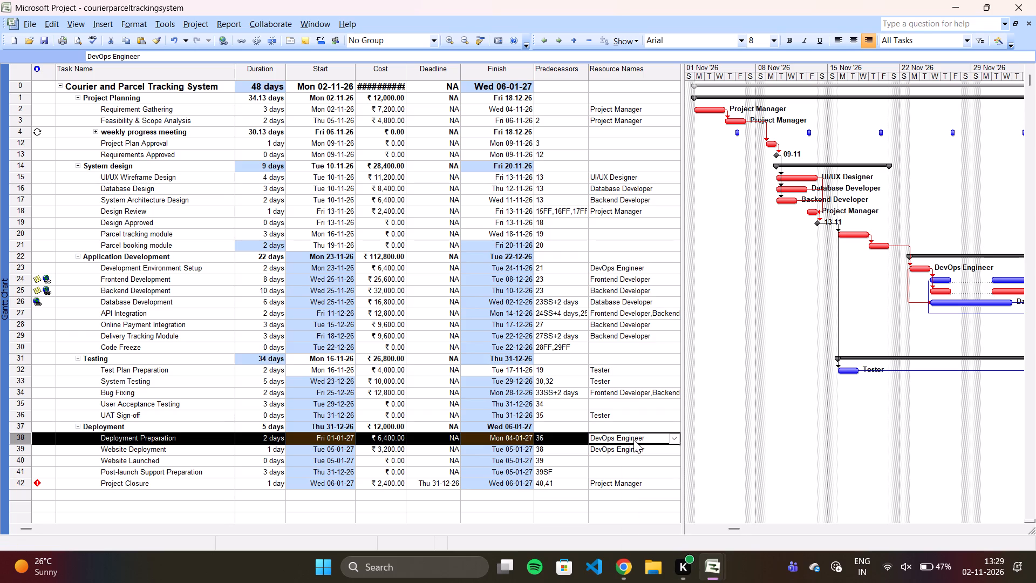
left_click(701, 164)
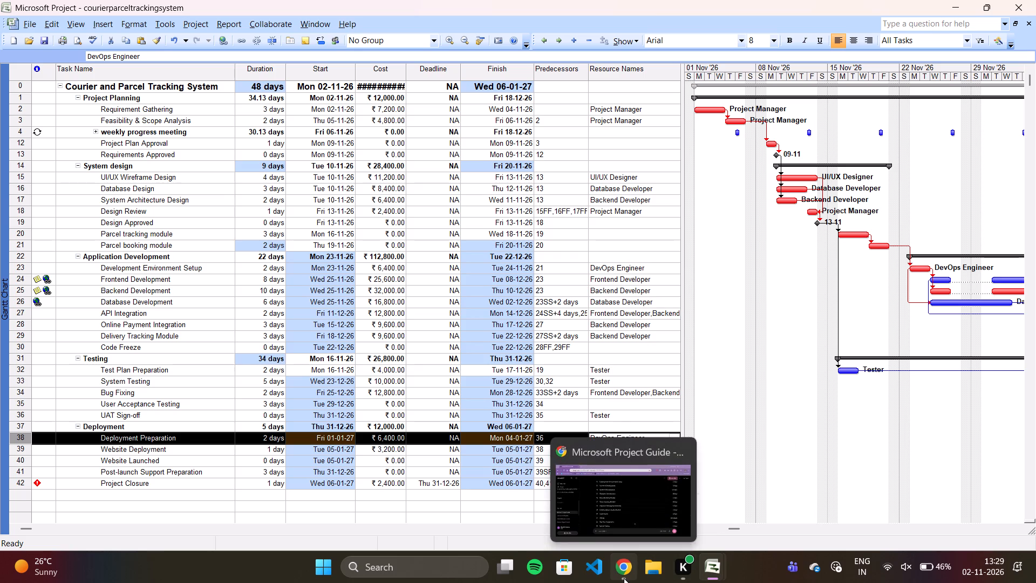
Switch to the Microsoft Project Guide chat in ChatGPT and review its sections from task durations through predecessors and milestones to the resource rates table.
left_click(629, 500)
scroll(629, 216, "down", 2)
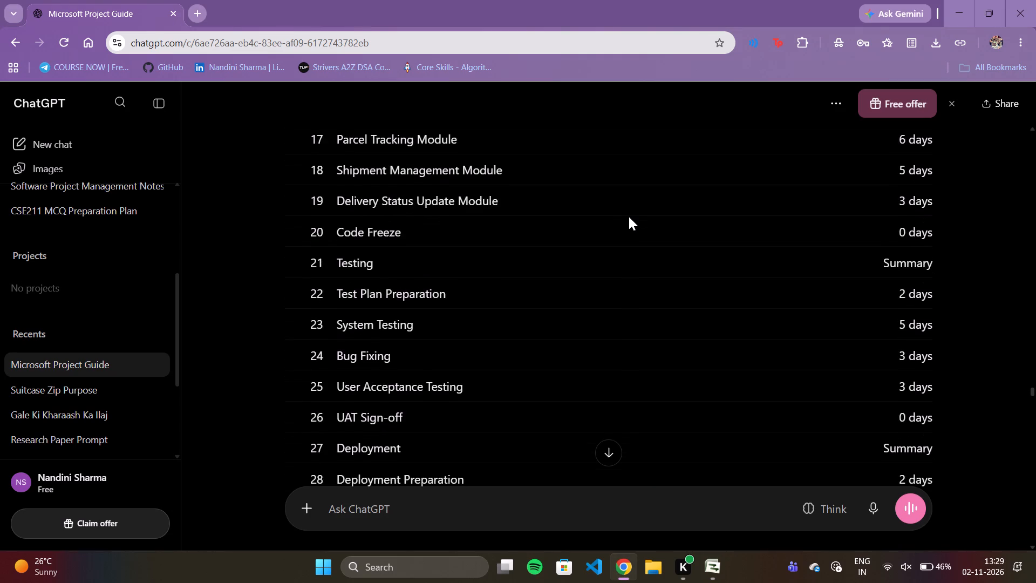
scroll(629, 216, "down", 4)
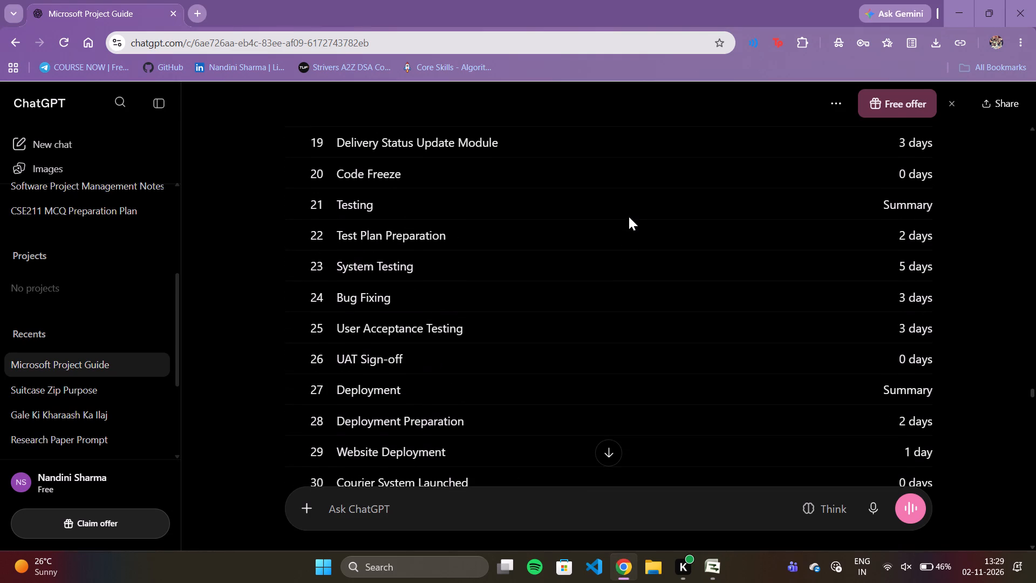
scroll(629, 216, "down", 3)
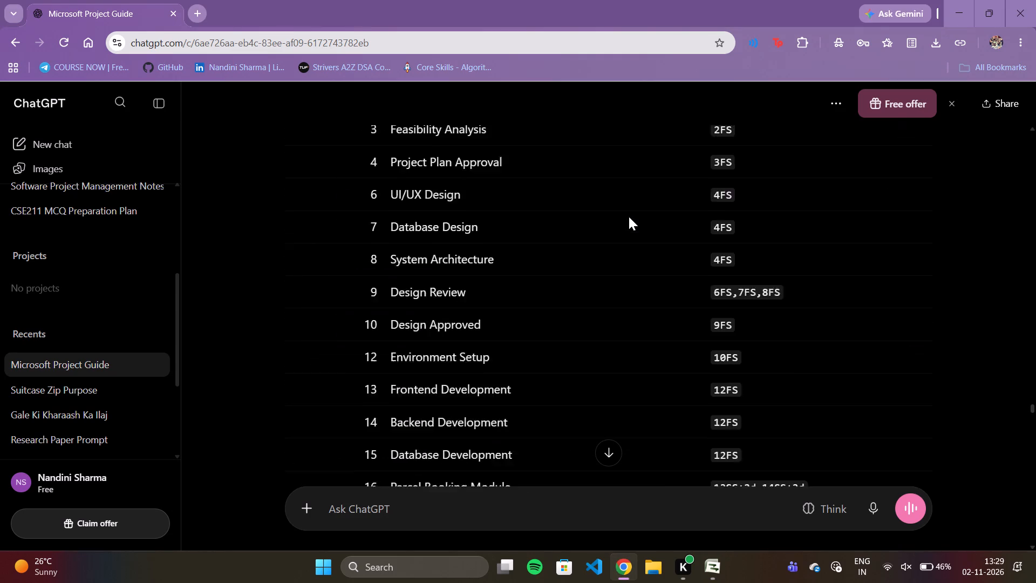
scroll(629, 216, "down", 3)
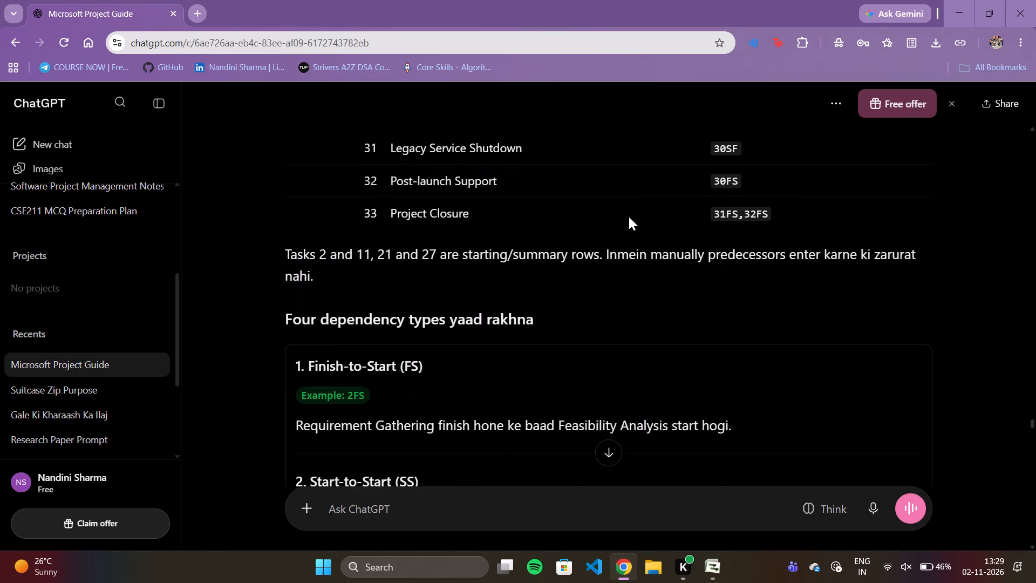
scroll(629, 216, "down", 3)
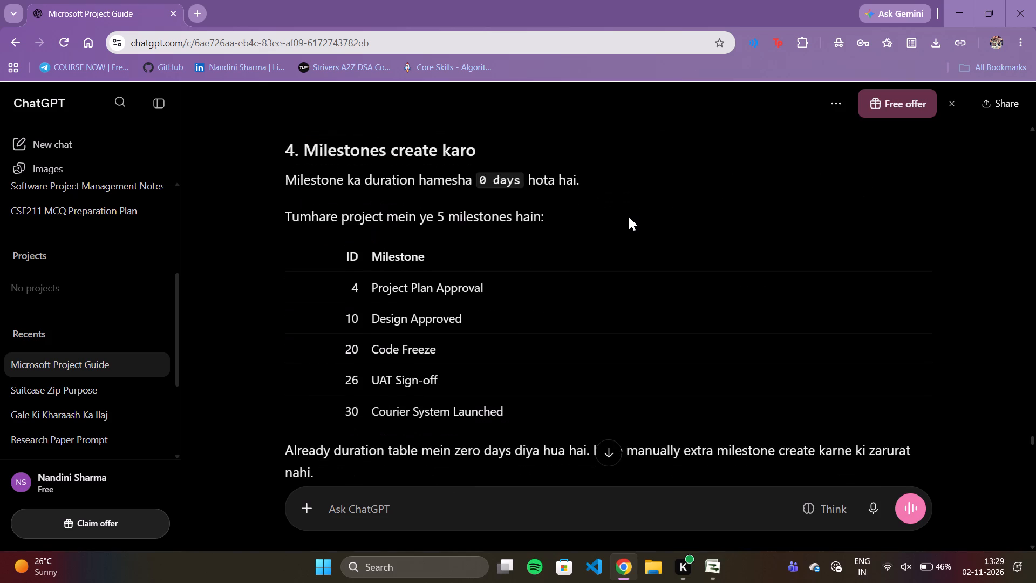
scroll(629, 216, "down", 3)
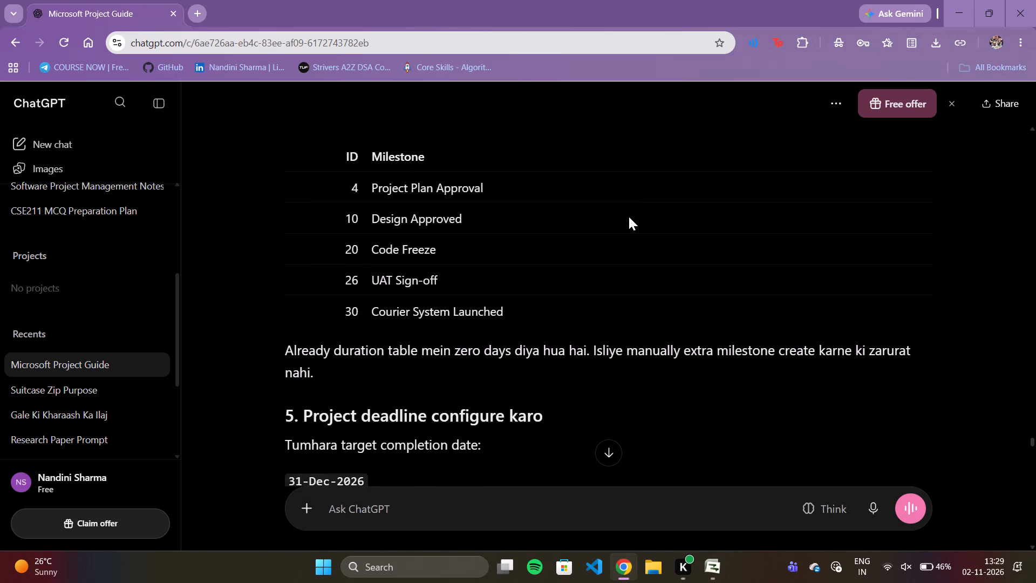
scroll(629, 216, "down", 7)
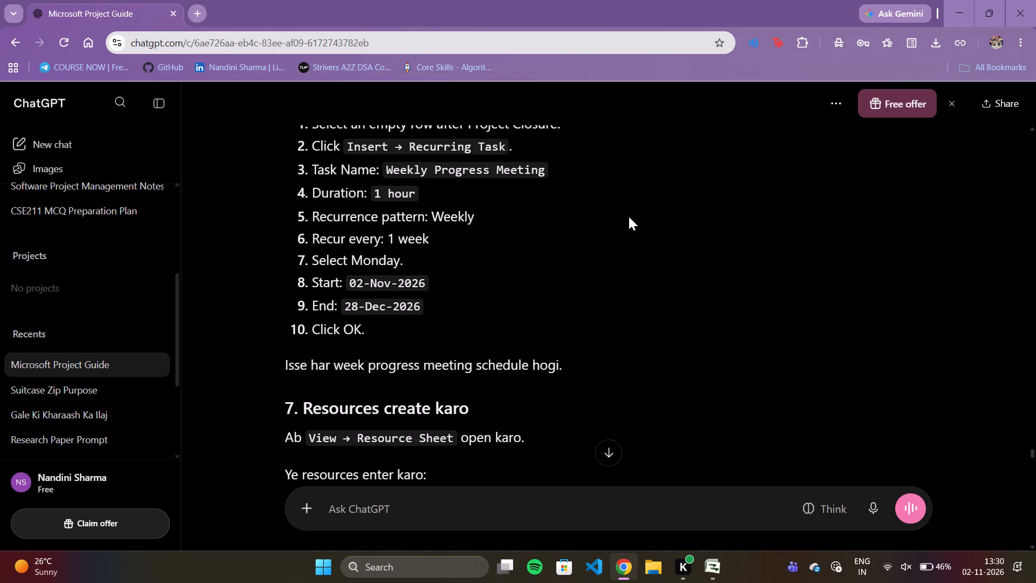
scroll(629, 216, "down", 1)
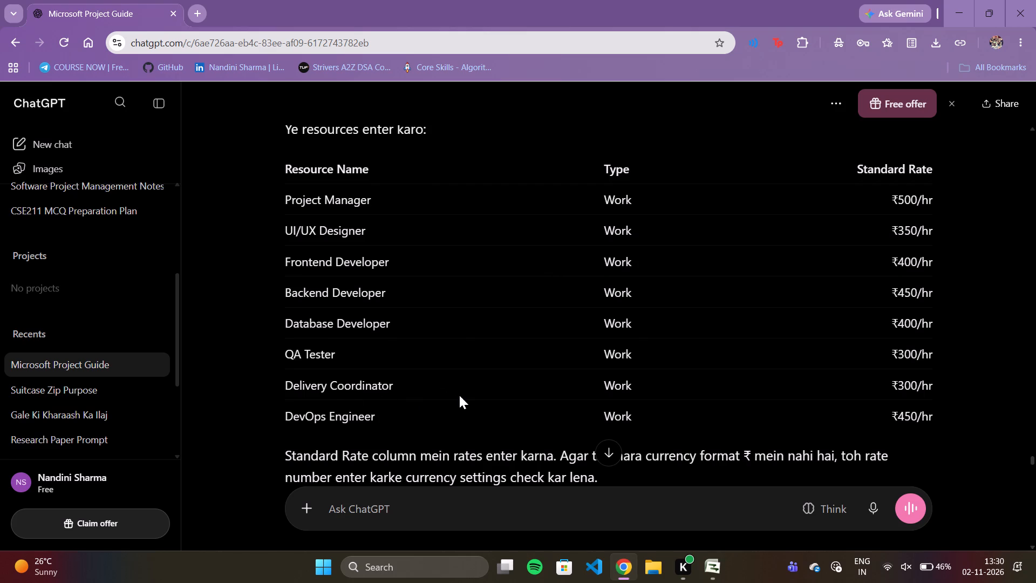
scroll(549, 299, "right", 1)
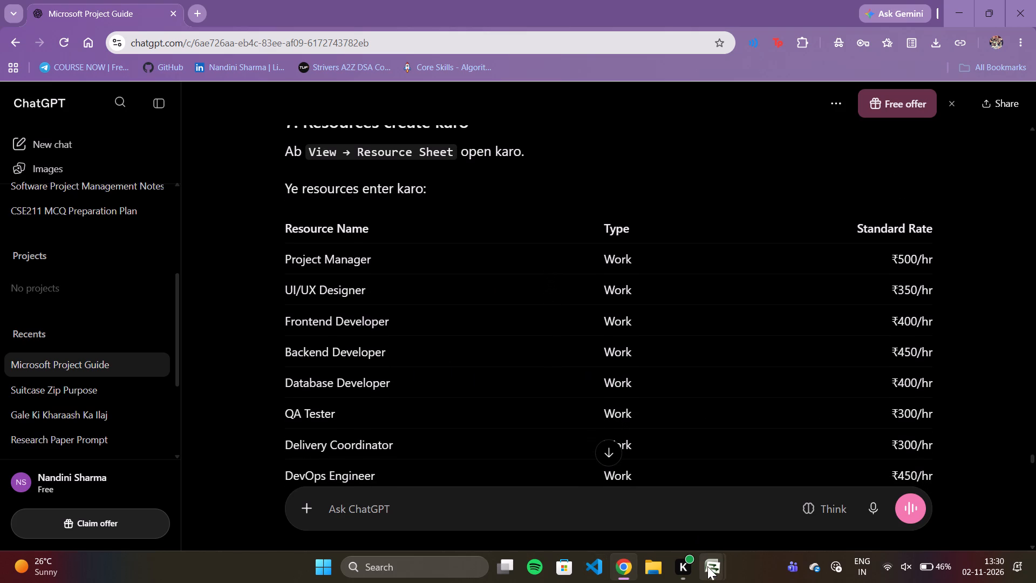
Return to the courierparceltrackingsystem plan in Microsoft Project and open its Resource Sheet.
left_click(646, 514)
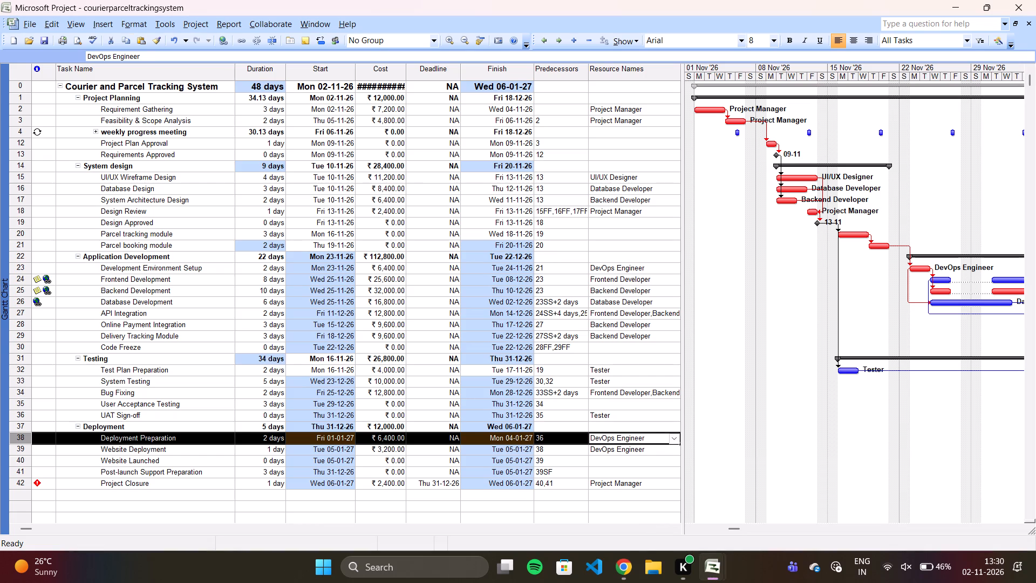
left_click(80, 24)
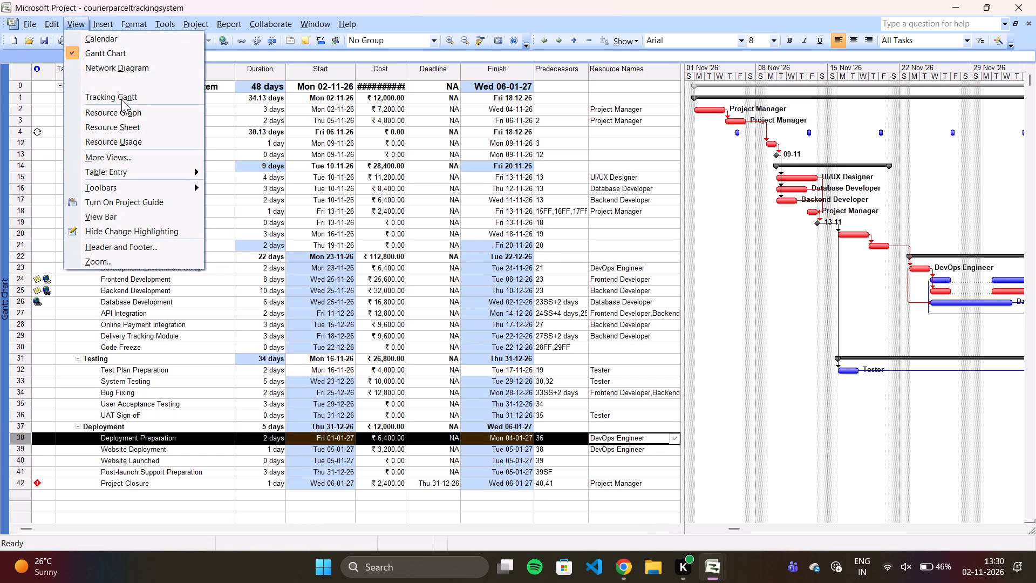
left_click(126, 123)
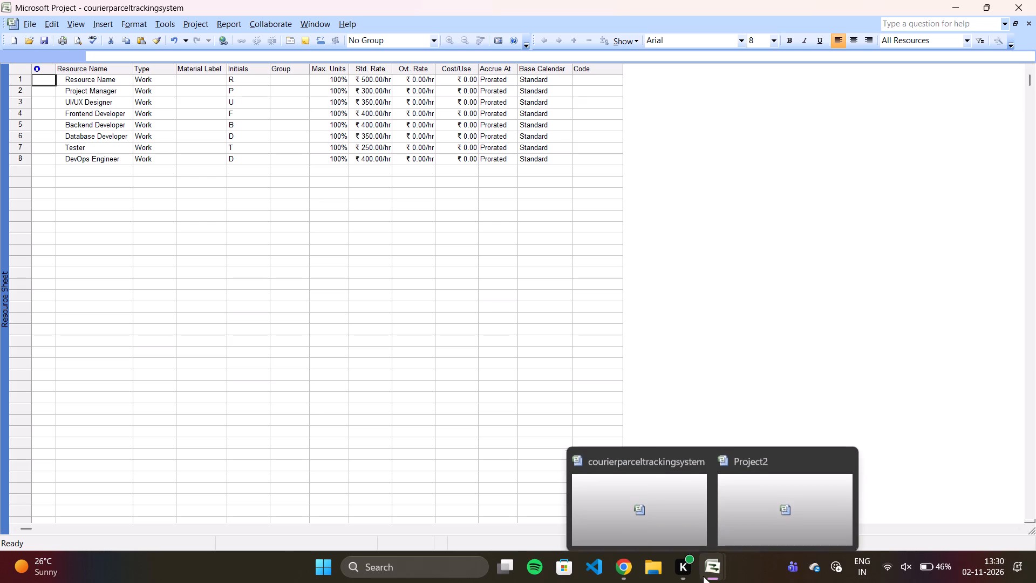
Recheck the resource table in ChatGPT and insert a blank resource row above Database Developer in the plan's Resource Sheet.
left_click(621, 560)
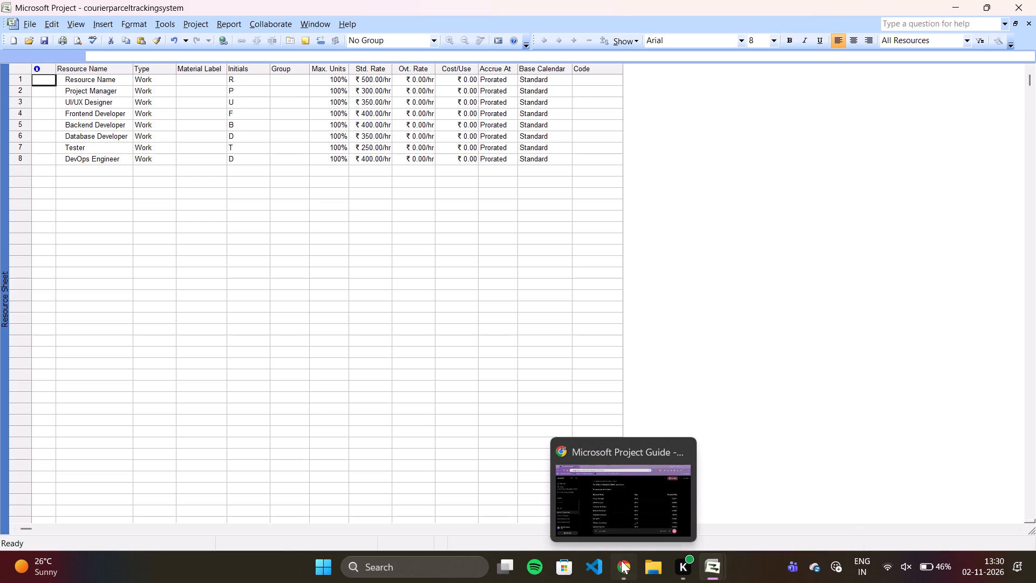
scroll(475, 356, "down", 1)
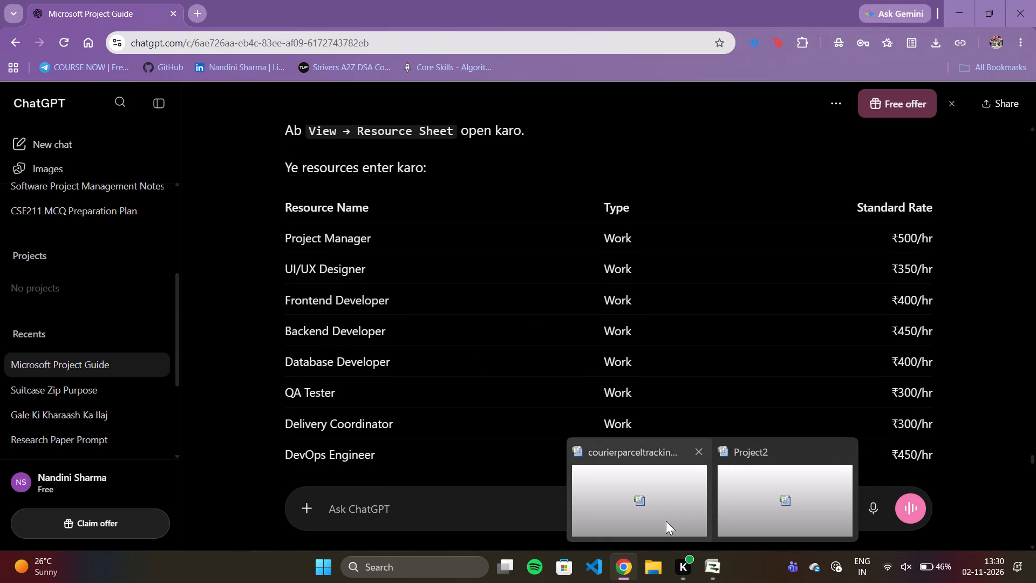
left_click(644, 506)
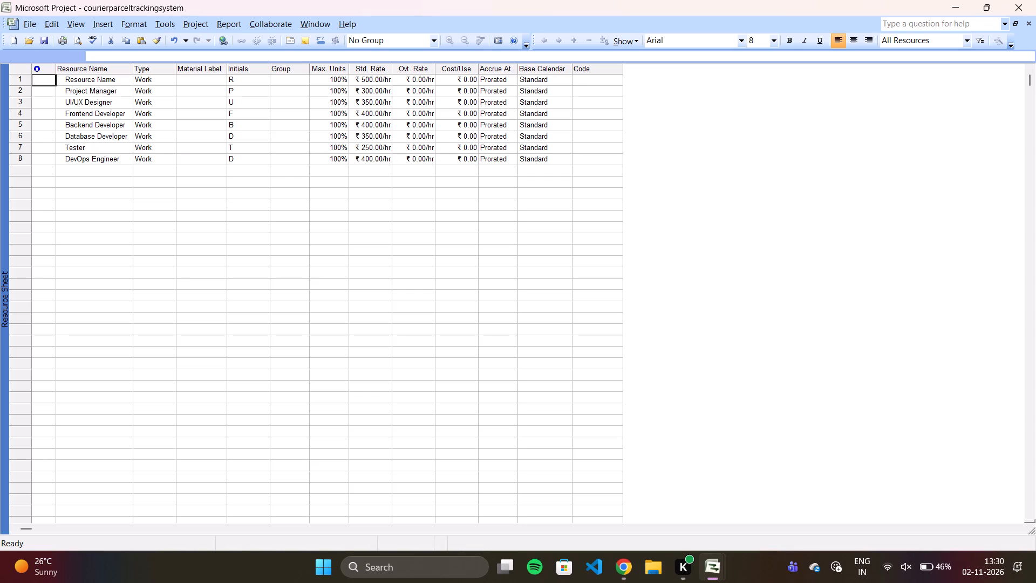
left_click(23, 138)
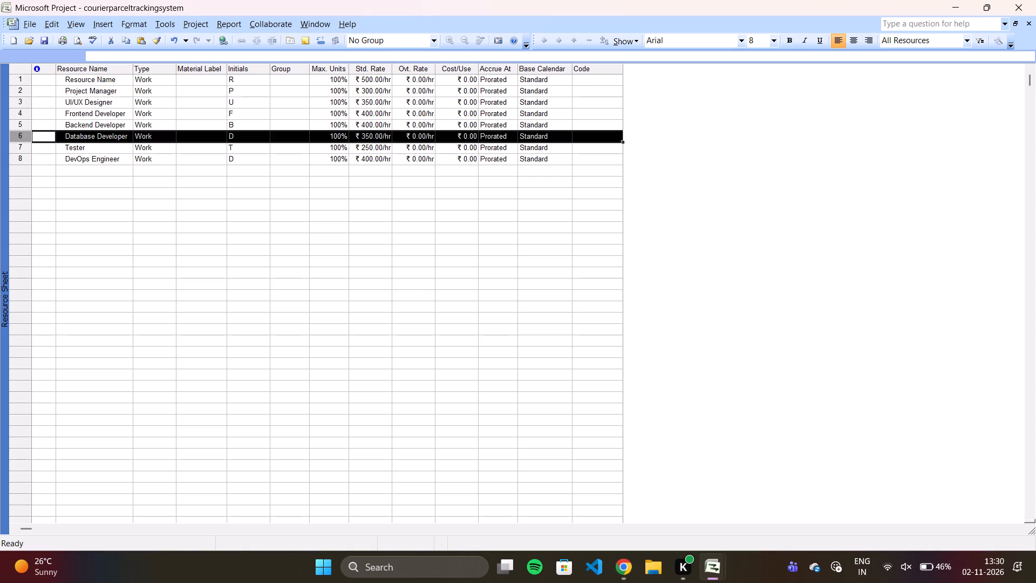
right_click(23, 138)
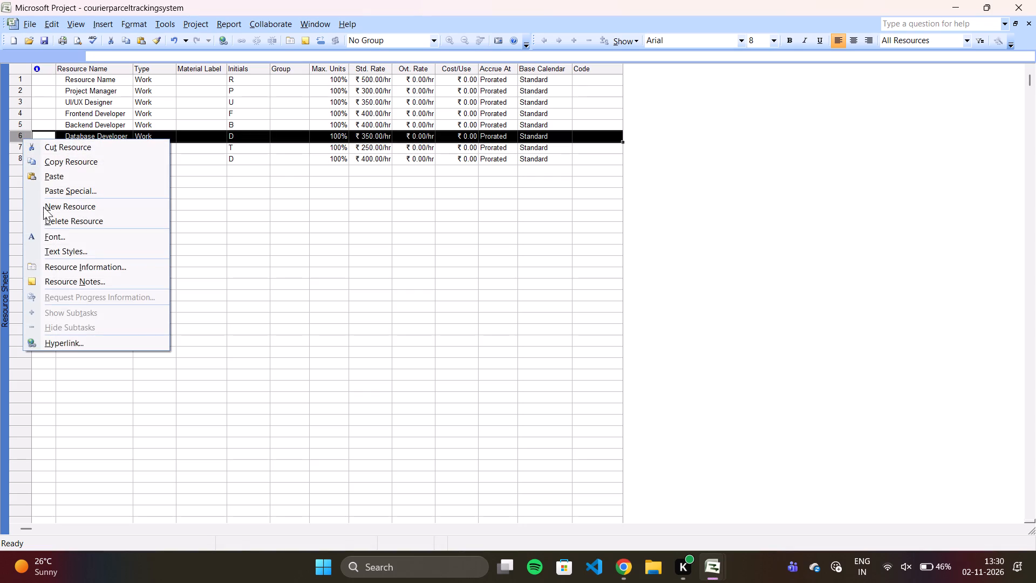
left_click(73, 211)
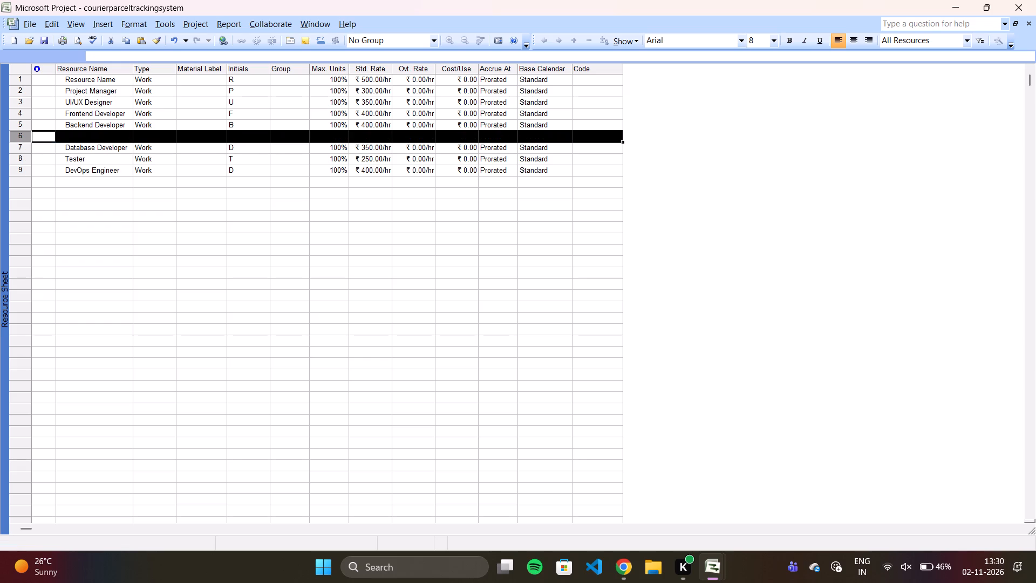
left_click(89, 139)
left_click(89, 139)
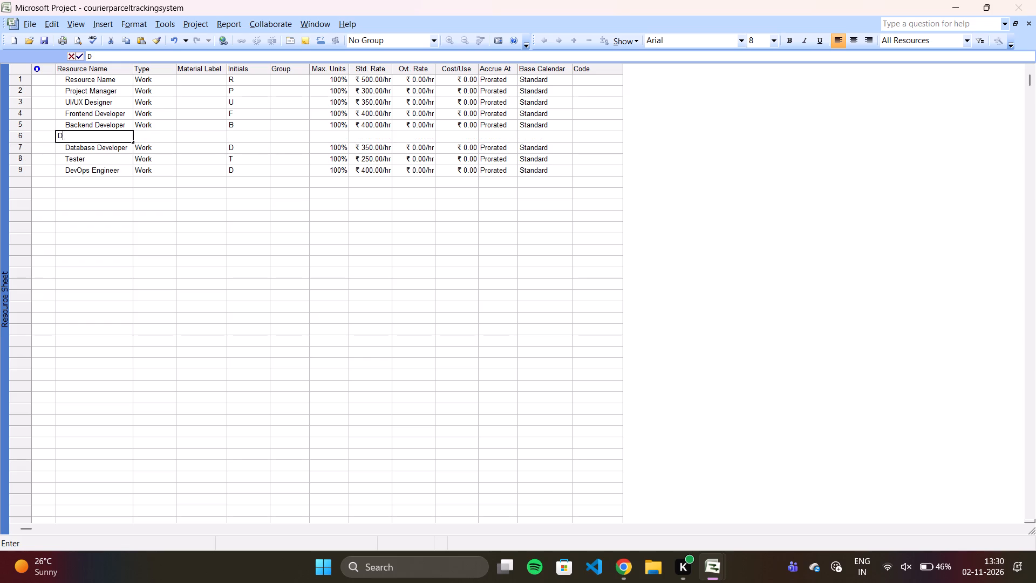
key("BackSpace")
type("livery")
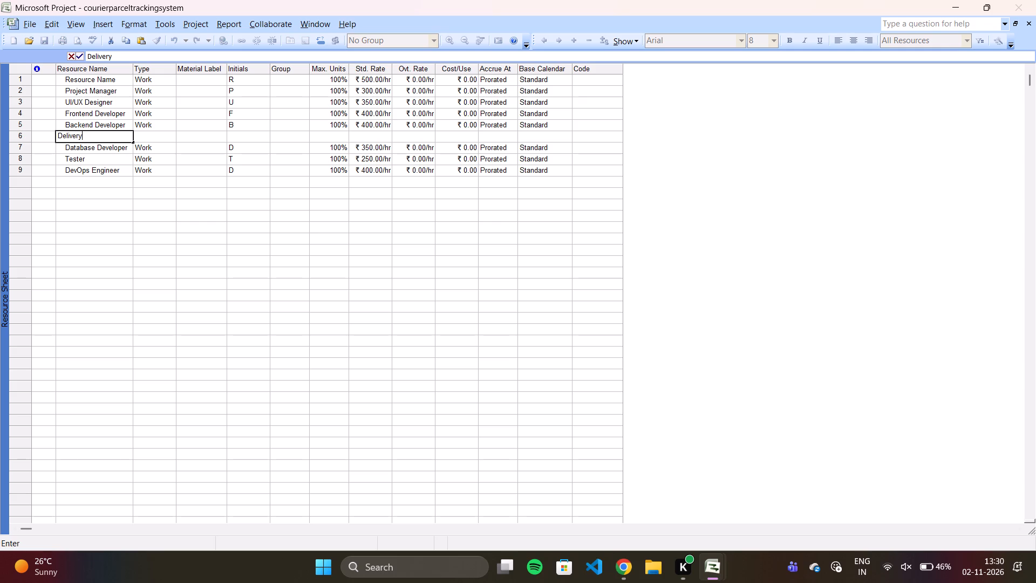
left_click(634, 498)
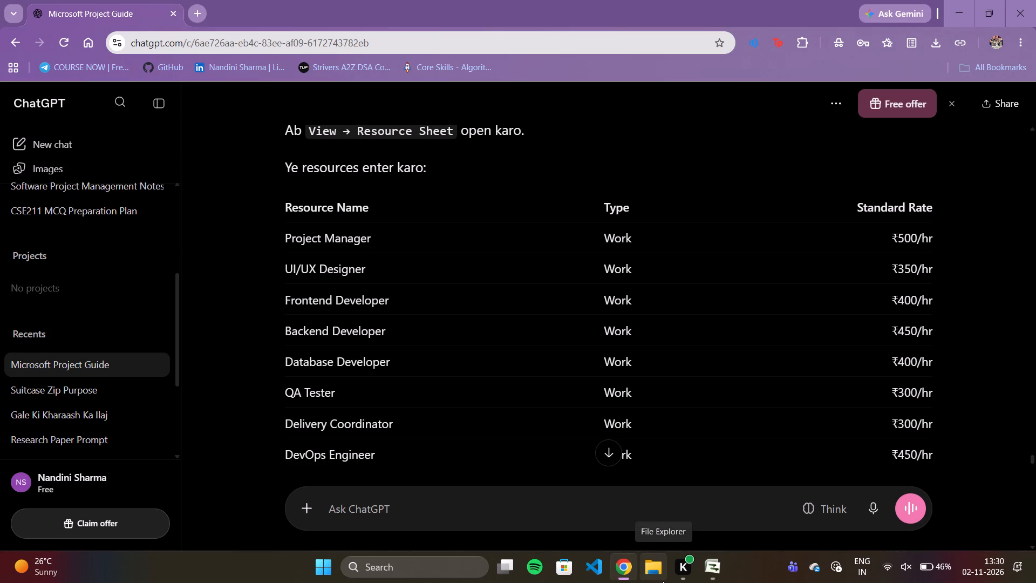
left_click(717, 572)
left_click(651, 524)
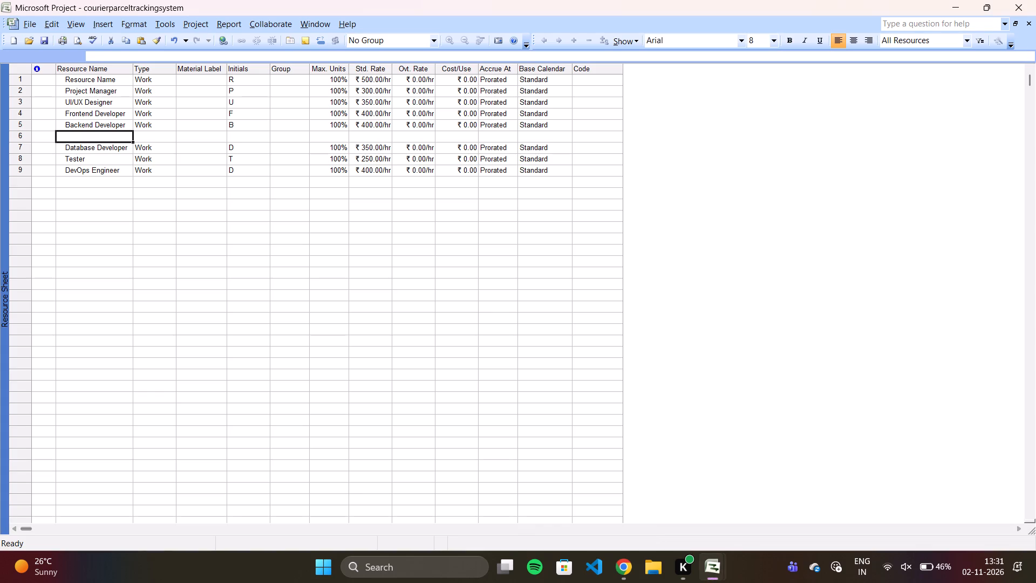
Name the blank resource above Database Developer "Delivery coordinator".
left_click(98, 135)
left_click(98, 135)
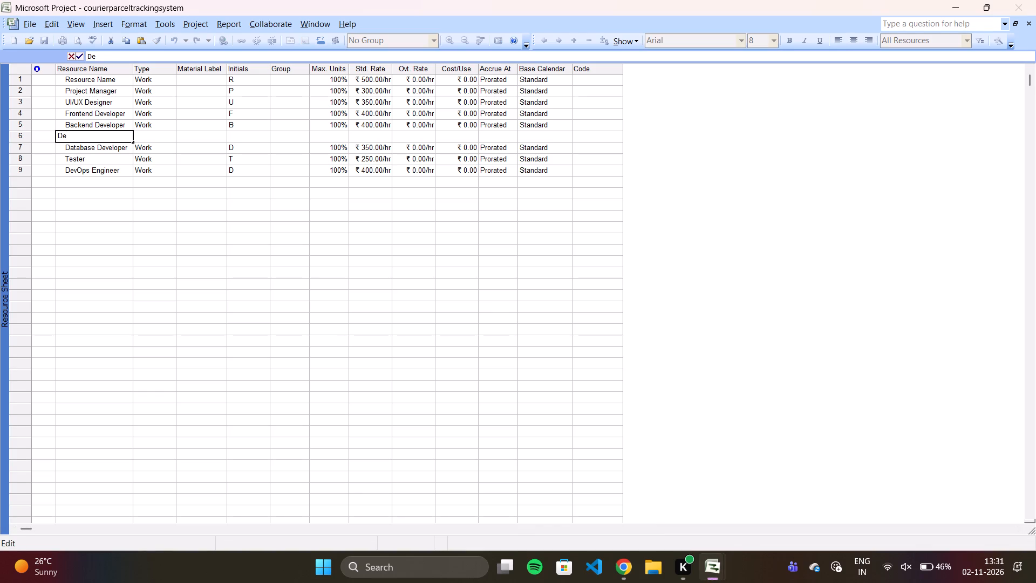
key("BackSpace")
type("livery")
key("space")
type("coo")
type("rdinati")
key("BackSpace")
type("or")
key("Return")
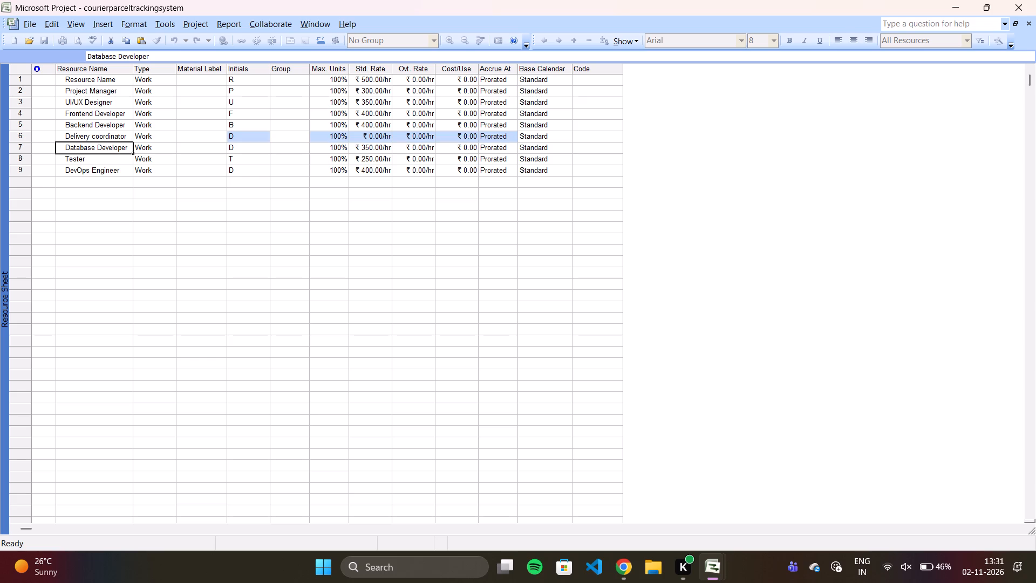
Set the Delivery coordinator's Available To date to 03-11-2026 in the resource availability table and try replacing it with 300.
double_click(375, 138)
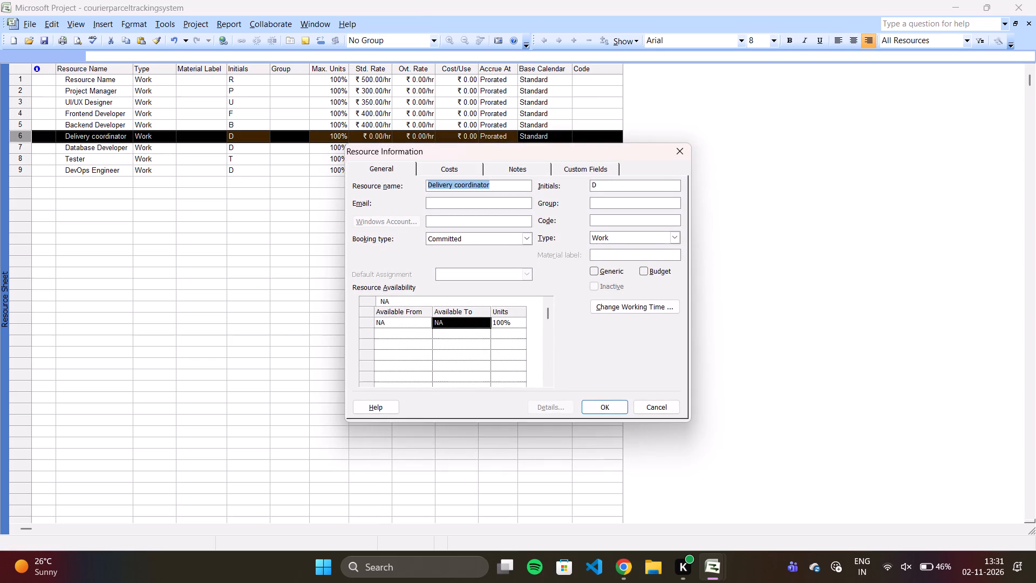
left_click(458, 324)
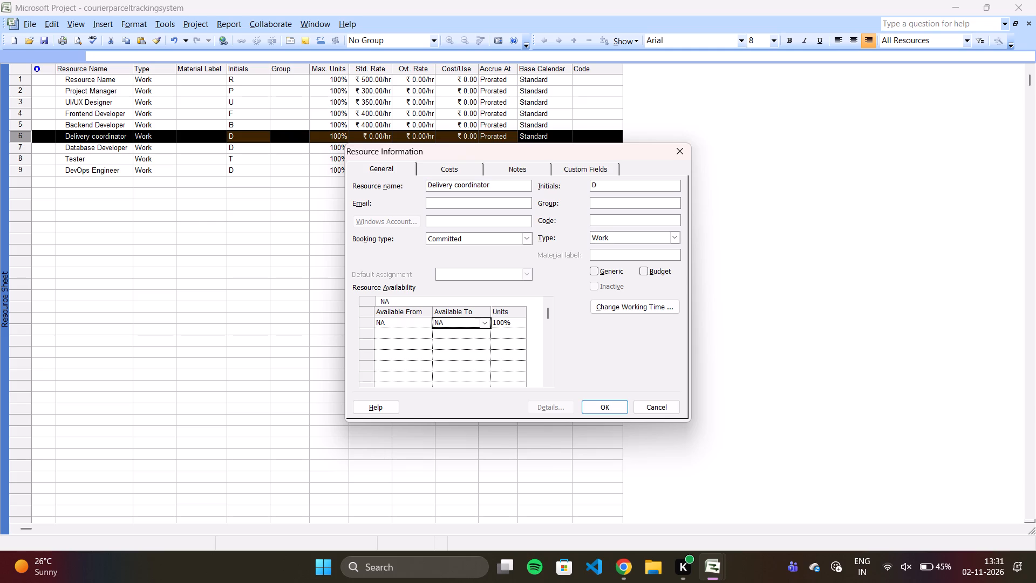
key("3")
key("Right")
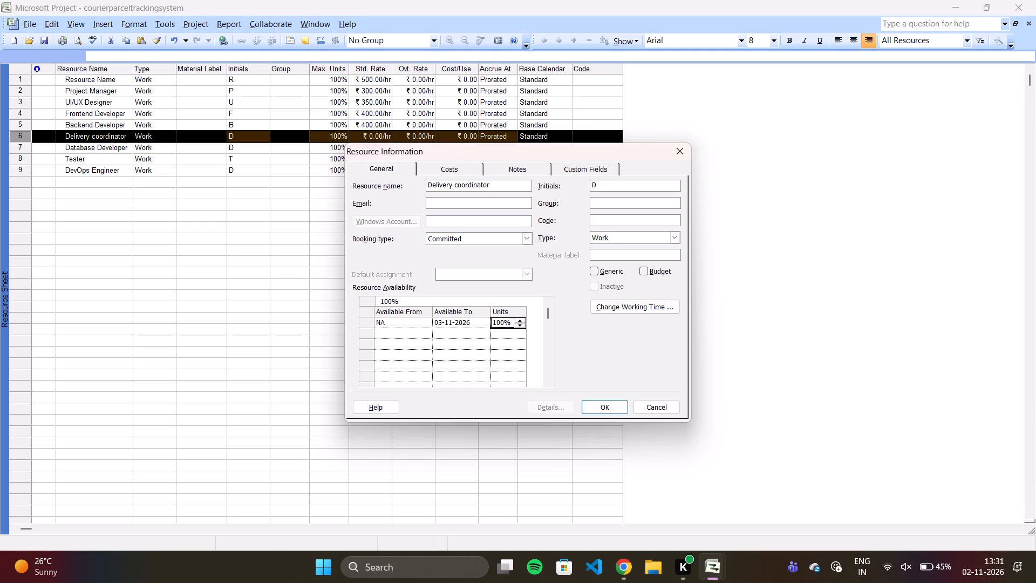
double_click(458, 324)
type("30")
key("0")
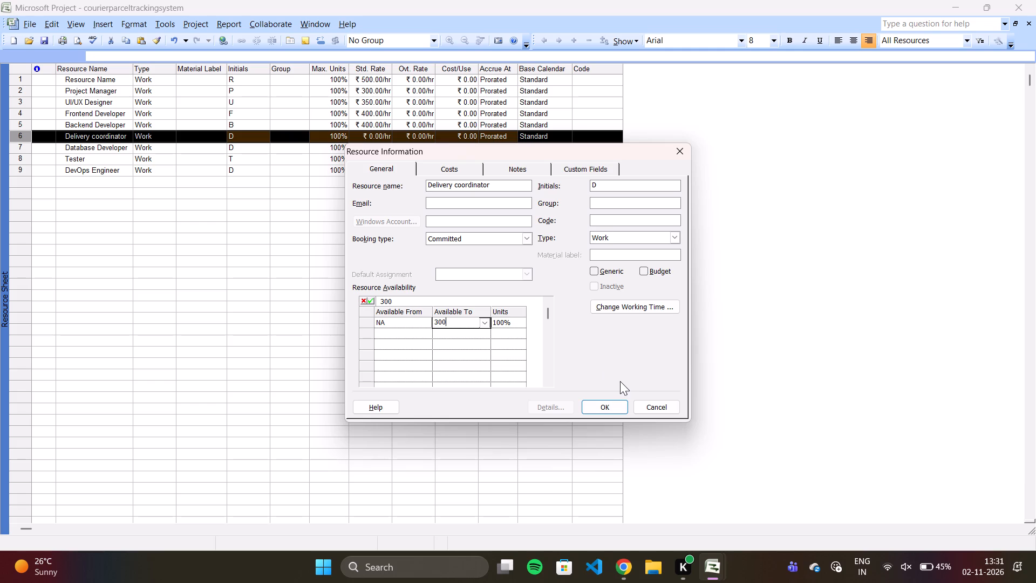
left_click(591, 409)
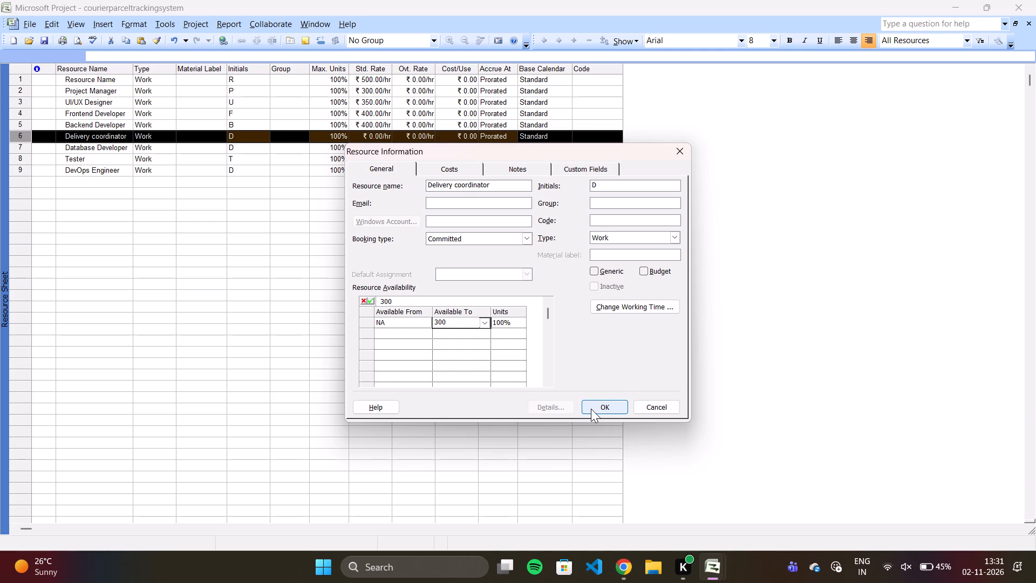
left_click(591, 409)
left_click(524, 328)
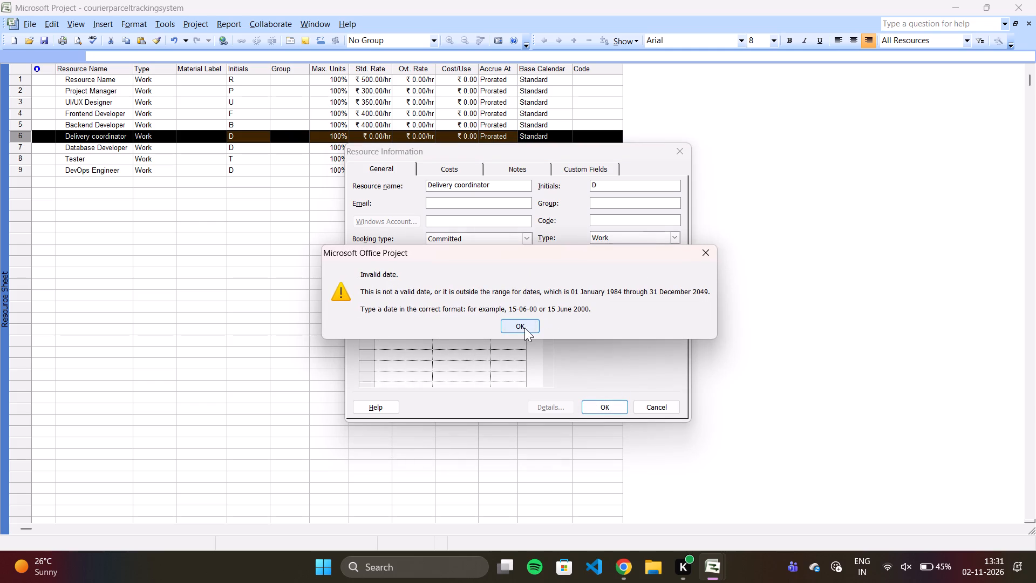
Set the Delivery coordinator's standard rate to 300 per hour in the default cost rate table.
double_click(374, 133)
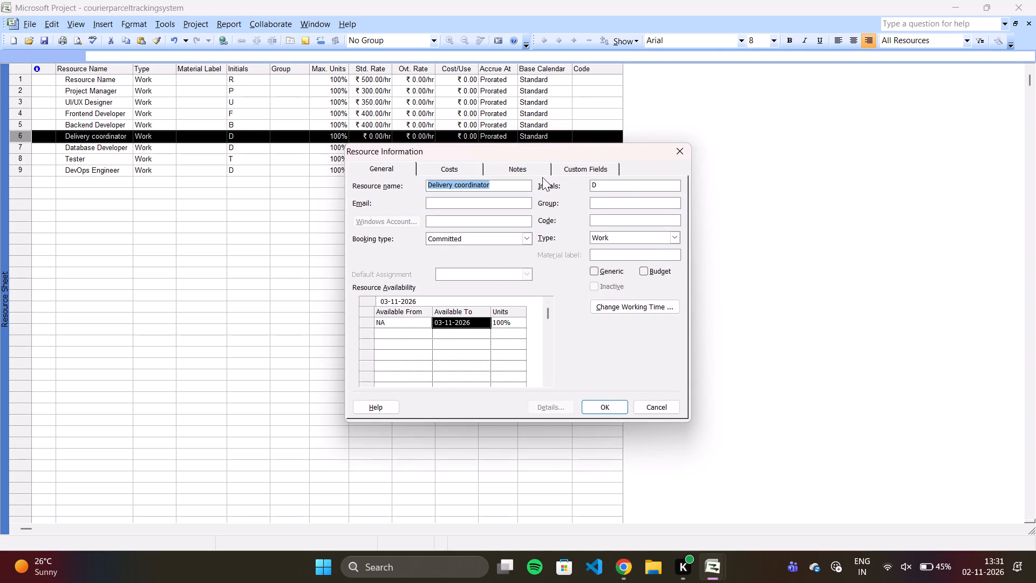
left_click(467, 167)
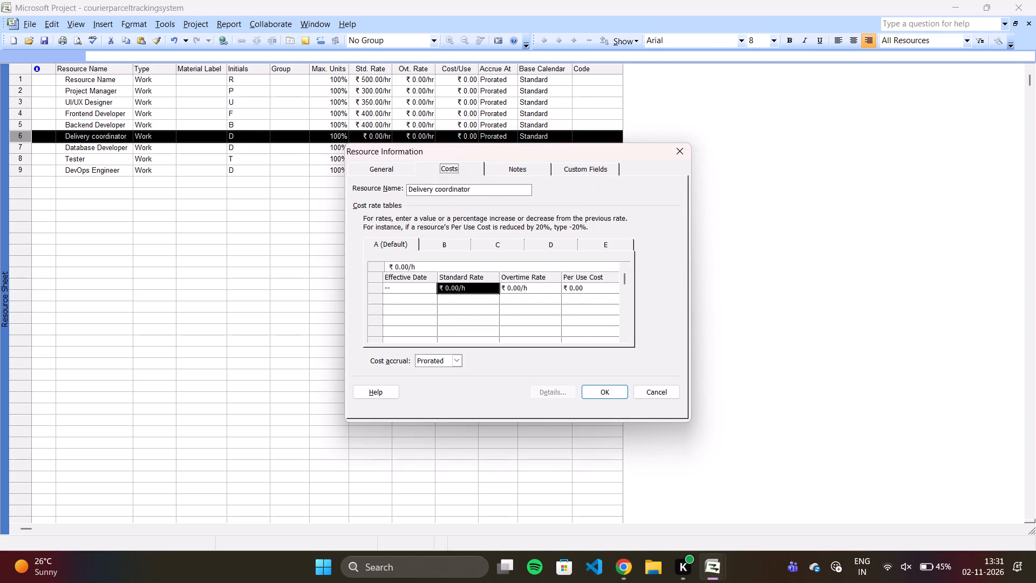
left_click(459, 286)
key("BackSpace")
key("3")
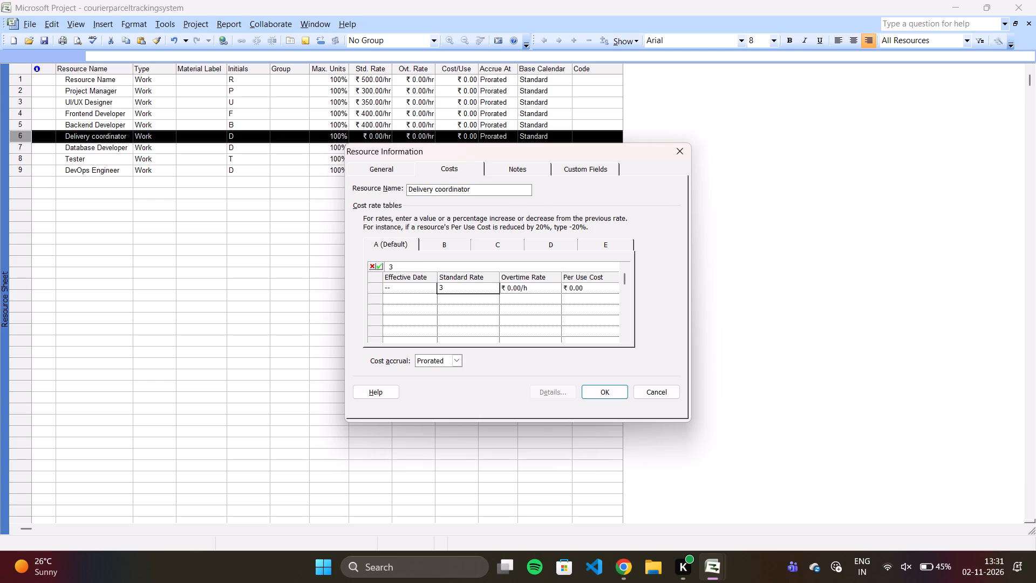
type("00")
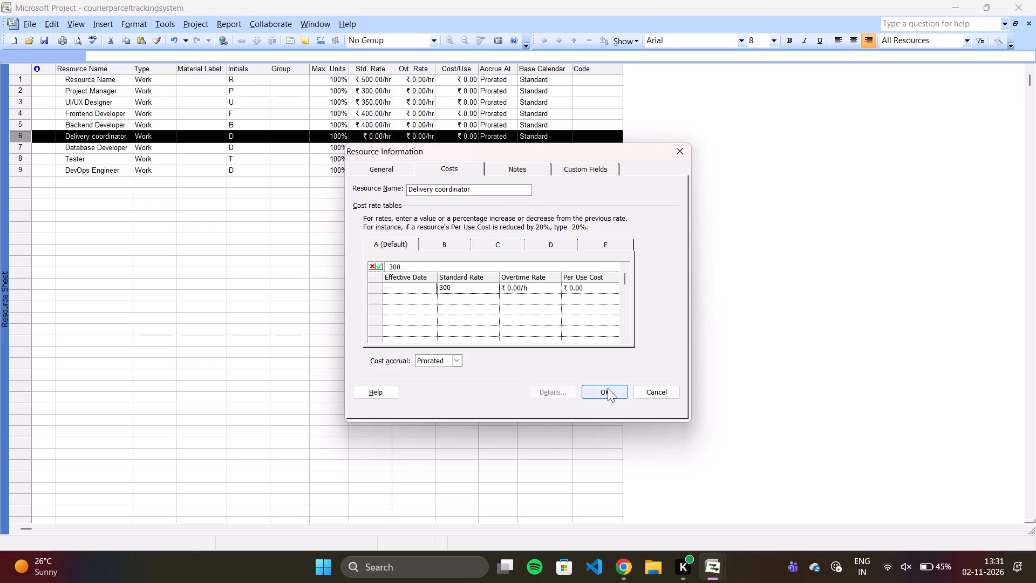
left_click(608, 388)
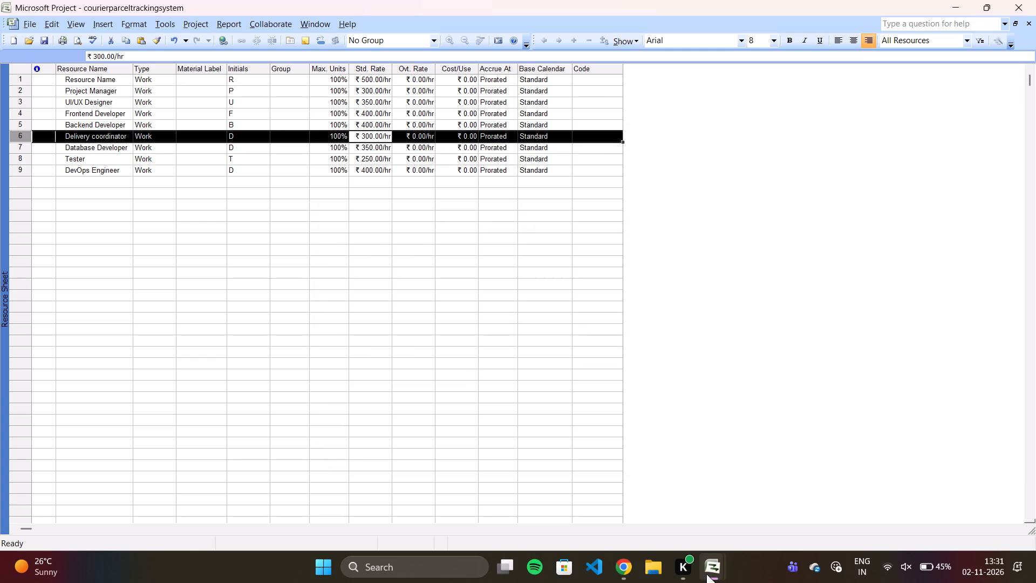
Switch to the ChatGPT guide and review resource assignments, task cost, overallocation, critical path, and task notes and hyperlinks.
left_click(623, 574)
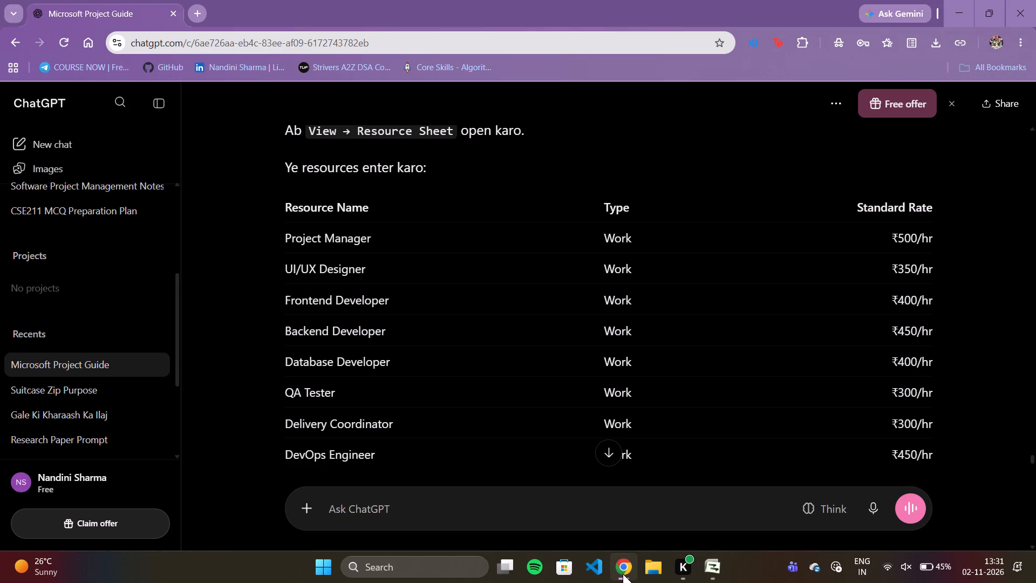
scroll(546, 364, "down", 3)
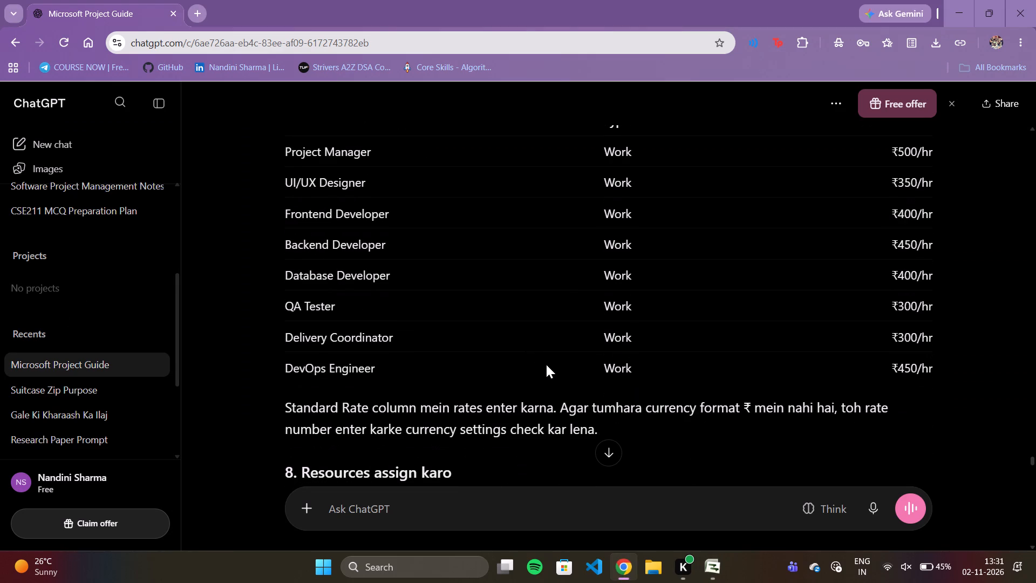
scroll(546, 364, "down", 4)
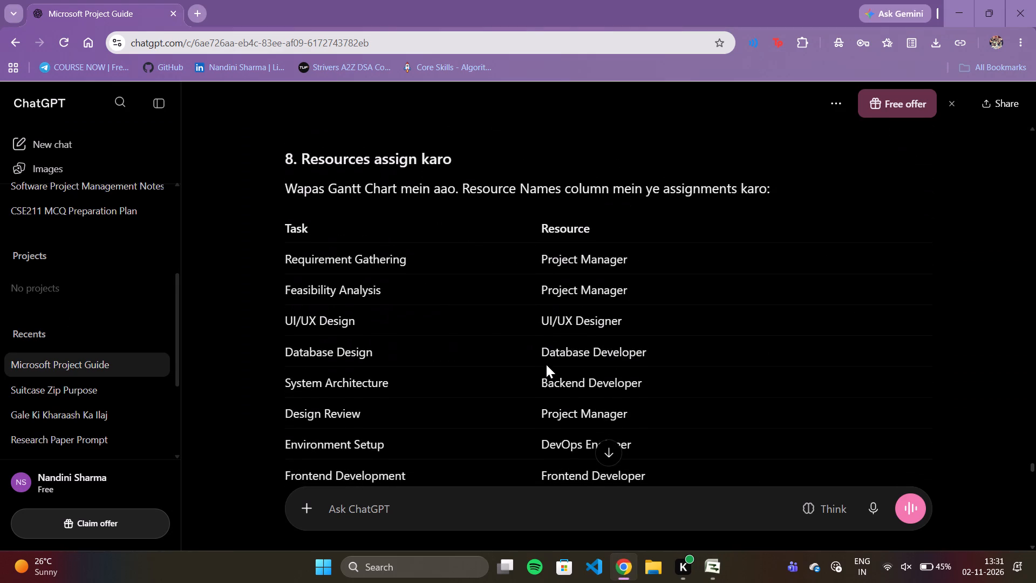
scroll(546, 364, "down", 3)
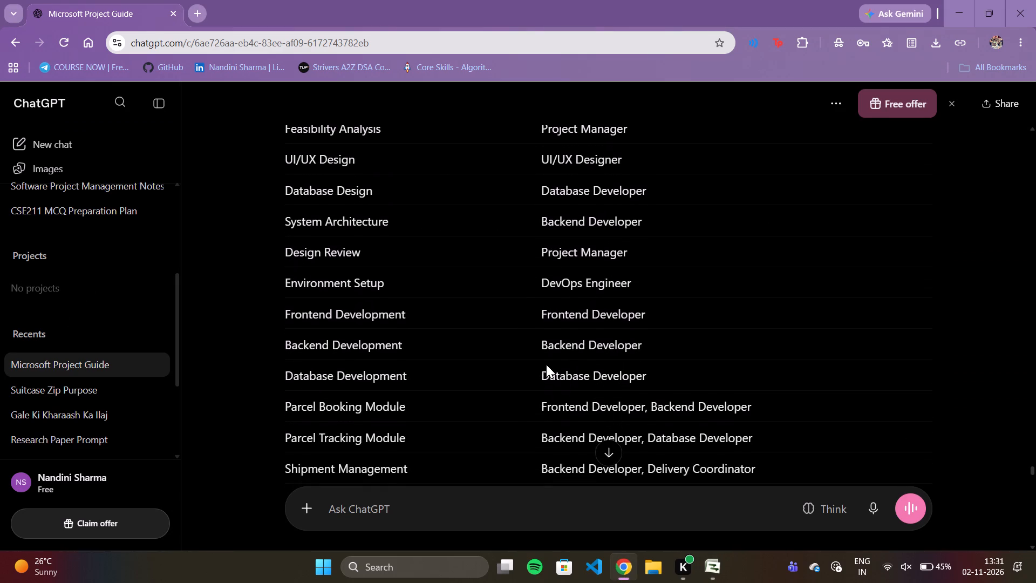
scroll(546, 364, "down", 5)
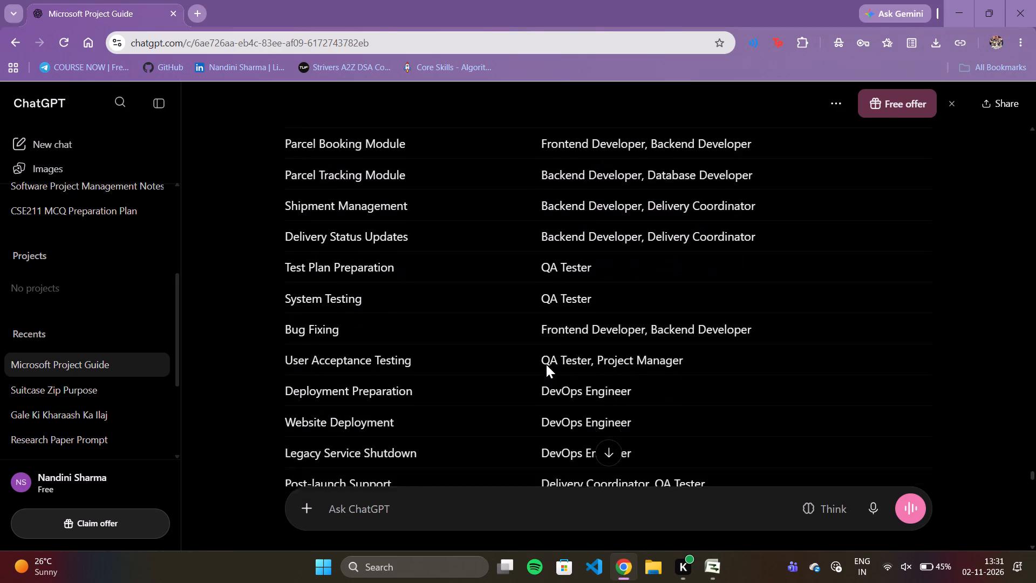
scroll(546, 364, "down", 5)
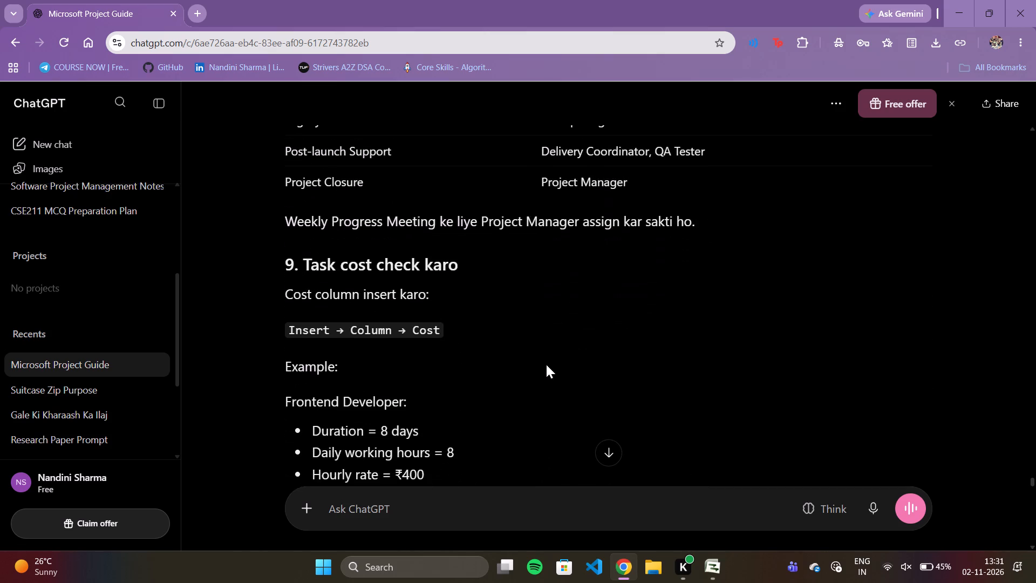
scroll(546, 364, "down", 6)
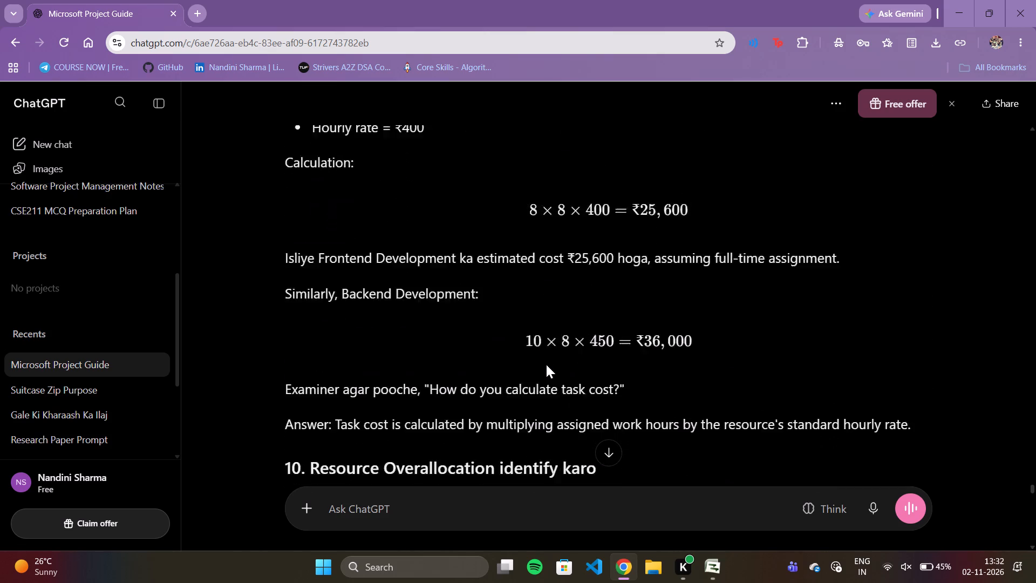
scroll(546, 364, "down", 6)
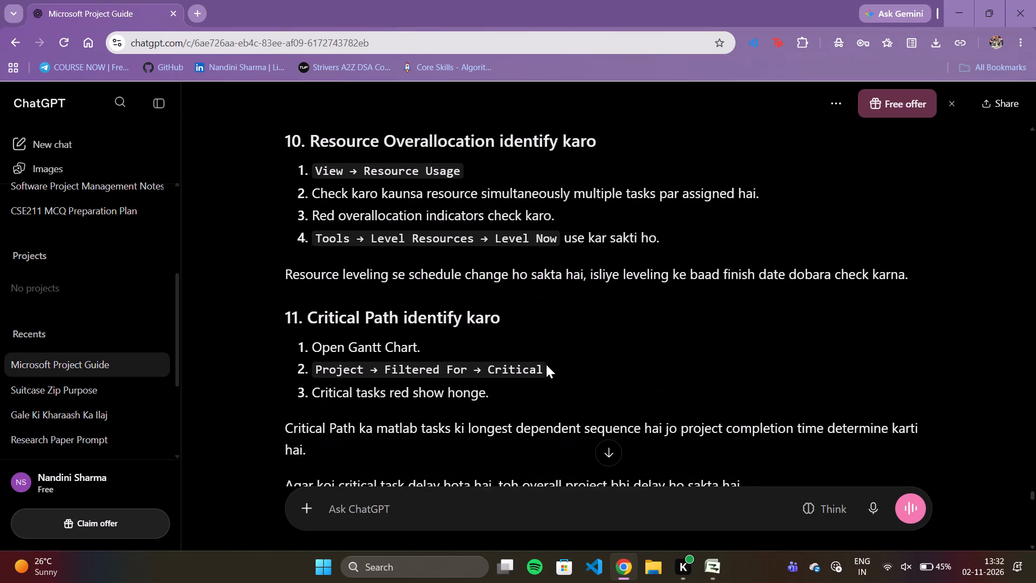
scroll(546, 364, "down", 6)
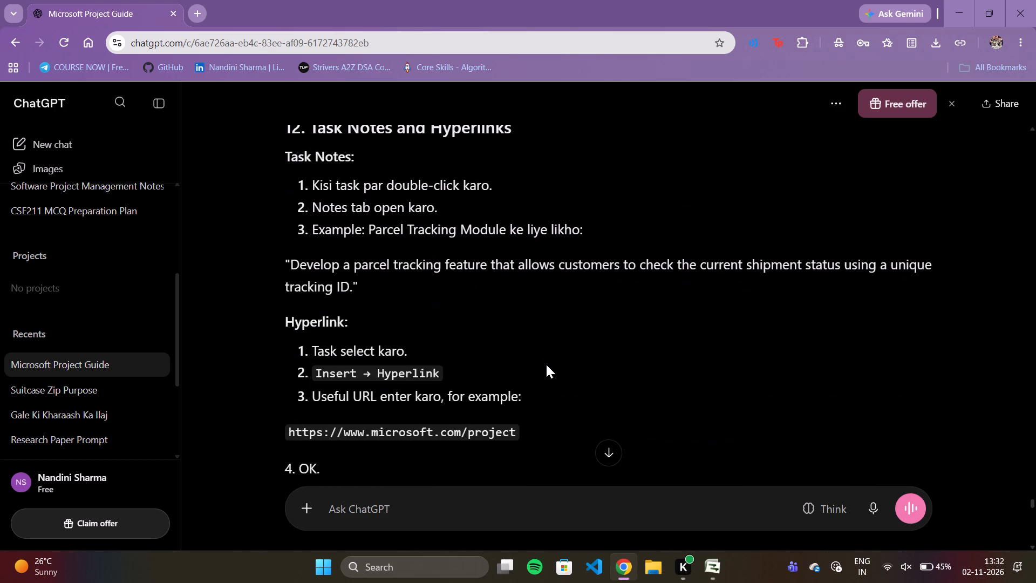
scroll(546, 364, "down", 2)
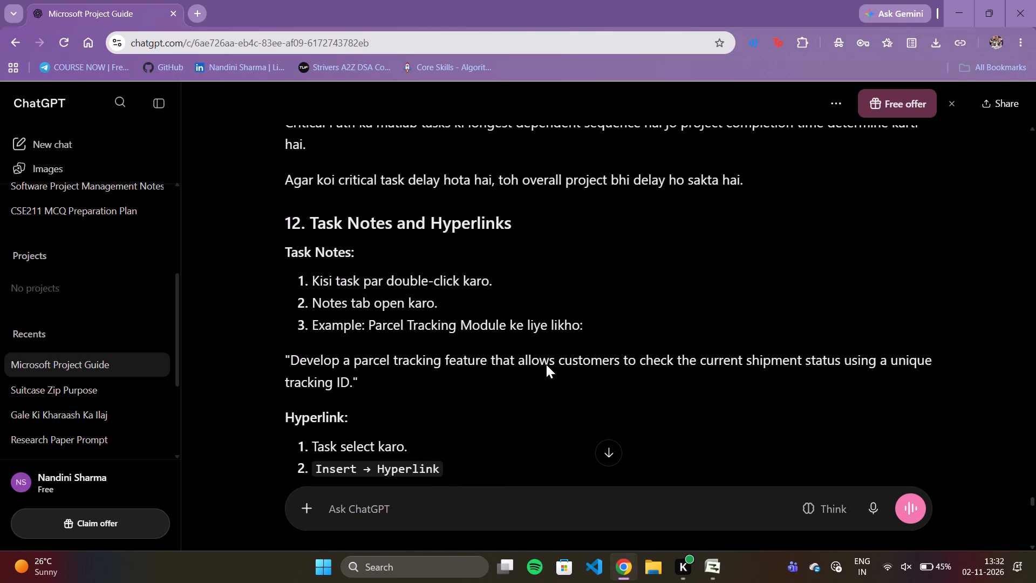
Review the ChatGPT guide's sections on hyperlinks, setting the baseline, important project views, final save and submission checklist, then close the browser.
scroll(546, 364, "down", 1)
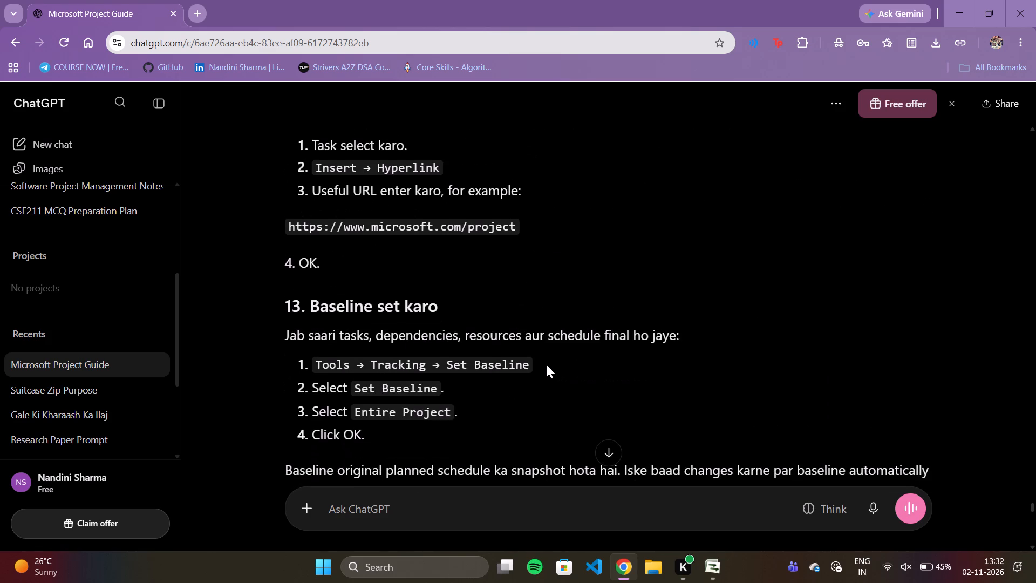
scroll(546, 364, "down", 3)
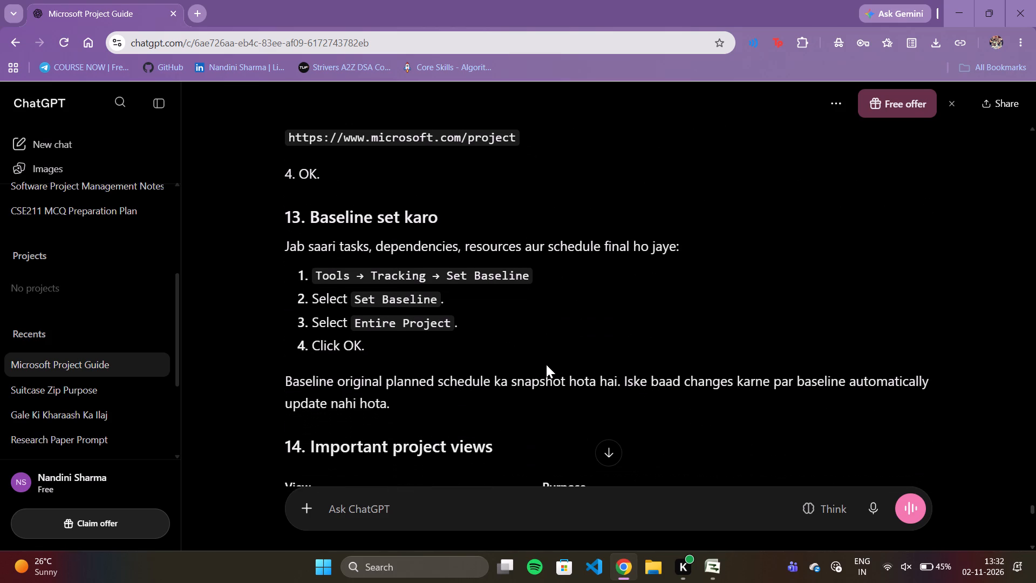
scroll(700, 400, "down", 1)
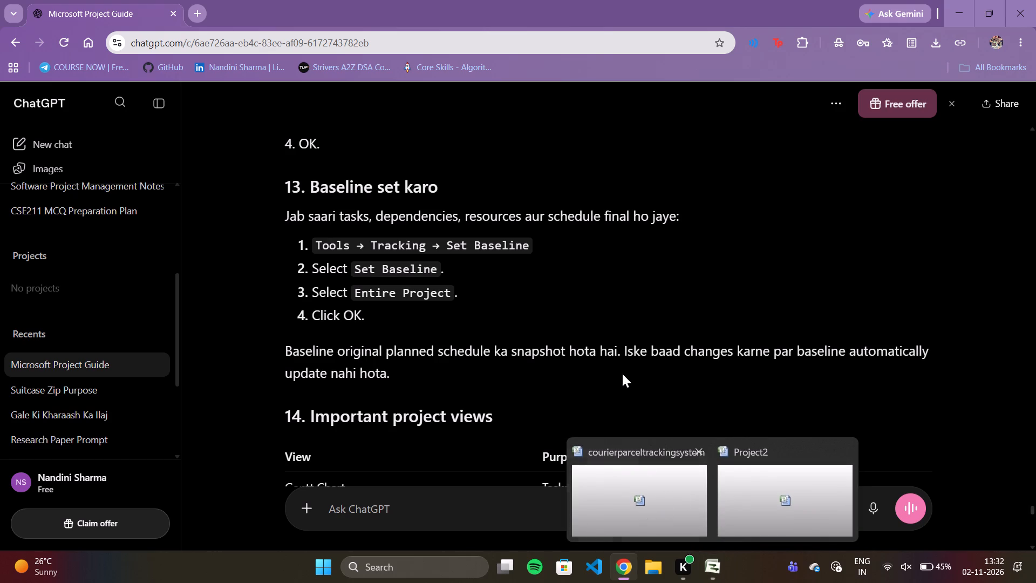
left_click(581, 348)
scroll(581, 348, "down", 1)
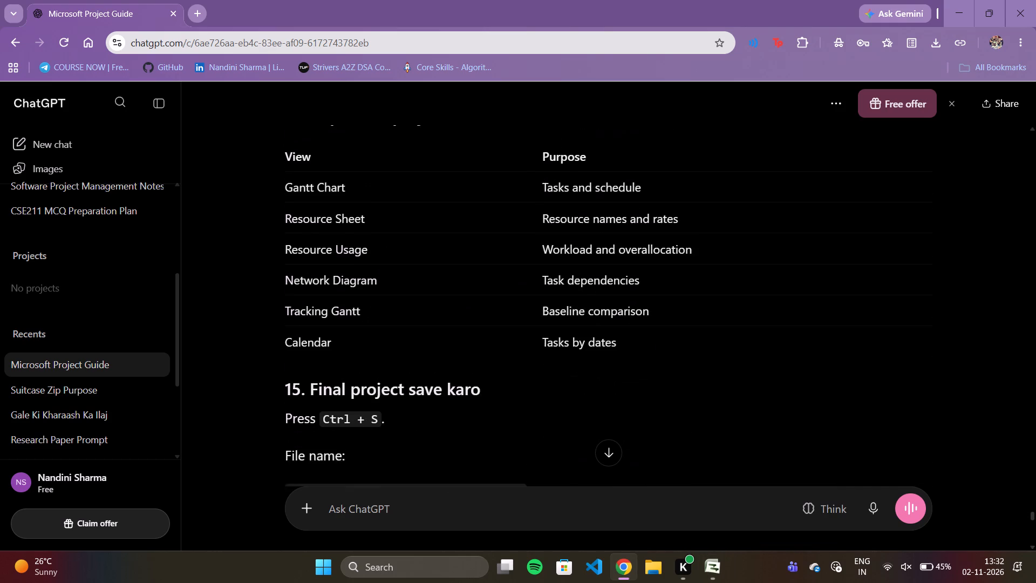
scroll(581, 348, "down", 2)
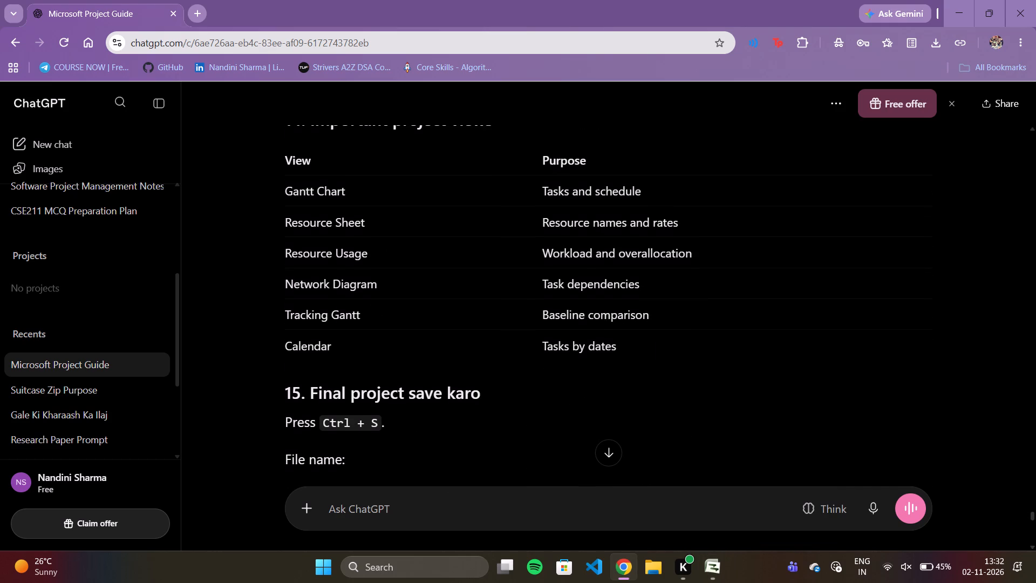
scroll(581, 348, "down", 2)
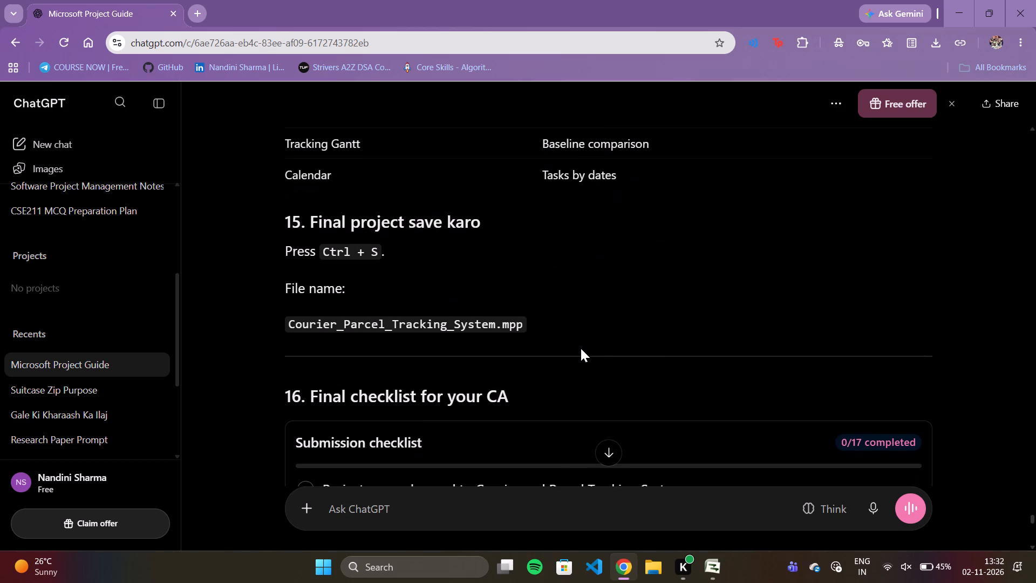
scroll(581, 348, "down", 1)
left_click(1035, 0)
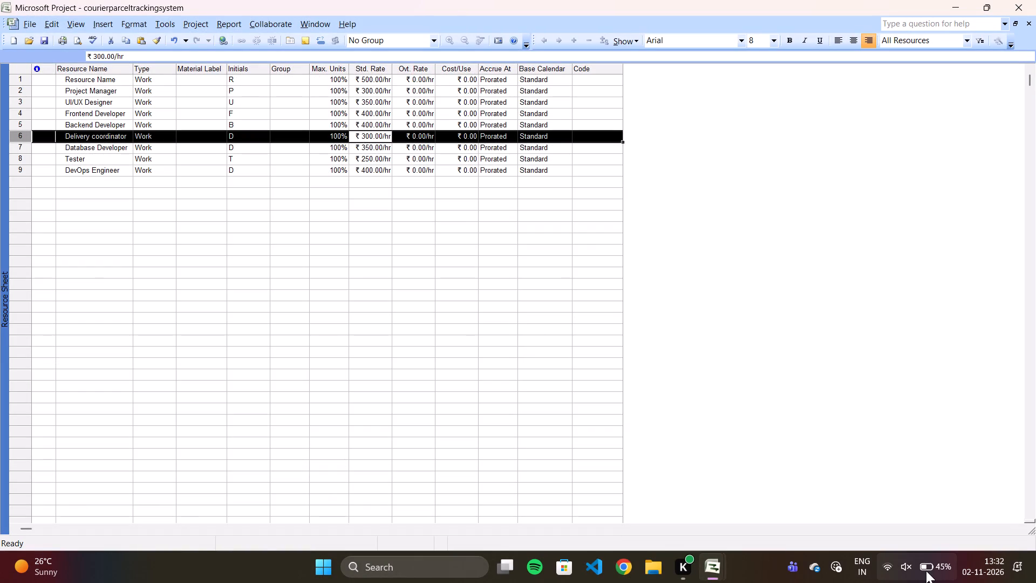
Turn off the computer's Wi-Fi connection.
left_click(929, 572)
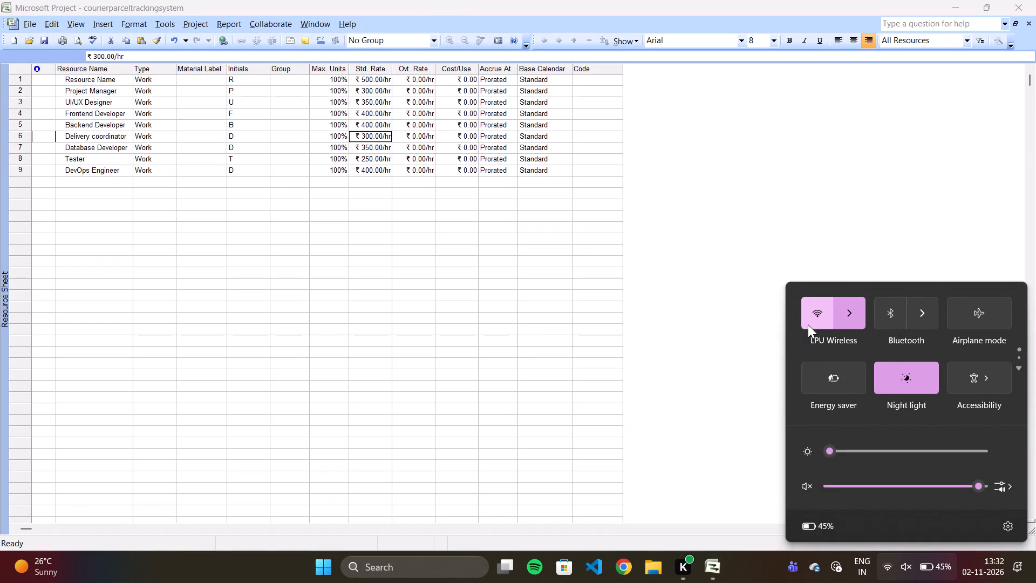
left_click(808, 324)
left_click(731, 279)
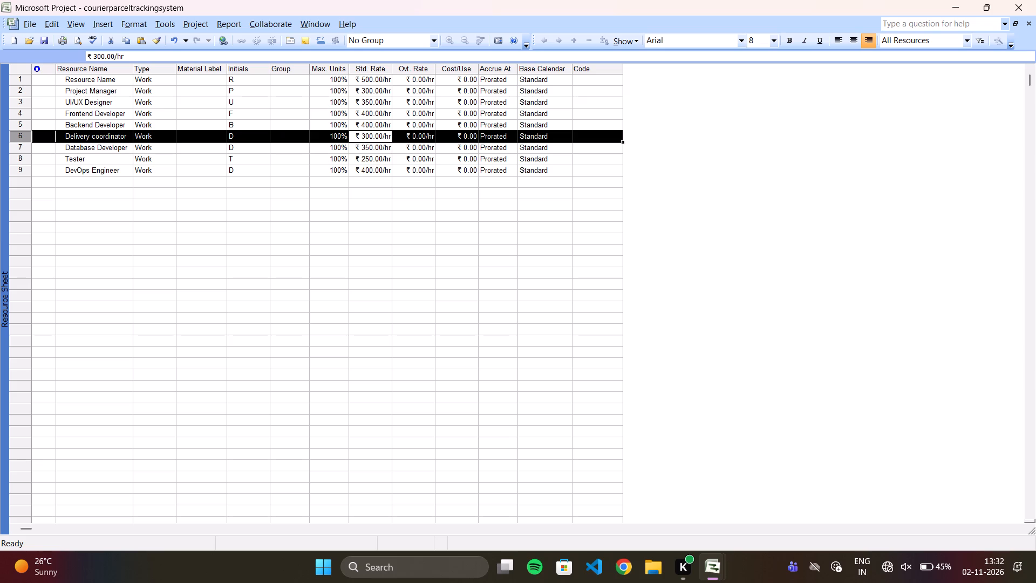
Switch the project from the Resource Sheet to the Gantt Chart view.
left_click(71, 18)
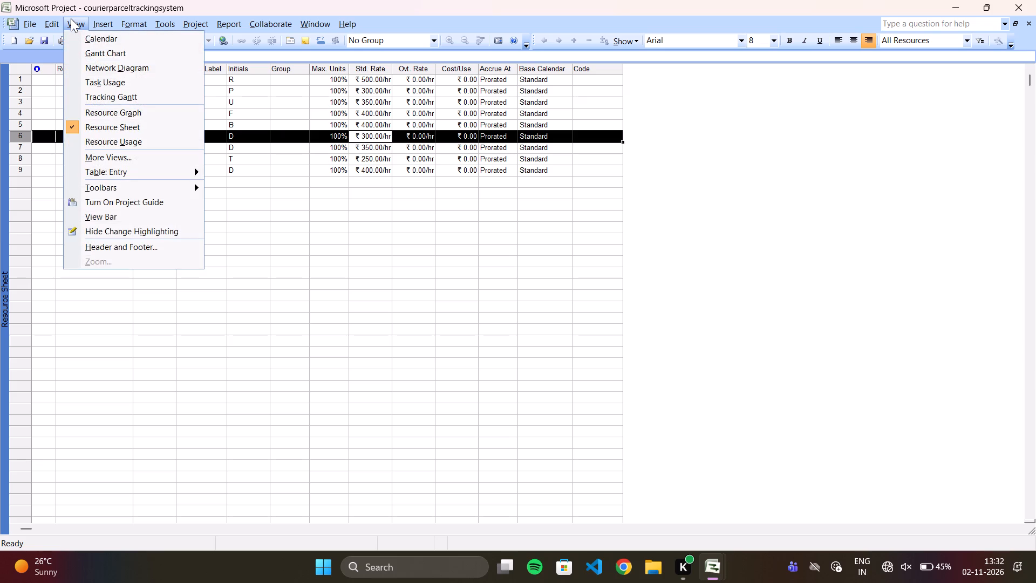
left_click(81, 55)
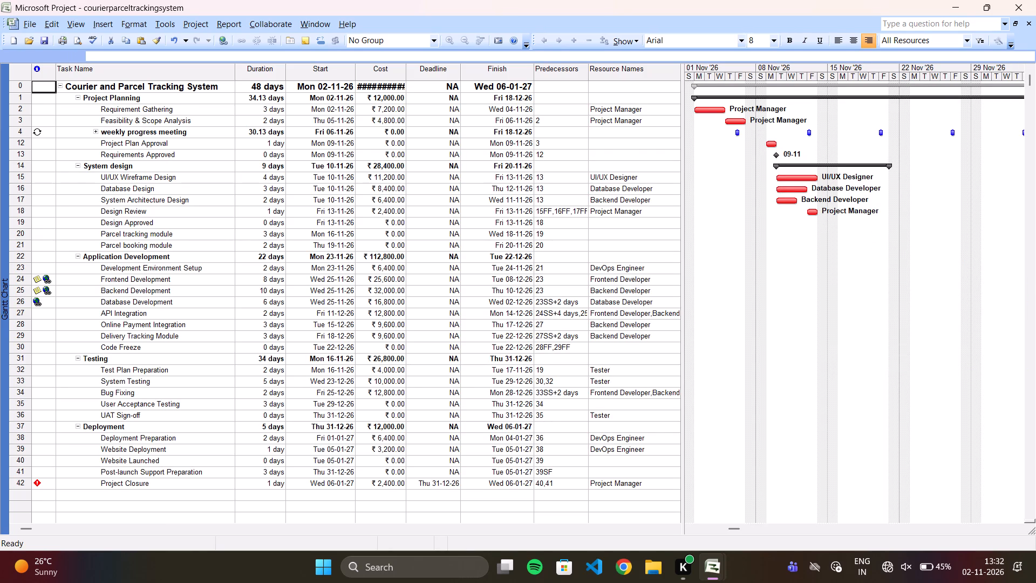
Return to the plan in Microsoft Project, widen the Gantt Chart's table area, and open the Resource Sheet.
left_click_drag(684, 193, 731, 186)
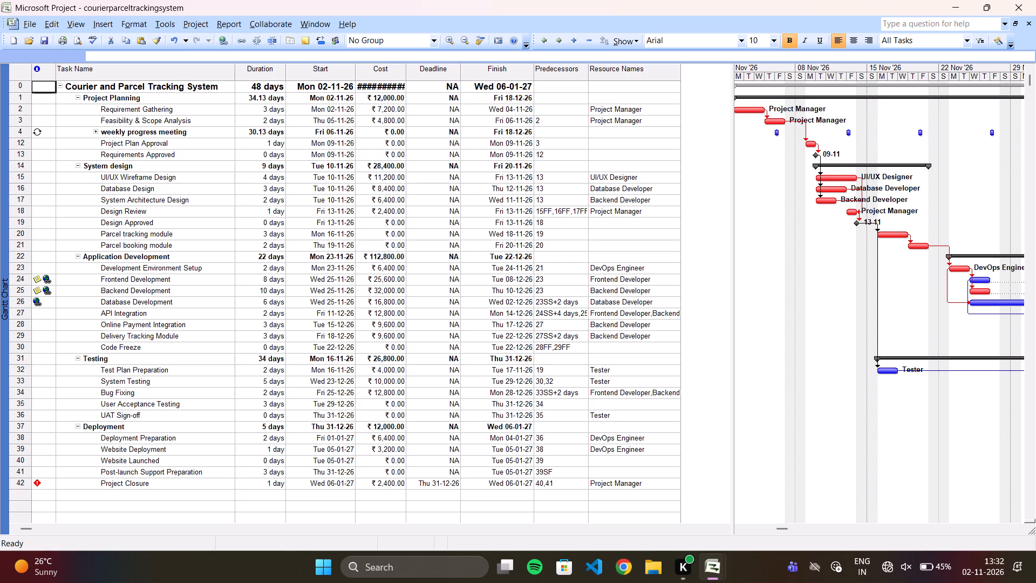
left_click(78, 28)
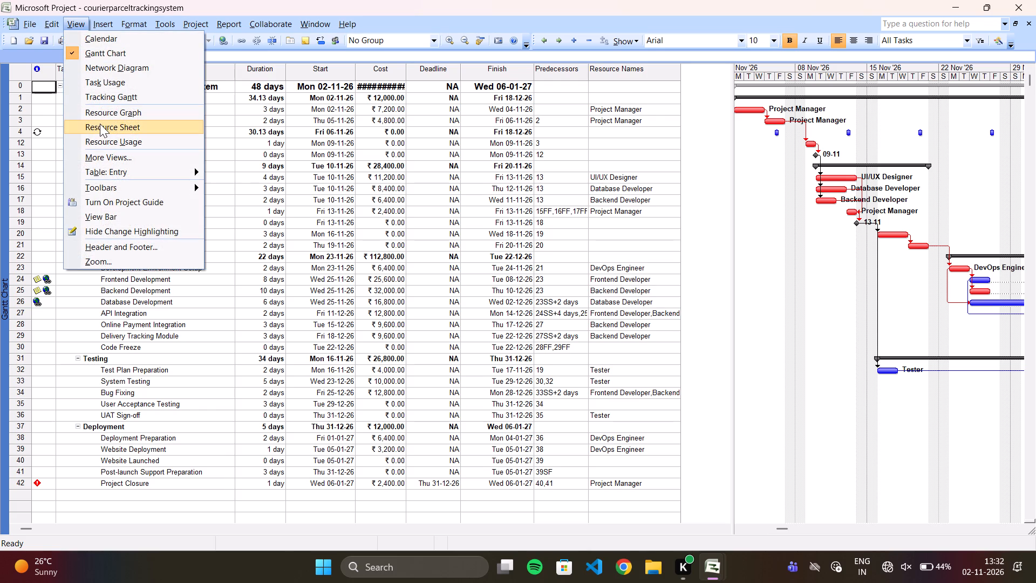
left_click(100, 126)
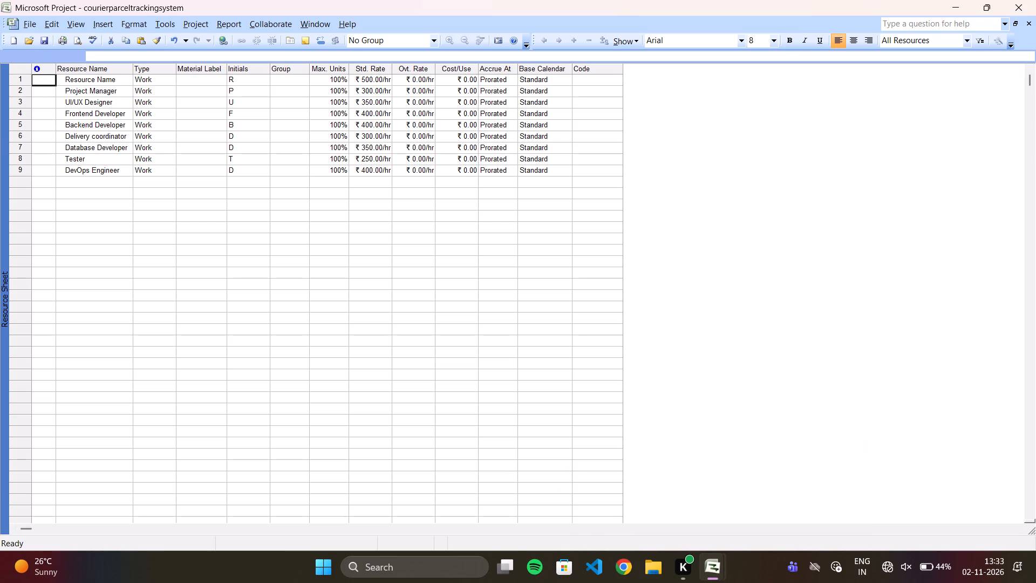
Open the Task Usage view and widen its Task Name column and table area to show Work and Duration.
left_click(67, 22)
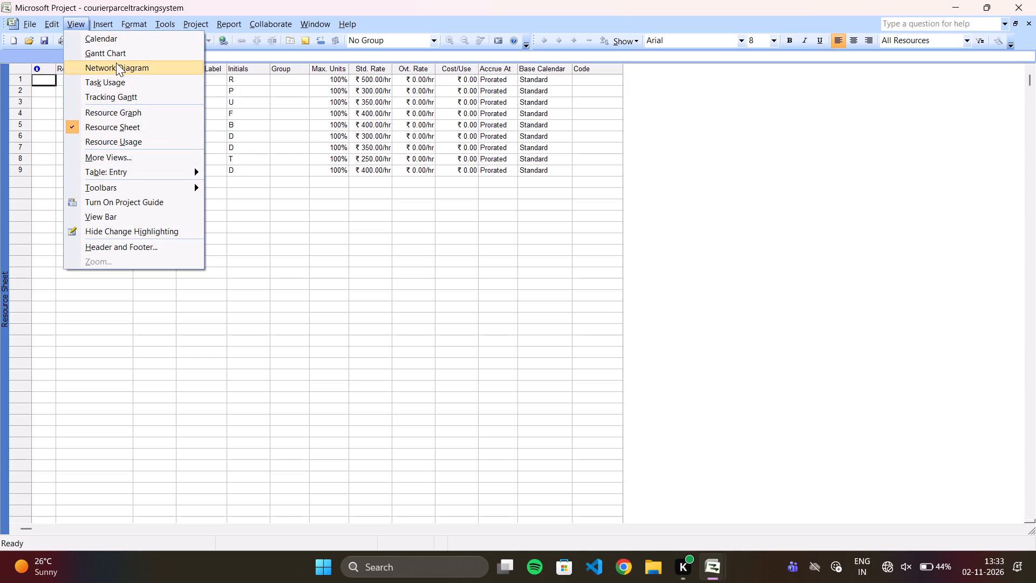
left_click(117, 85)
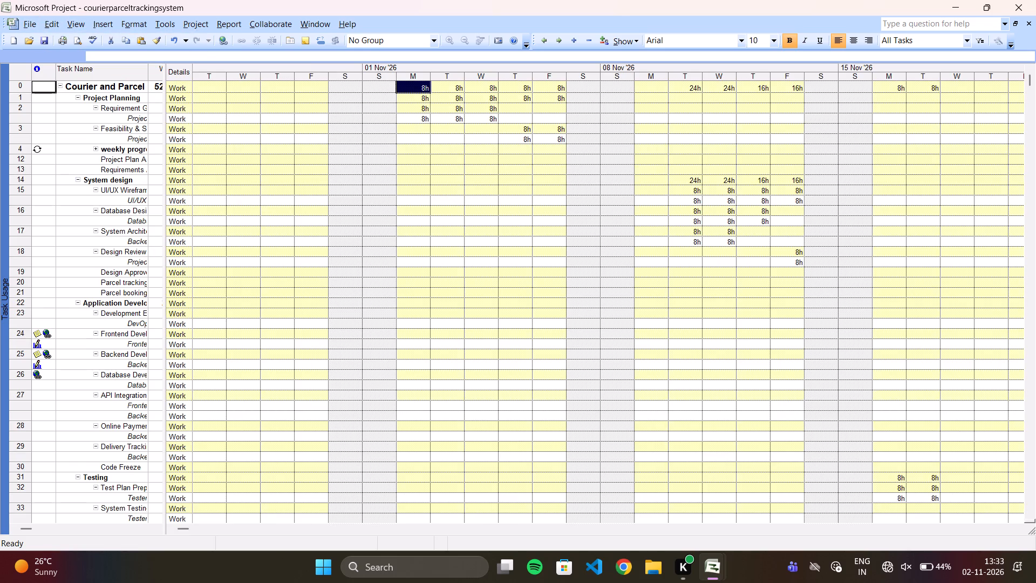
left_click_drag(148, 68, 196, 83)
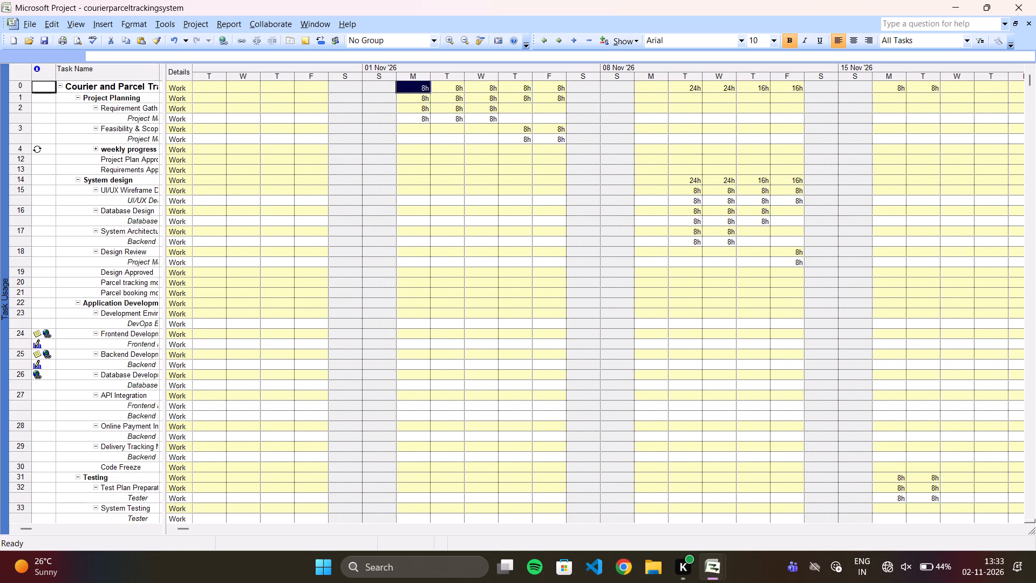
left_click_drag(163, 69, 226, 85)
left_click_drag(226, 85, 244, 90)
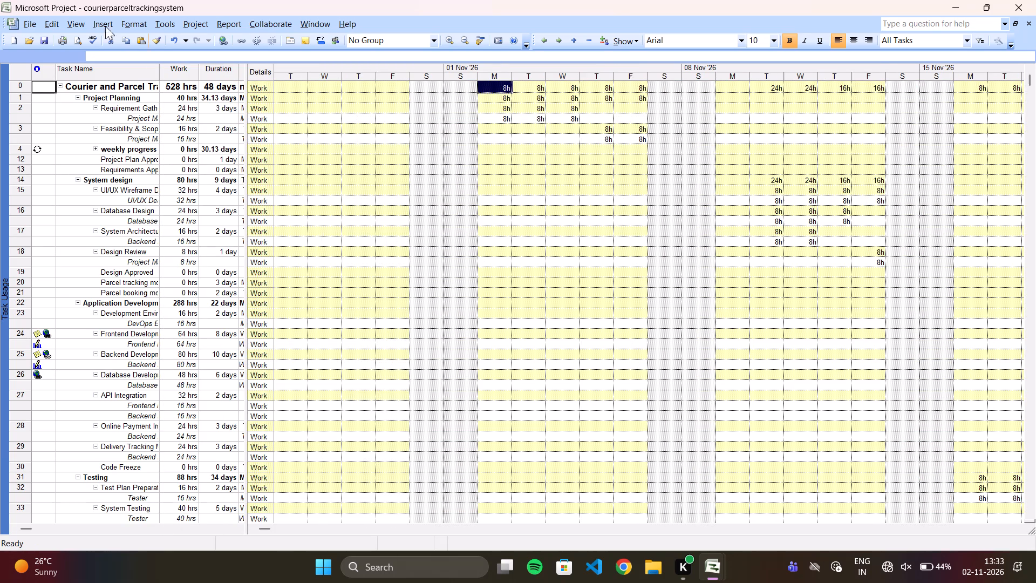
Return to the Resource Sheet and narrow its Group and Initials columns.
left_click(73, 16)
left_click(75, 30)
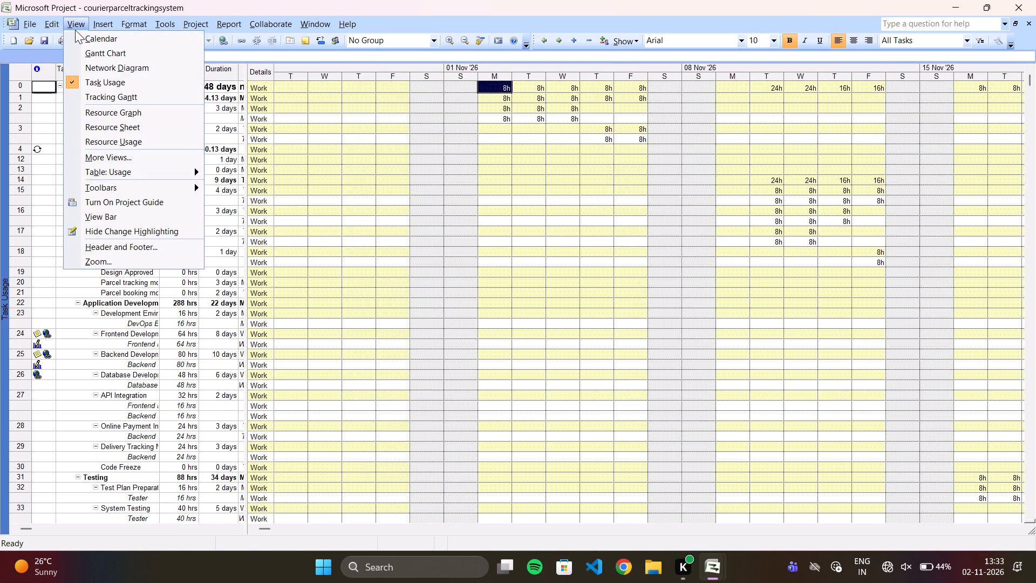
left_click(87, 124)
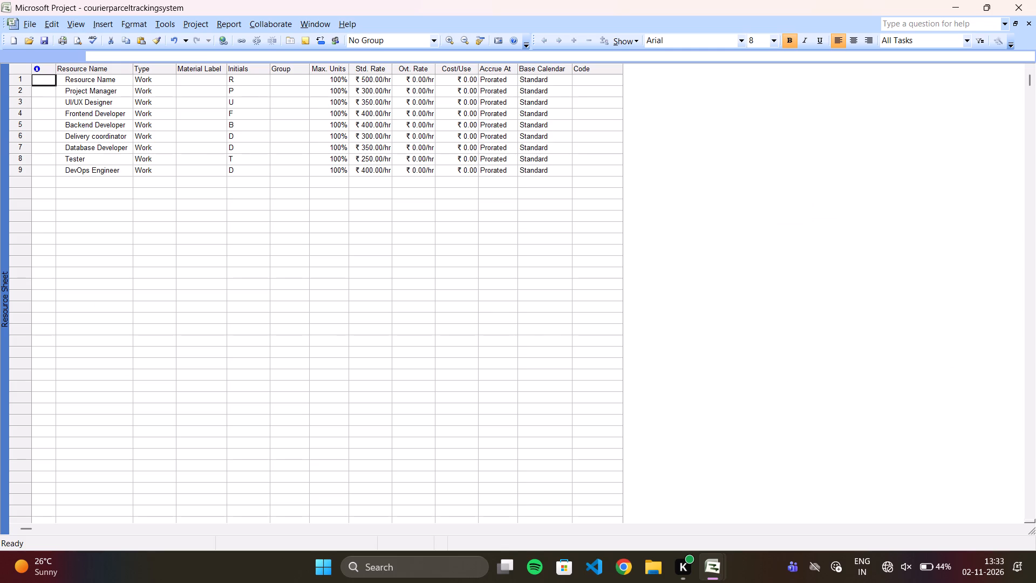
left_click_drag(311, 73, 298, 74)
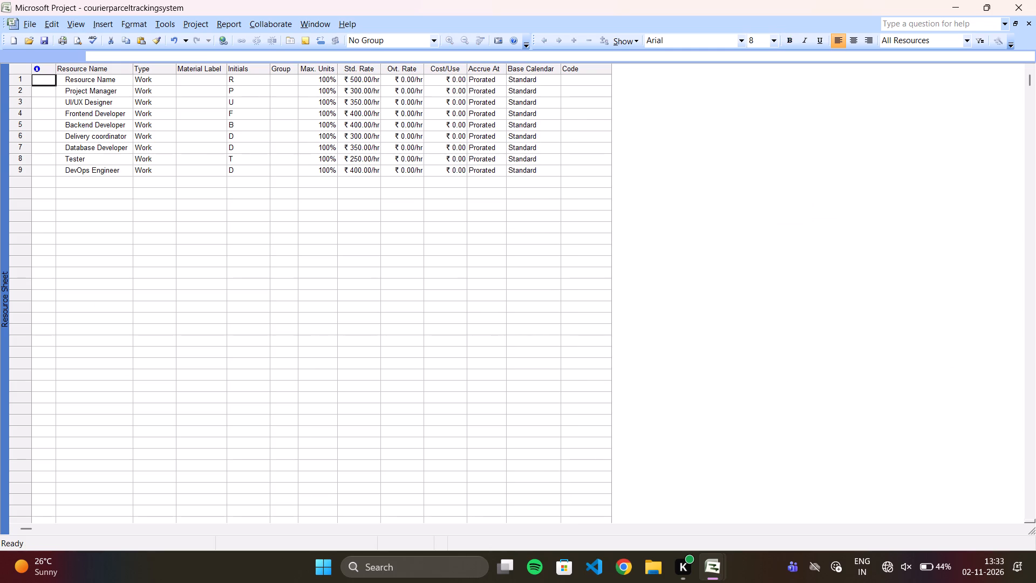
left_click_drag(269, 67, 254, 69)
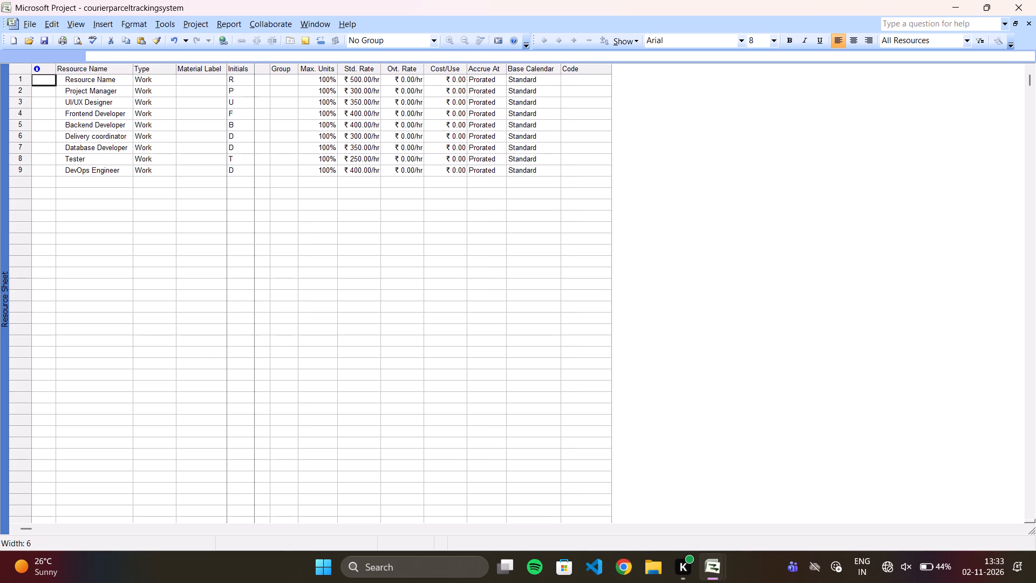
left_click_drag(254, 69, 256, 68)
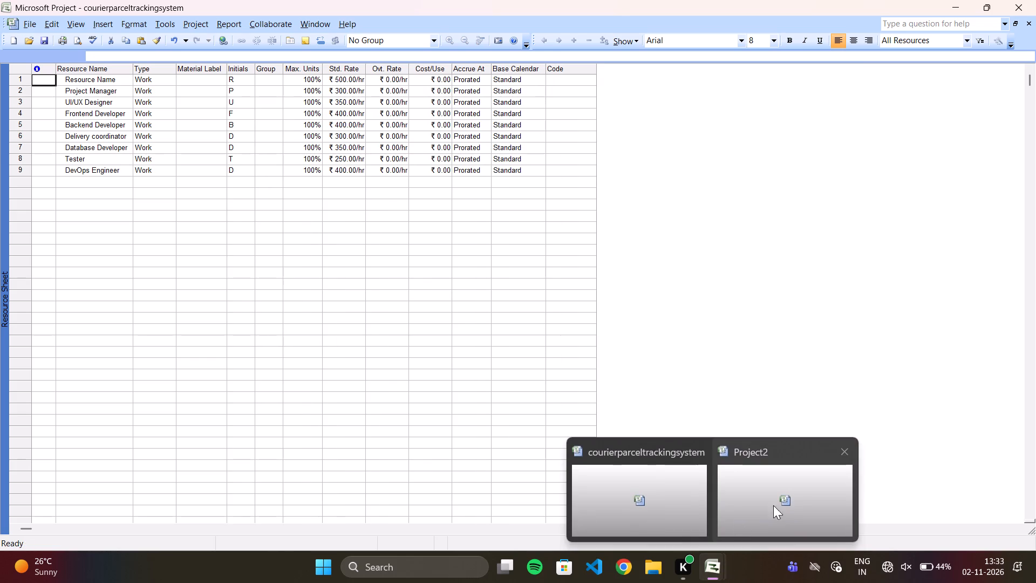
Close the Project2 file without saving its changes.
left_click(842, 448)
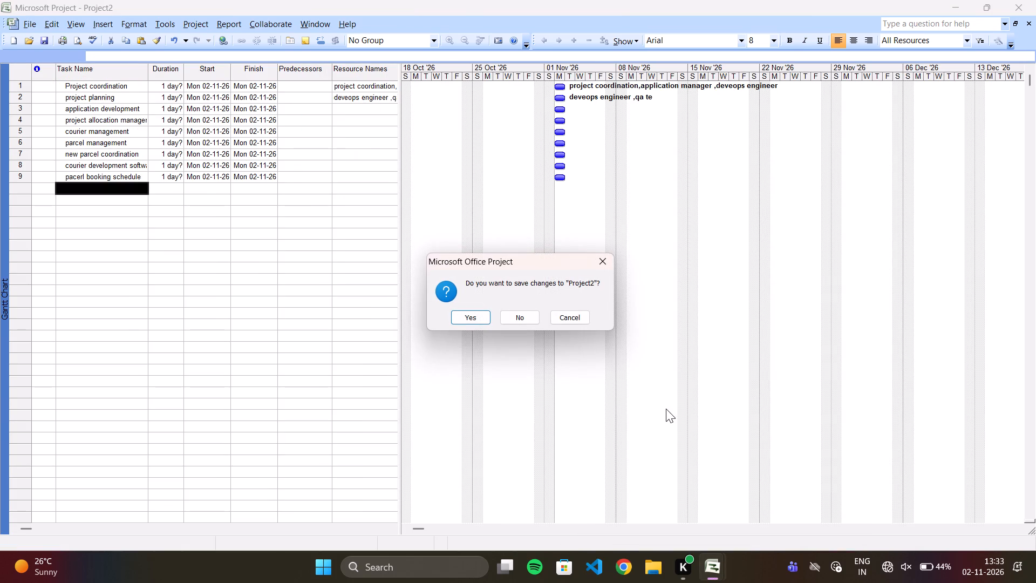
left_click(523, 319)
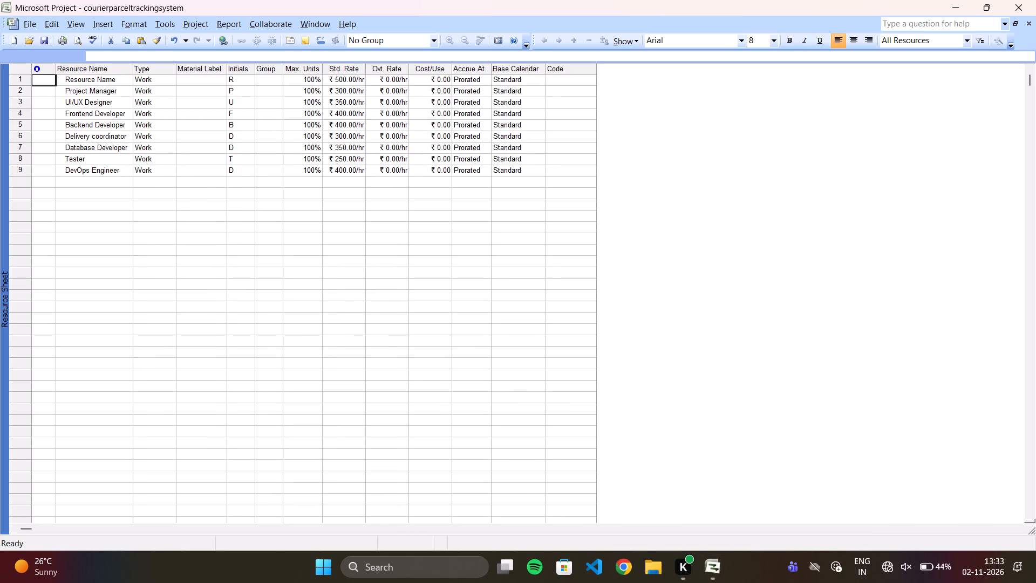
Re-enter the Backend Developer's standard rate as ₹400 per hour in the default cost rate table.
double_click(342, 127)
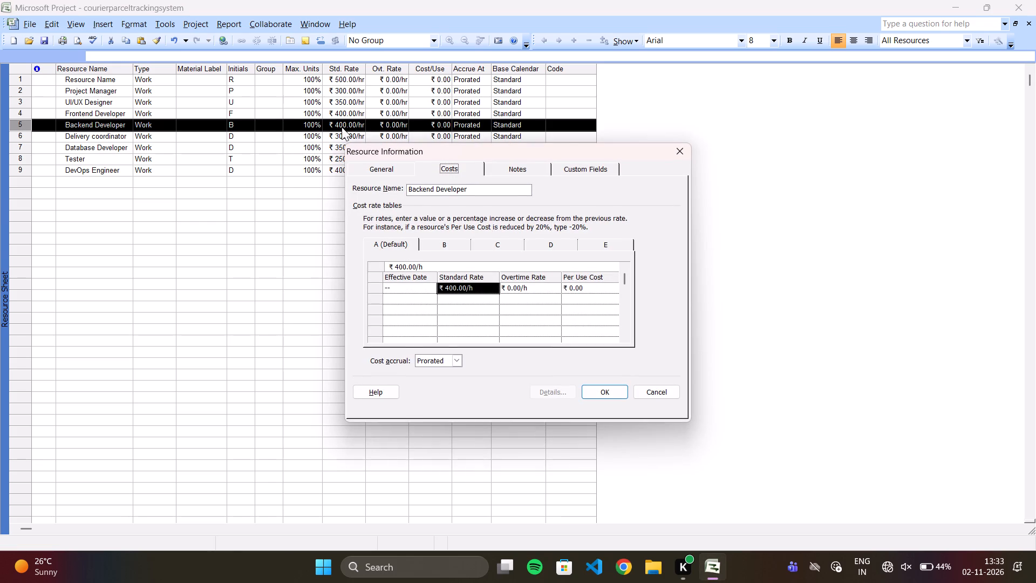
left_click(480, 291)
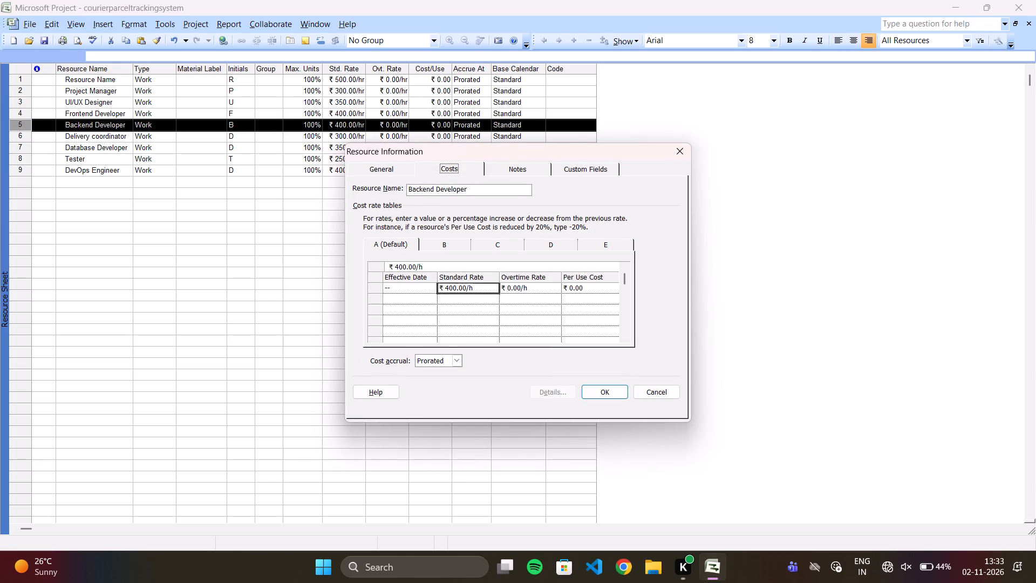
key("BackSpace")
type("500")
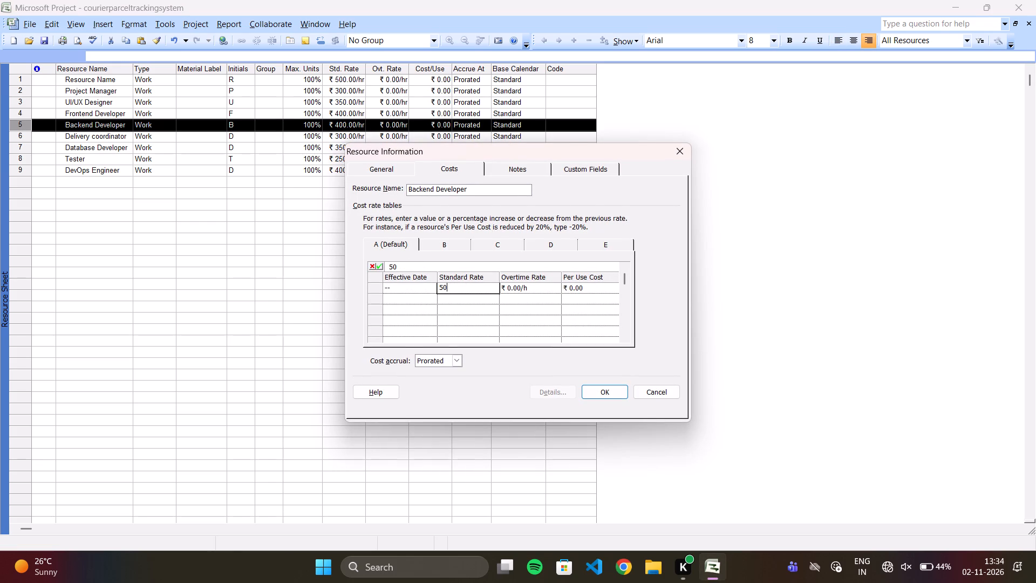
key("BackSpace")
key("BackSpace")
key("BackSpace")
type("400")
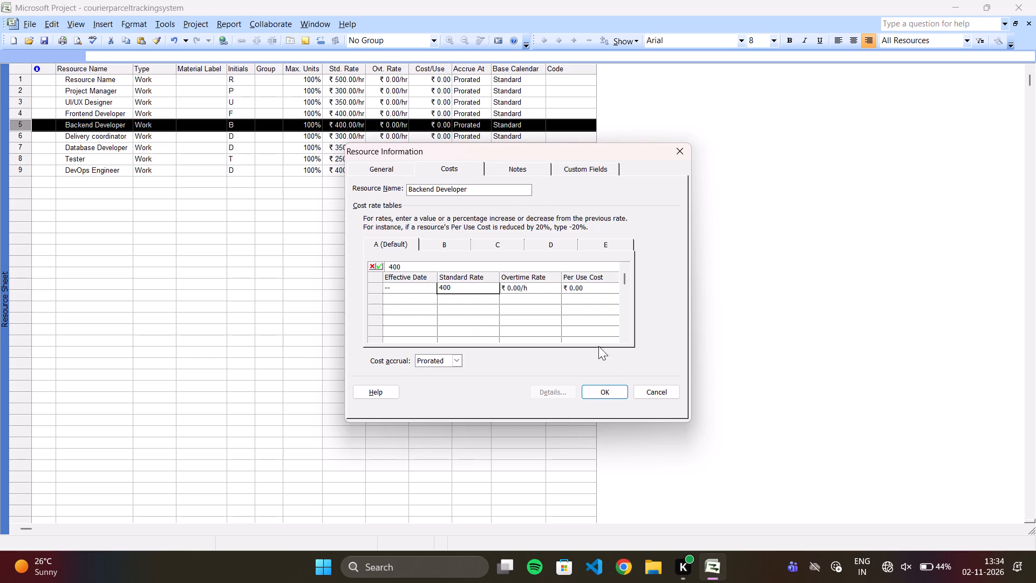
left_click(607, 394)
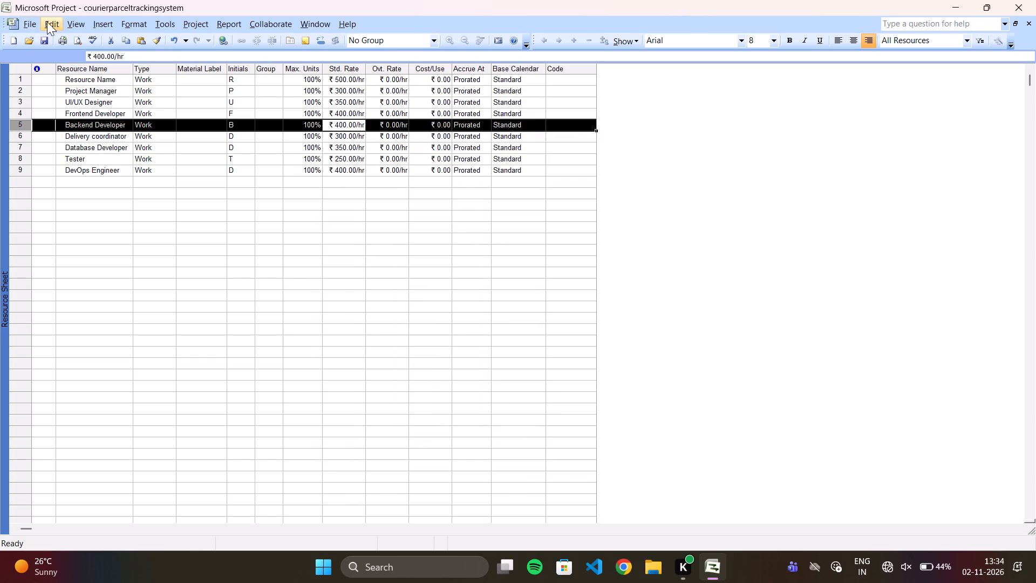
Open the Gantt Chart view, widen the Cost column to fit the project total, and slightly narrow the table area.
left_click(70, 17)
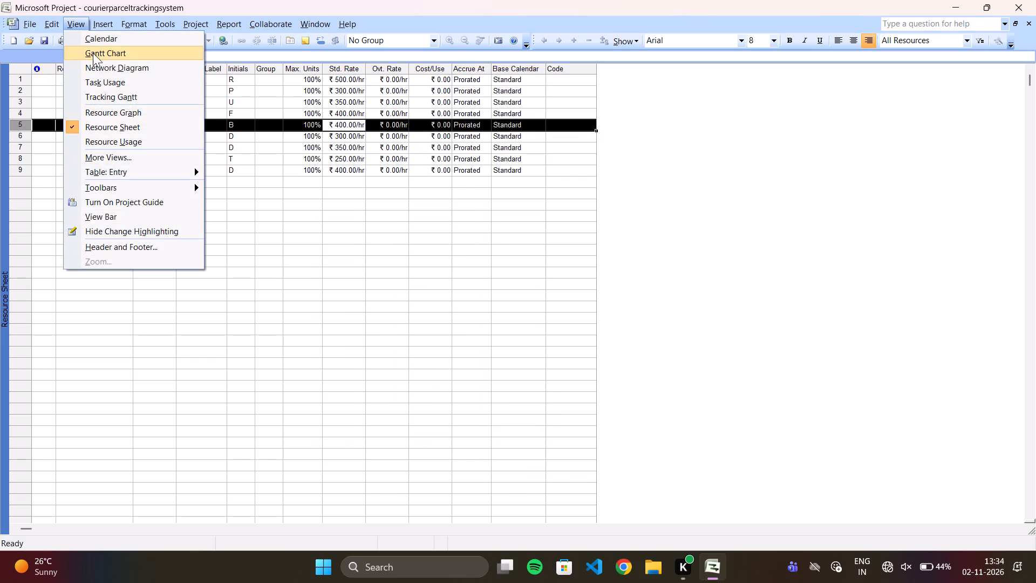
left_click(92, 55)
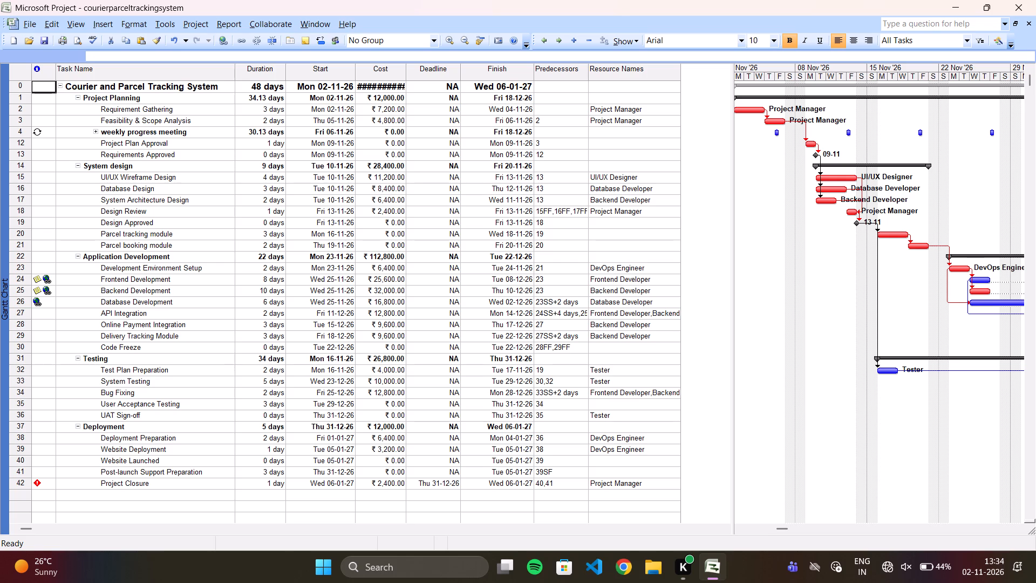
left_click_drag(407, 74, 420, 74)
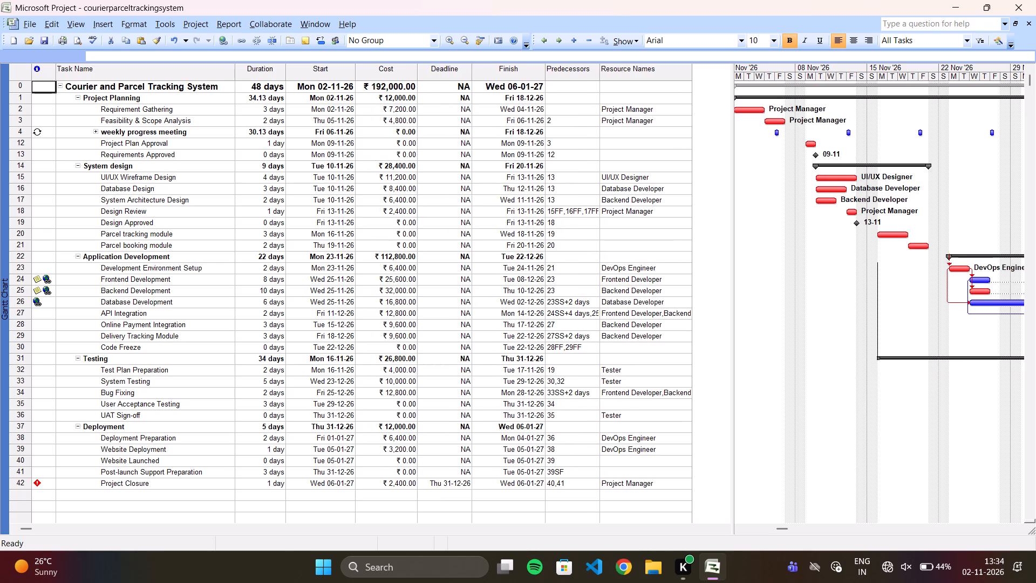
left_click(471, 76)
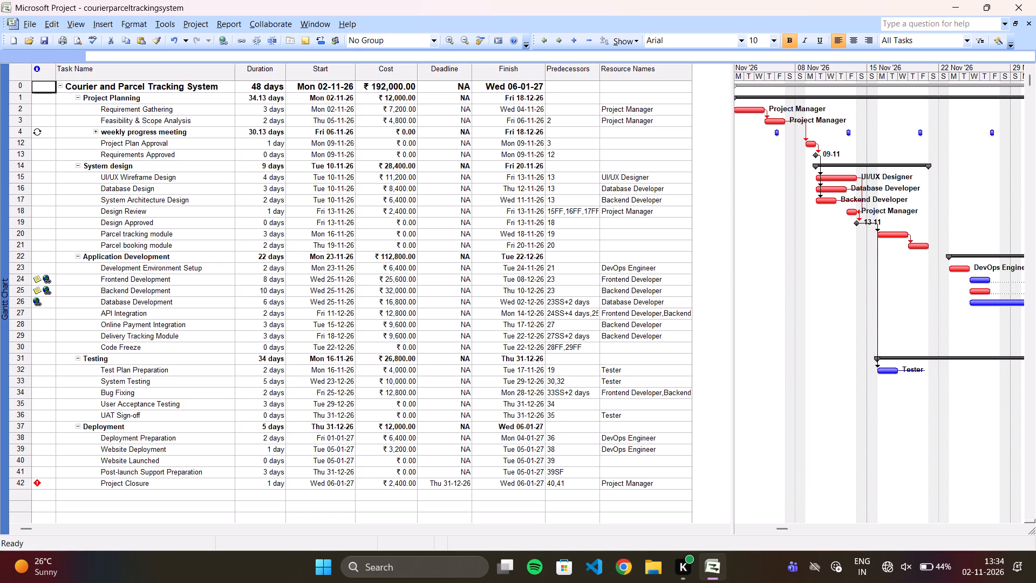
left_click_drag(733, 207, 718, 210)
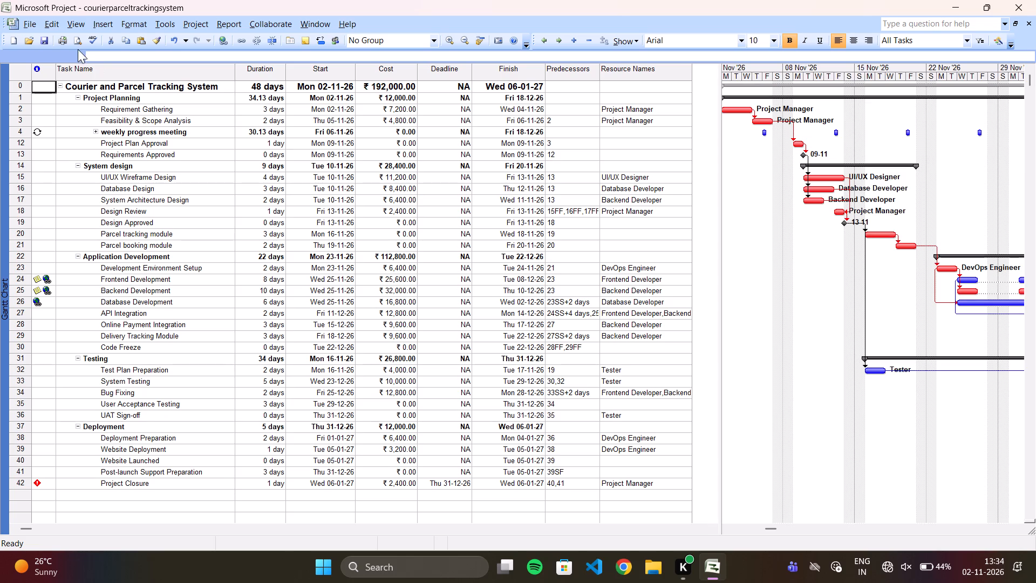
Open the Resource Usage view to check the work hours assigned to each resource.
left_click(77, 26)
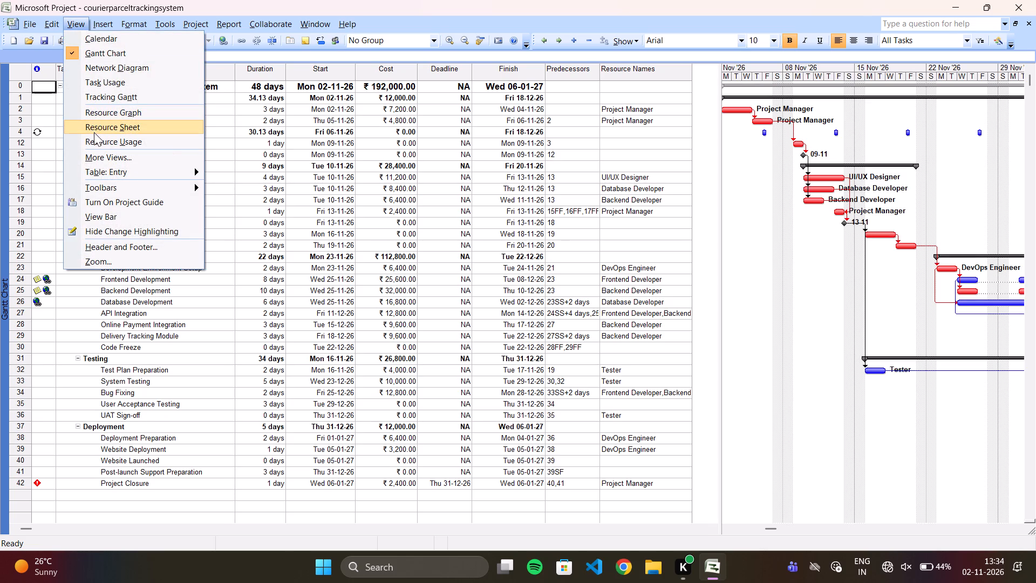
left_click(95, 144)
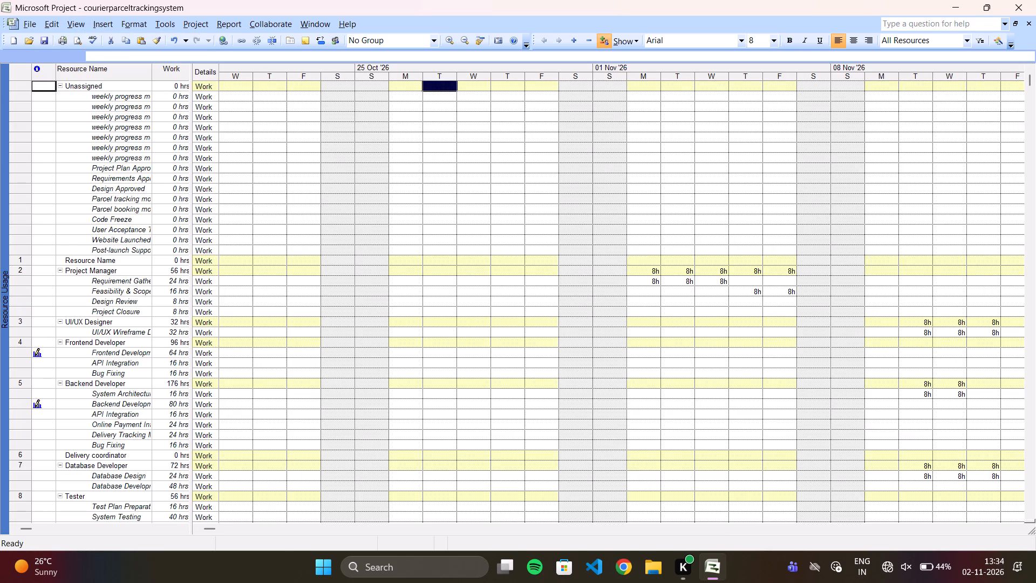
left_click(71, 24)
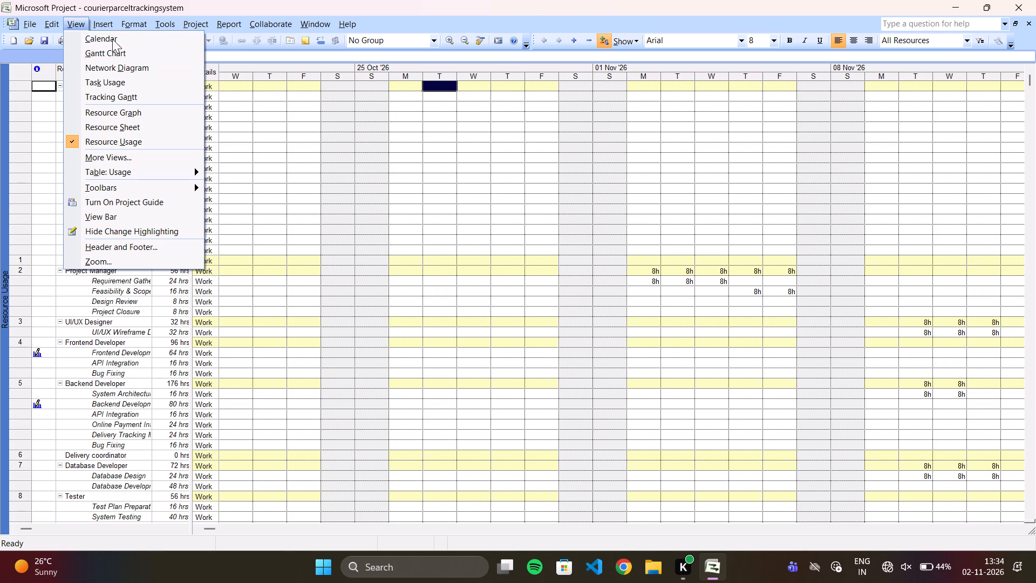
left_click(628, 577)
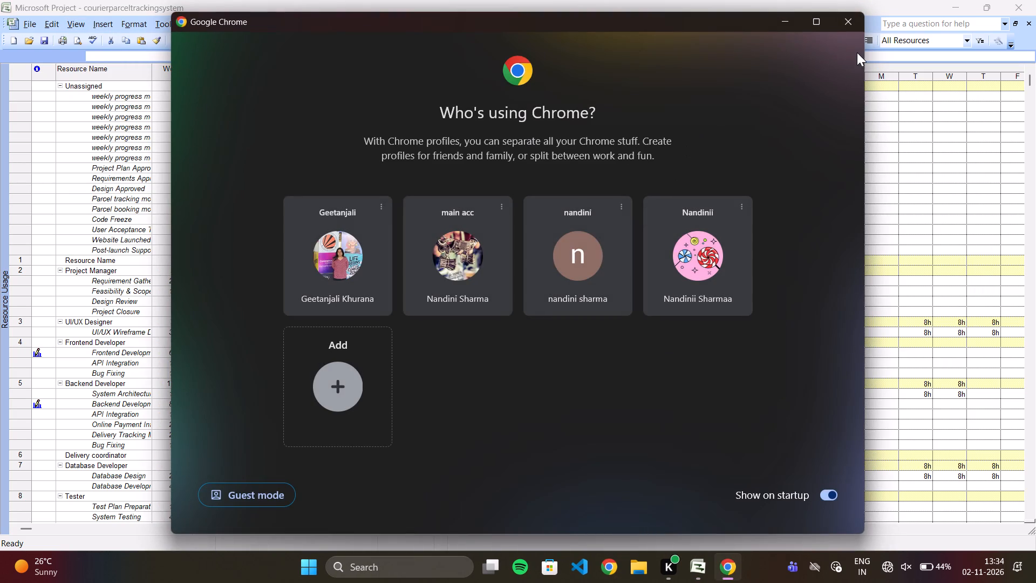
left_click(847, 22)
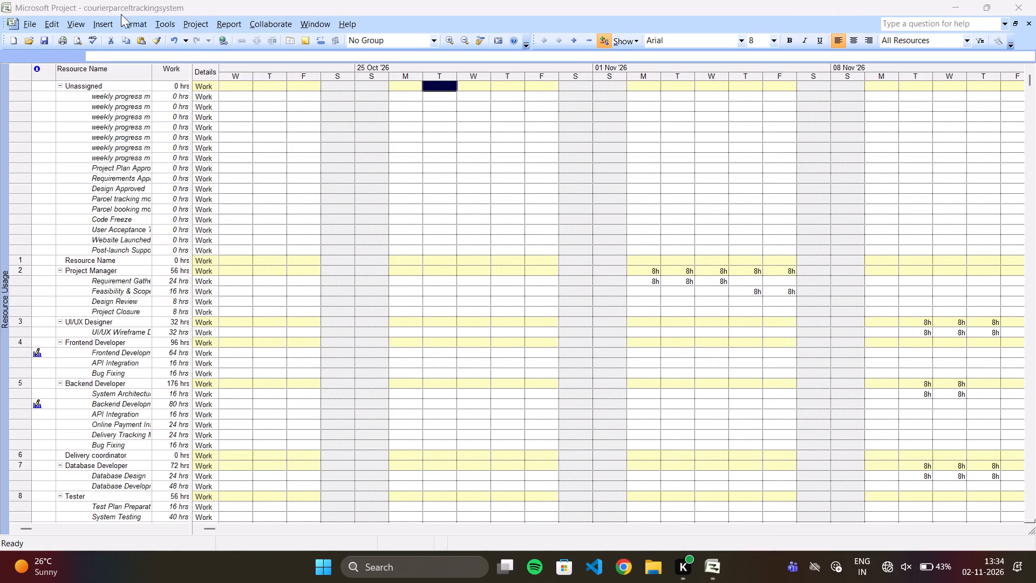
Check the Resource Graph view and return to the Resource Sheet.
left_click(79, 19)
left_click(79, 19)
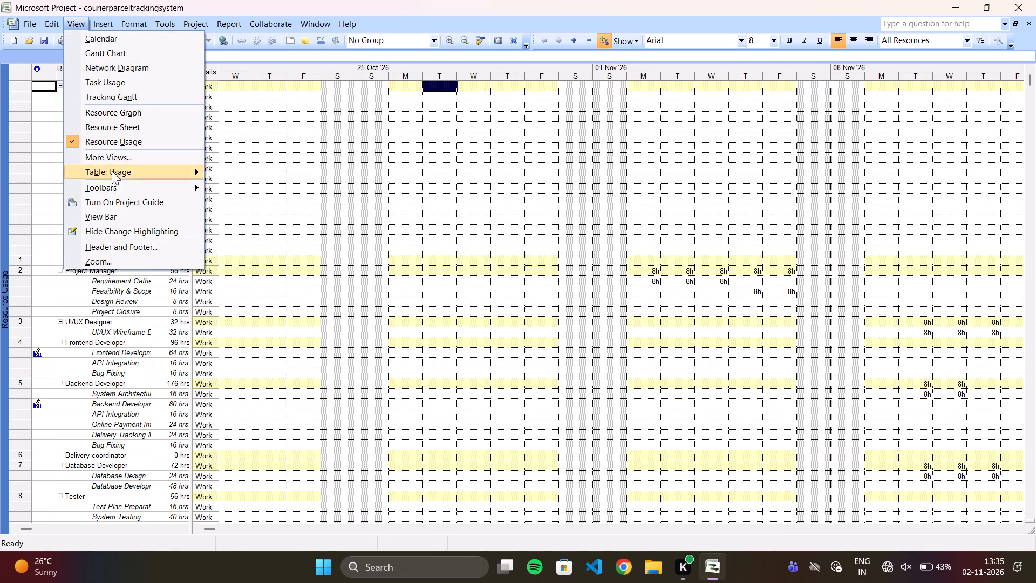
left_click(119, 112)
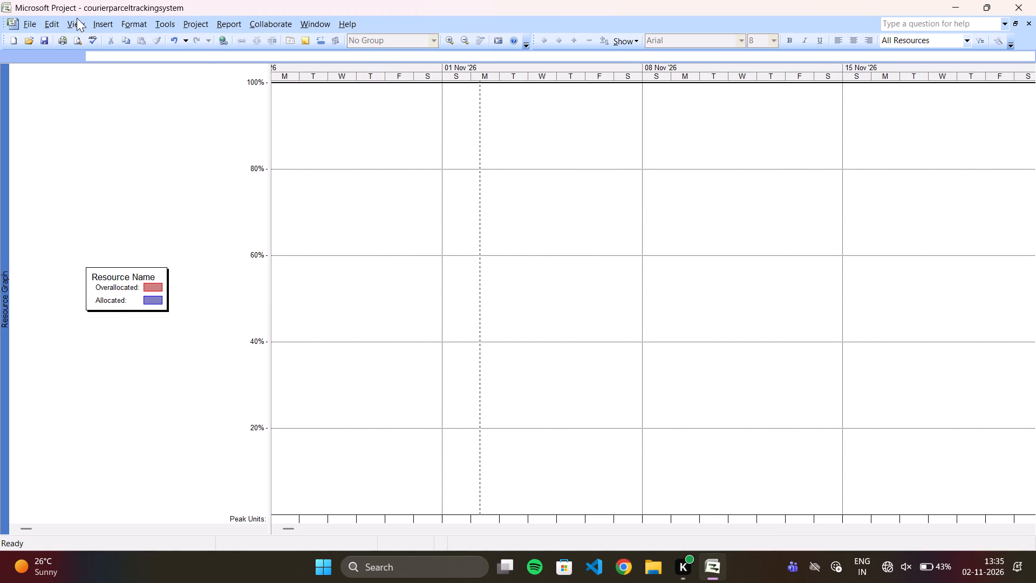
left_click(77, 18)
left_click(104, 130)
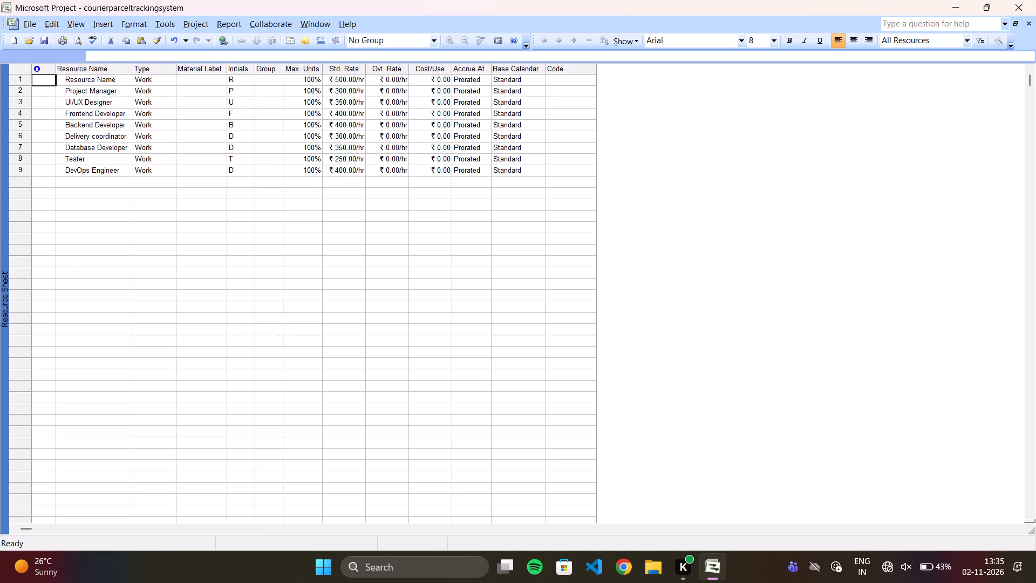
Examine the first resource's working time calendar, including its work weeks and the default week's details, and leave without changes.
left_click(227, 23)
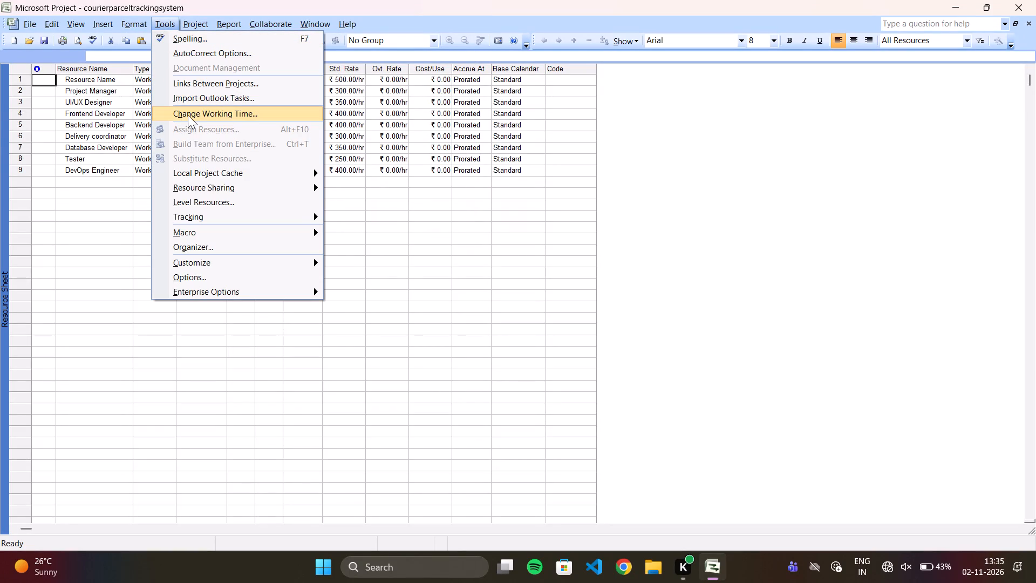
left_click(188, 115)
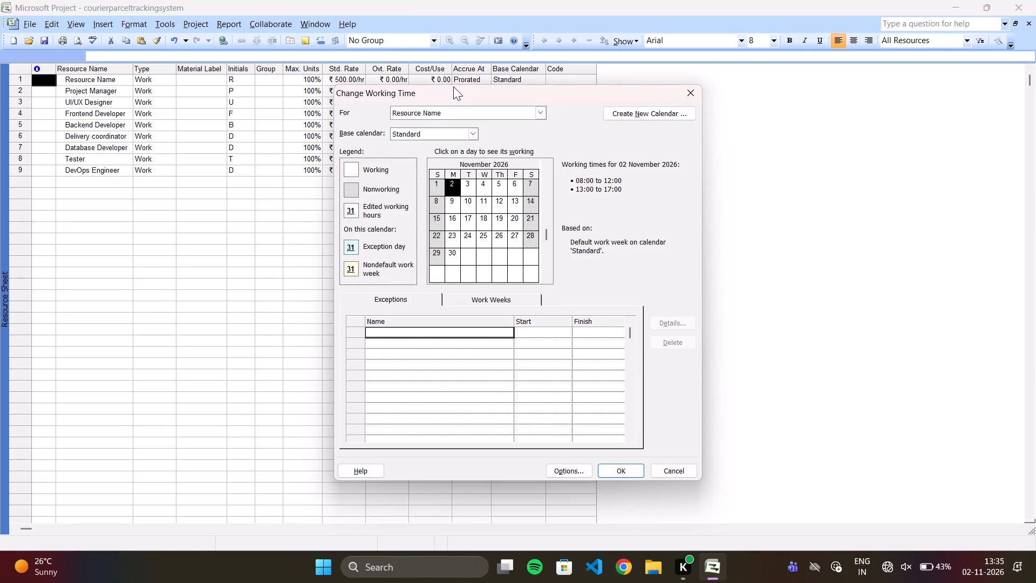
left_click_drag(453, 86, 271, 51)
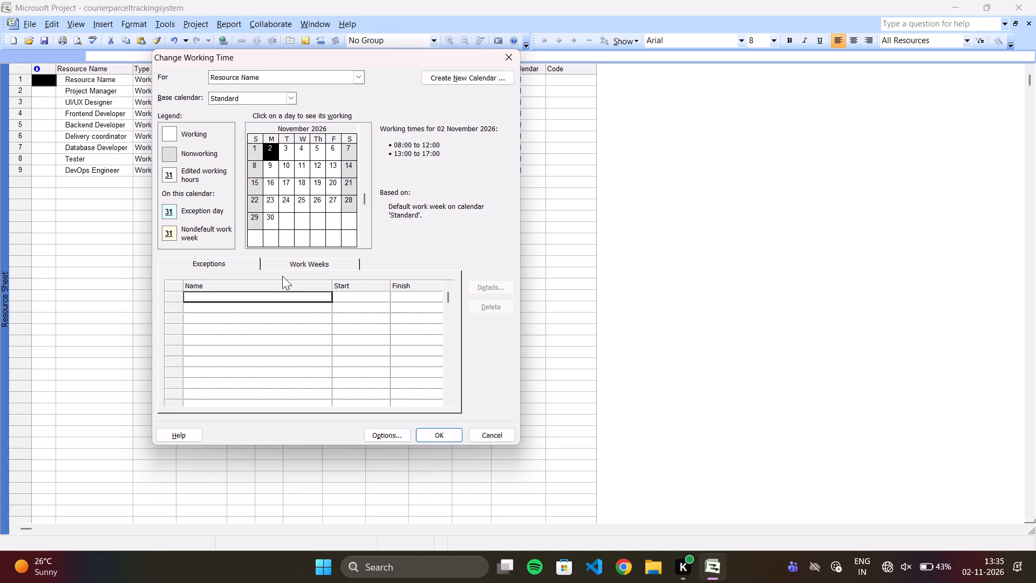
left_click(311, 264)
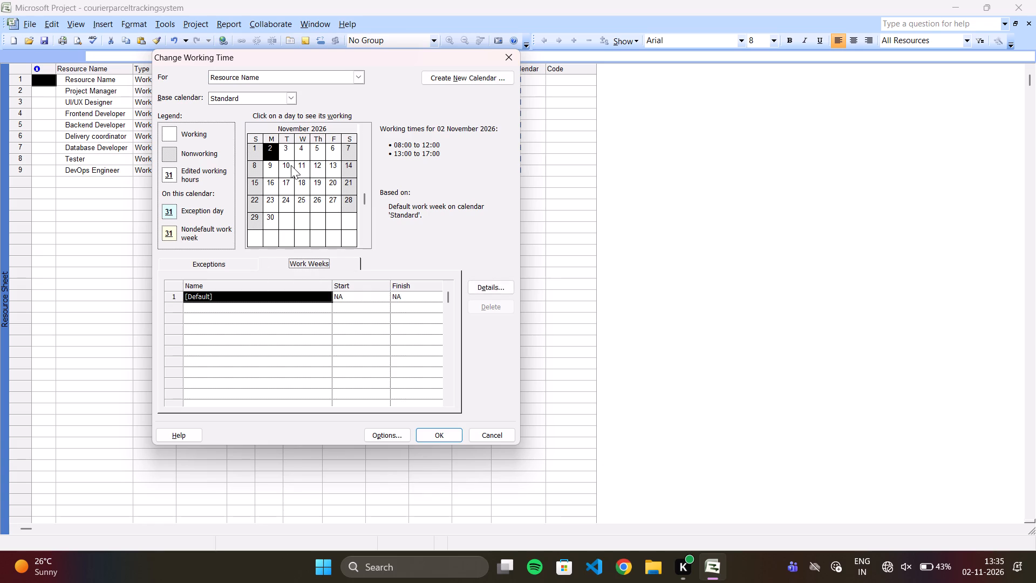
double_click(270, 146)
left_click(284, 301)
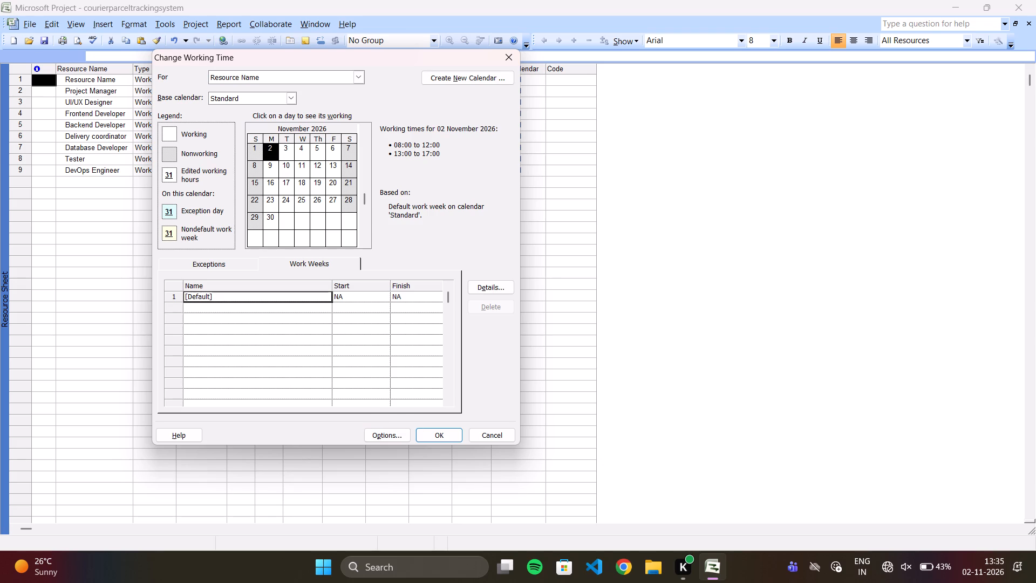
left_click(284, 301)
left_click(495, 291)
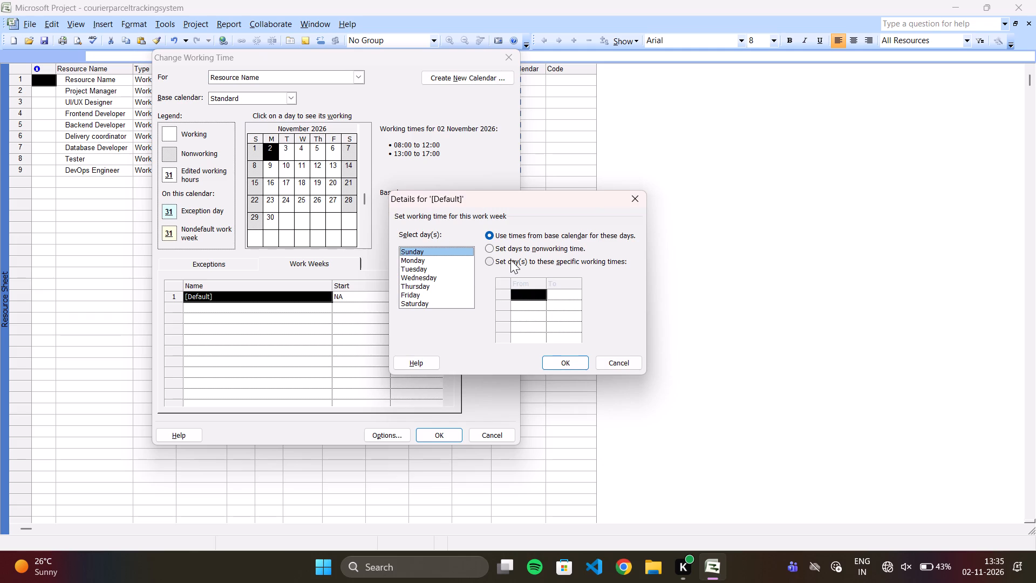
left_click(639, 192)
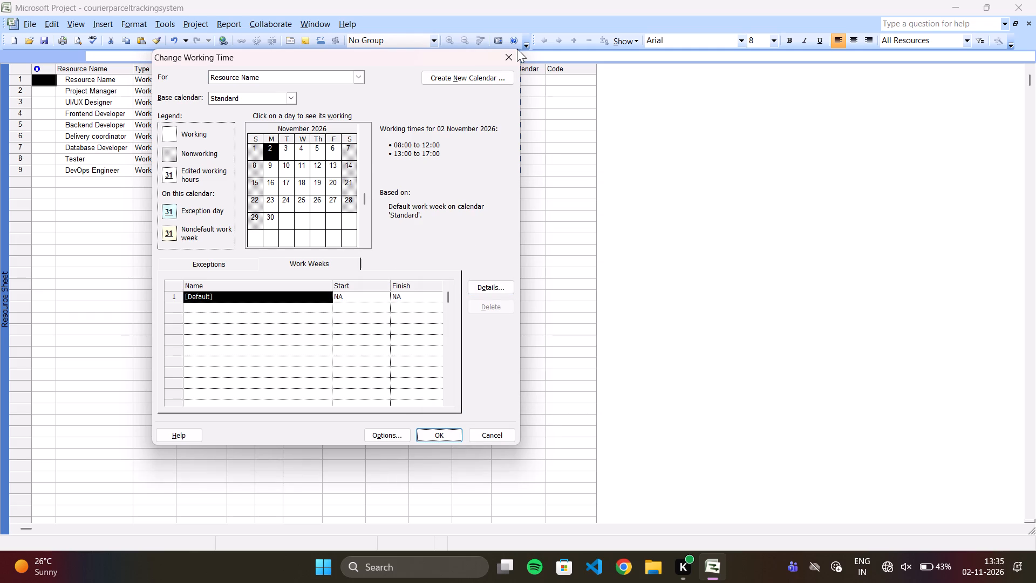
left_click(509, 54)
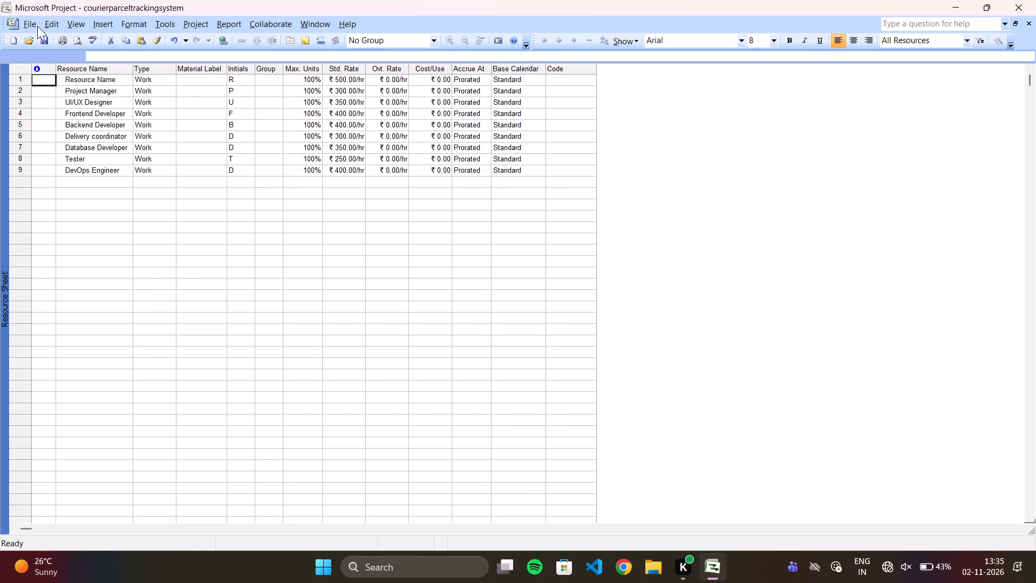
In the Gantt Chart view, edit the Frontend Development task's note, replacing "shopping" with "courier" before "cart", and save it.
left_click(69, 22)
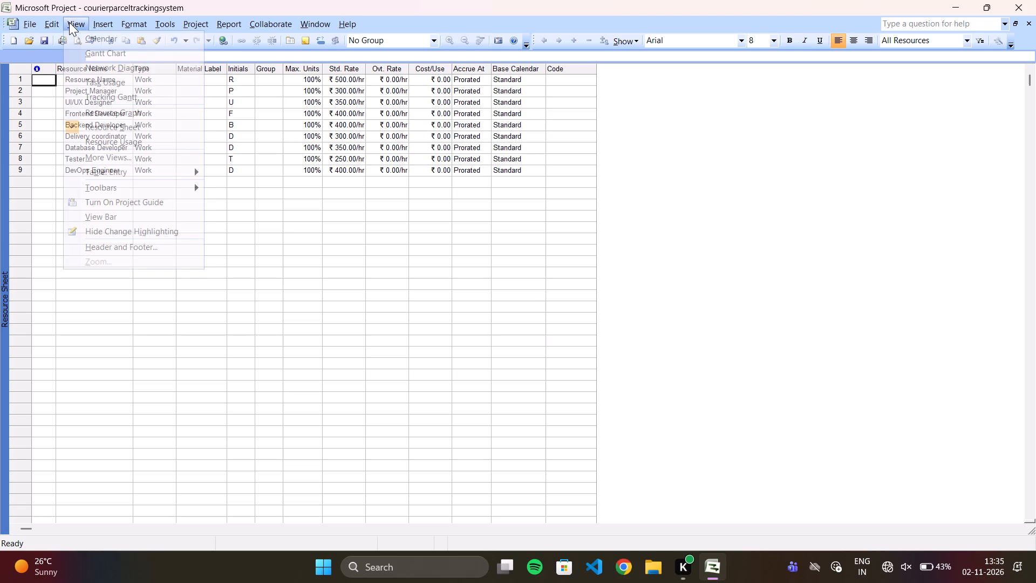
left_click(86, 49)
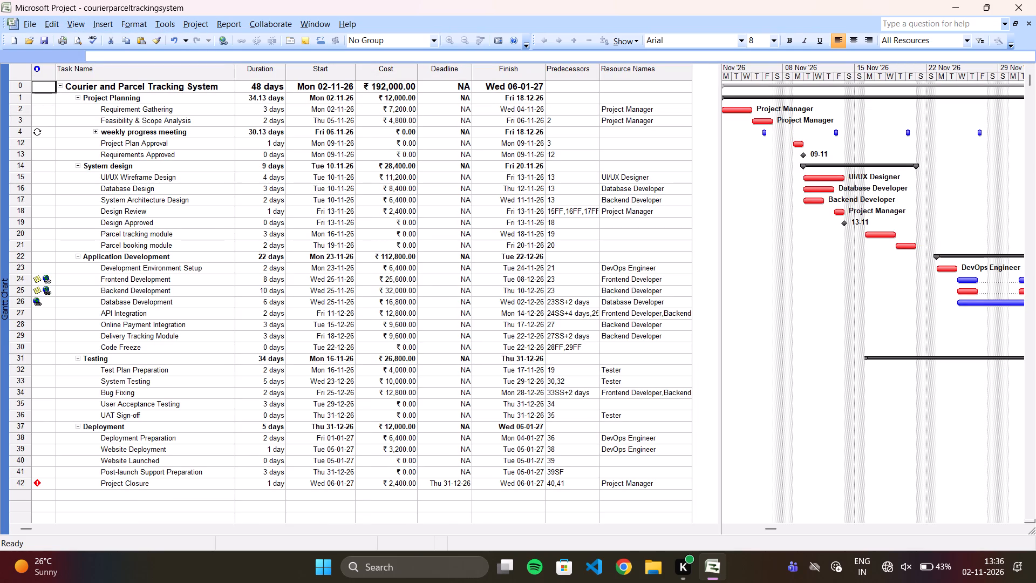
double_click(36, 282)
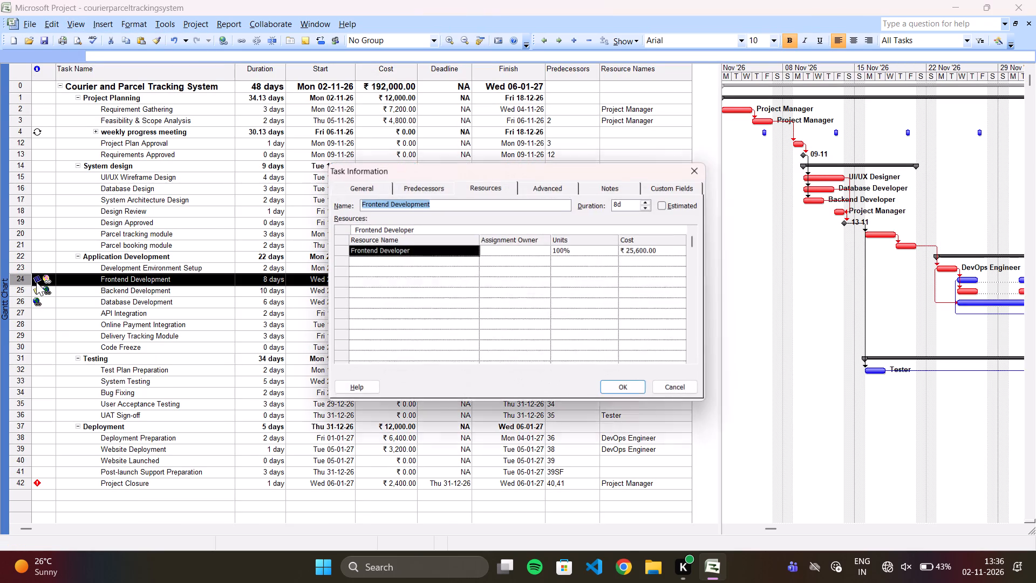
left_click(611, 185)
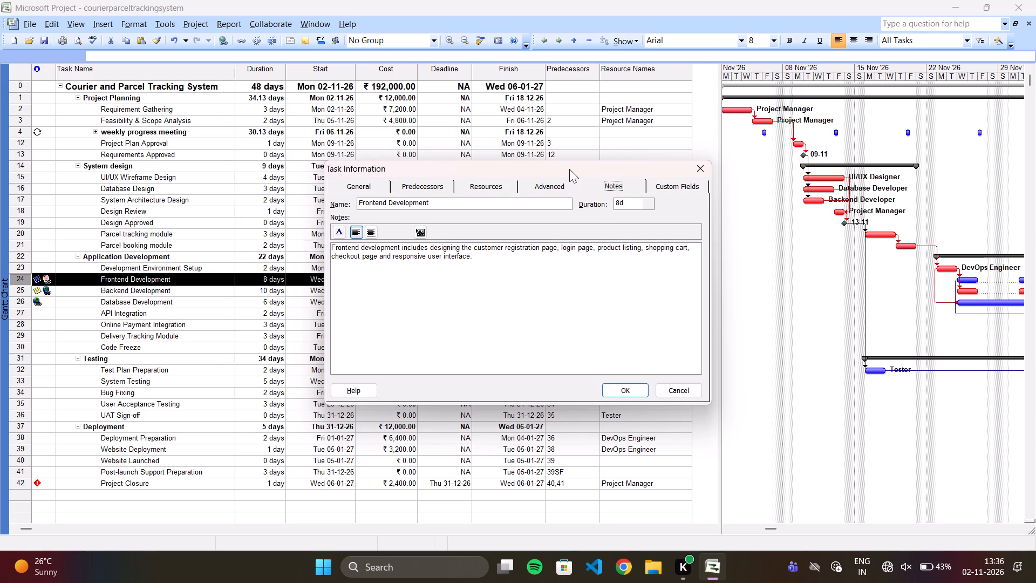
left_click_drag(569, 169, 668, 105)
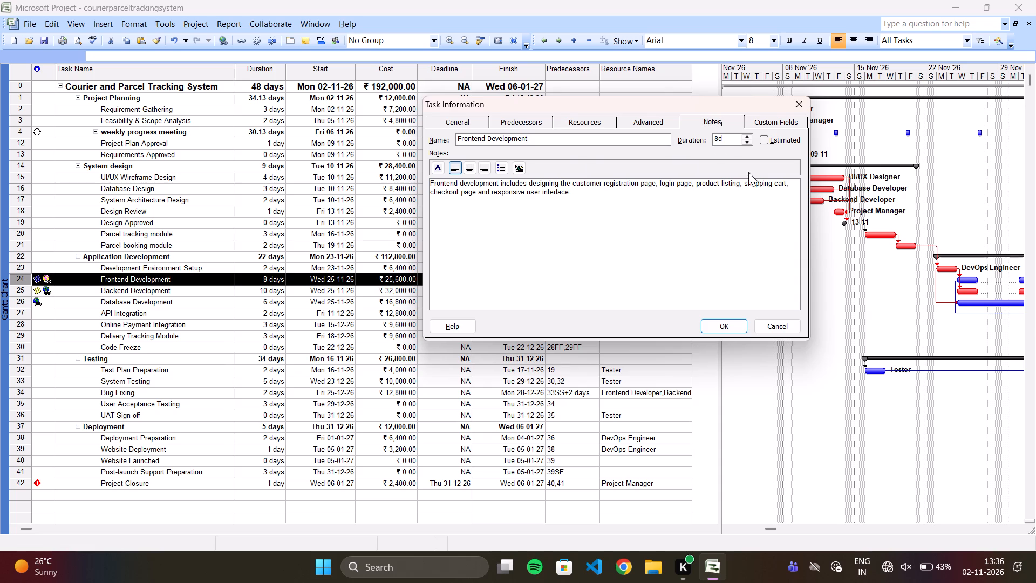
left_click(772, 186)
key("BackSpace")
key("BackSpace")
key("BackSpace")
key("BackSpace")
key("BackSpace")
key("BackSpace")
key("BackSpace")
key("BackSpace")
type("courier")
left_click(720, 325)
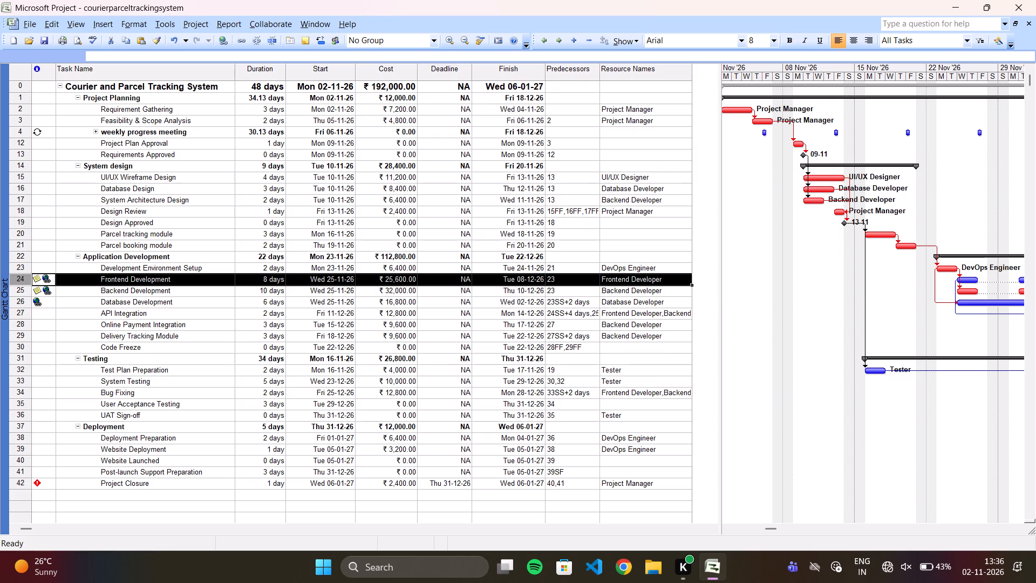
Read the note attached to the Backend Development task and leave it as is.
double_click(37, 290)
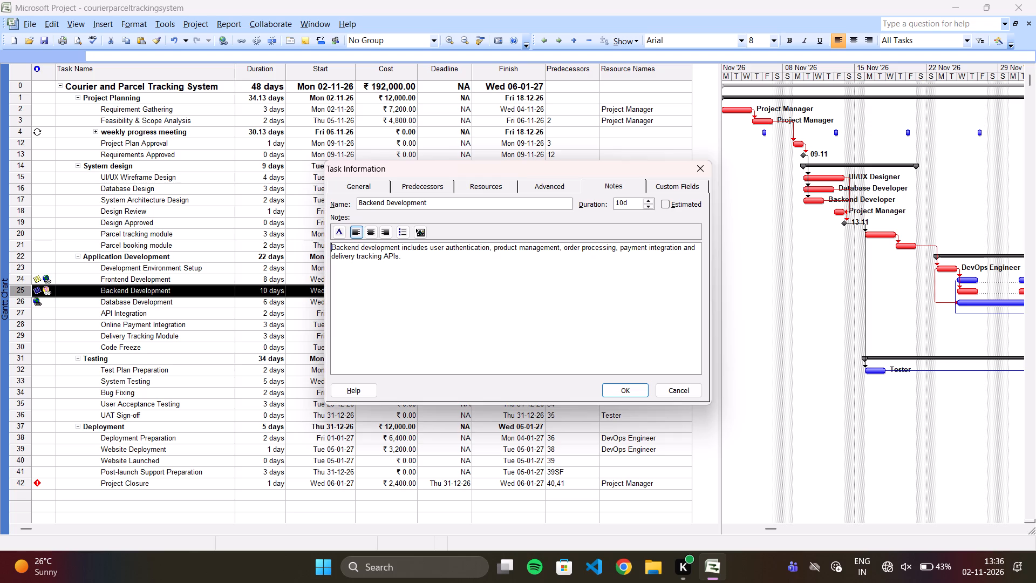
left_click(625, 388)
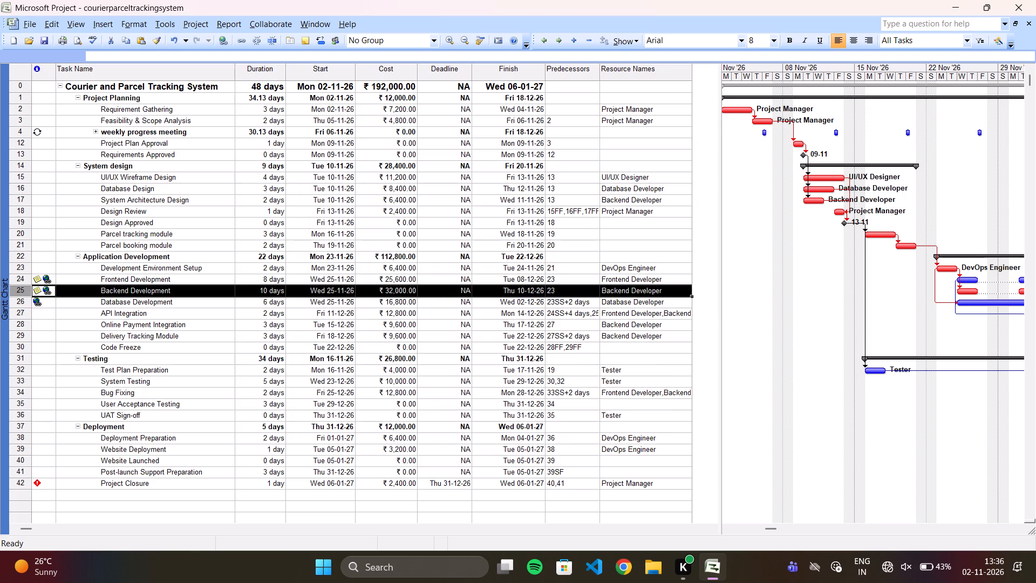
Check the resources assigned to the API Integration task and leave without changes.
double_click(656, 314)
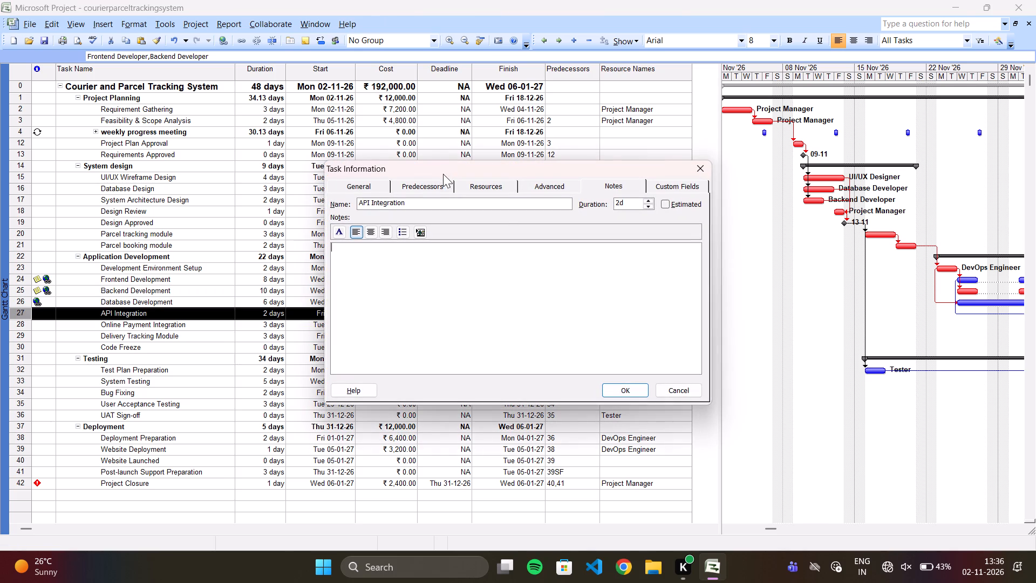
left_click(491, 188)
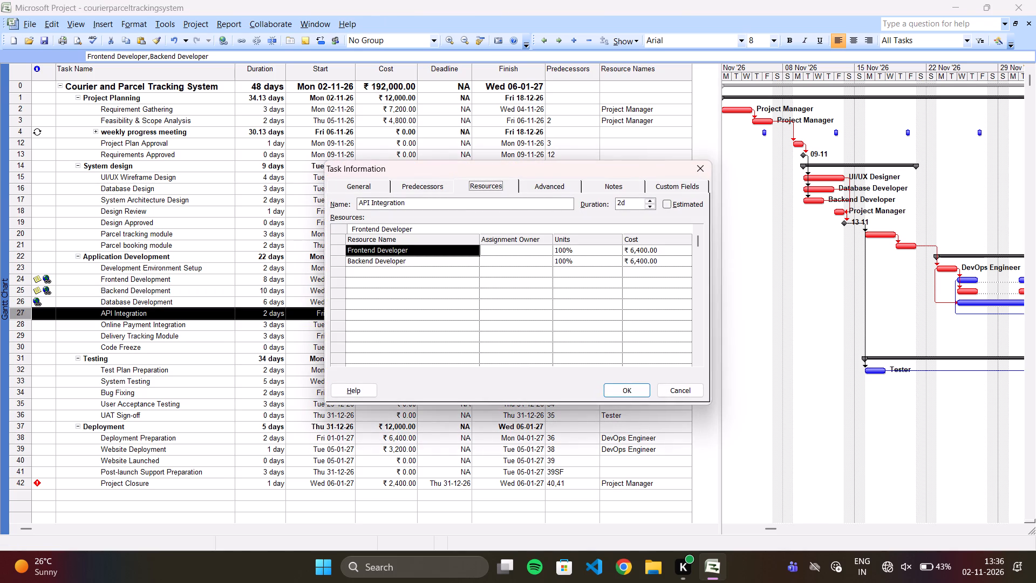
left_click(424, 271)
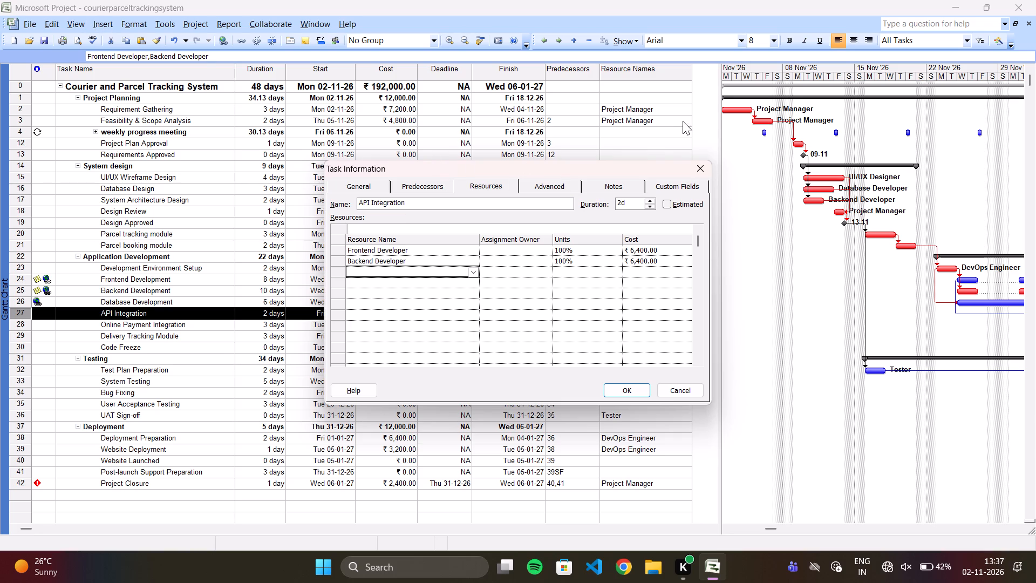
left_click(698, 168)
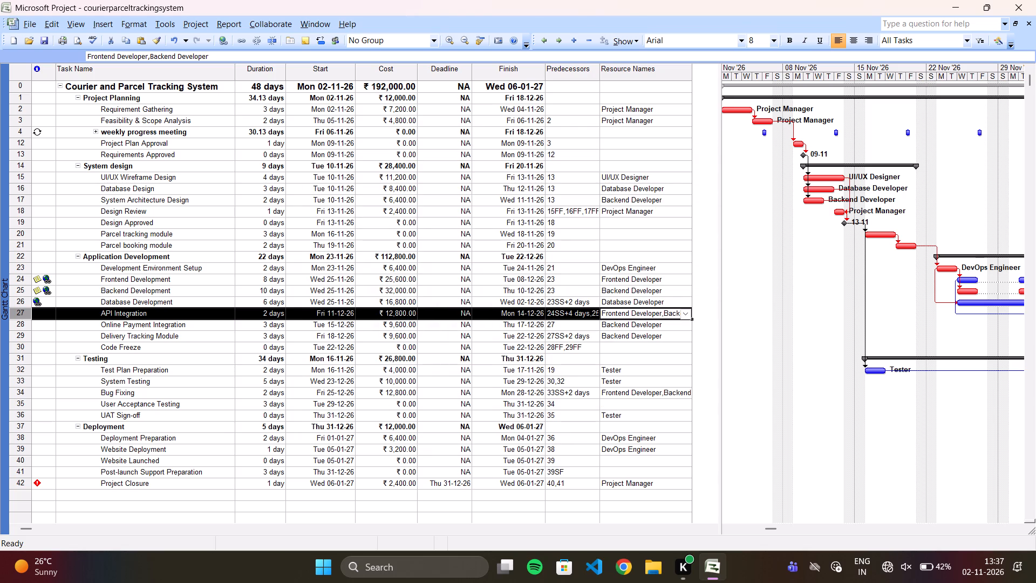
Add "delivery executive" as a second resource on the Delivery Tracking Module task.
left_click(65, 28)
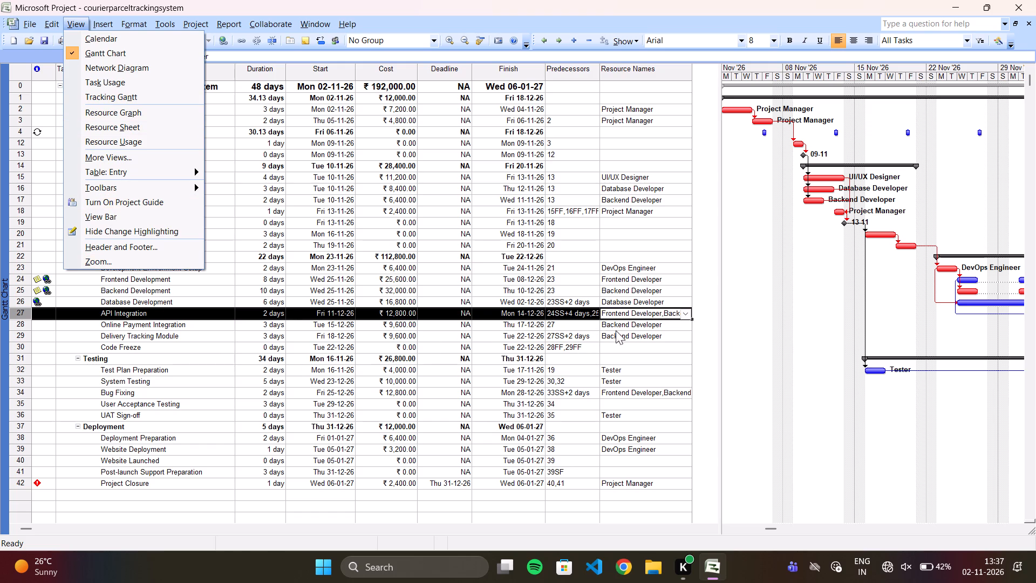
double_click(630, 331)
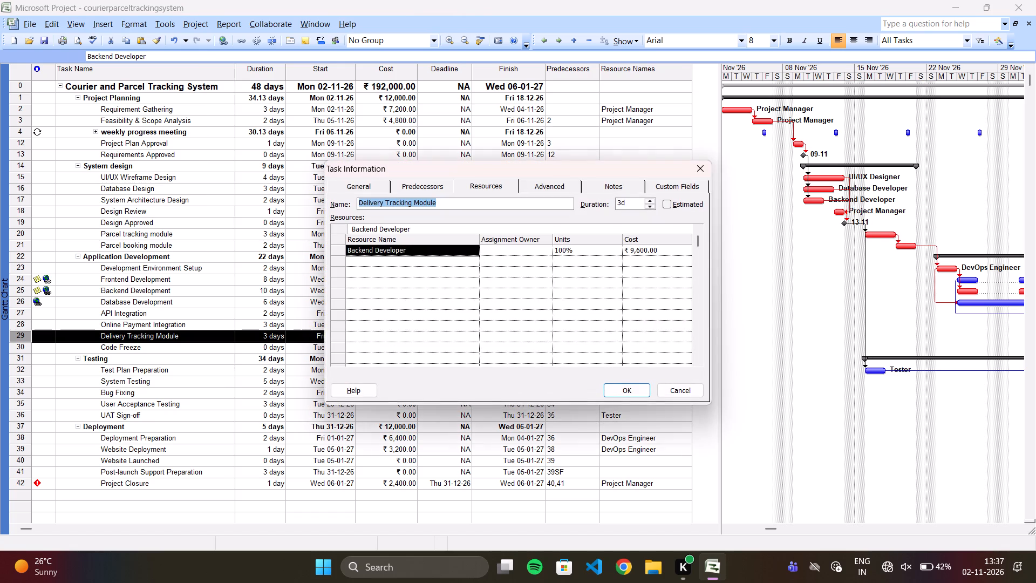
left_click(397, 265)
left_click(397, 265)
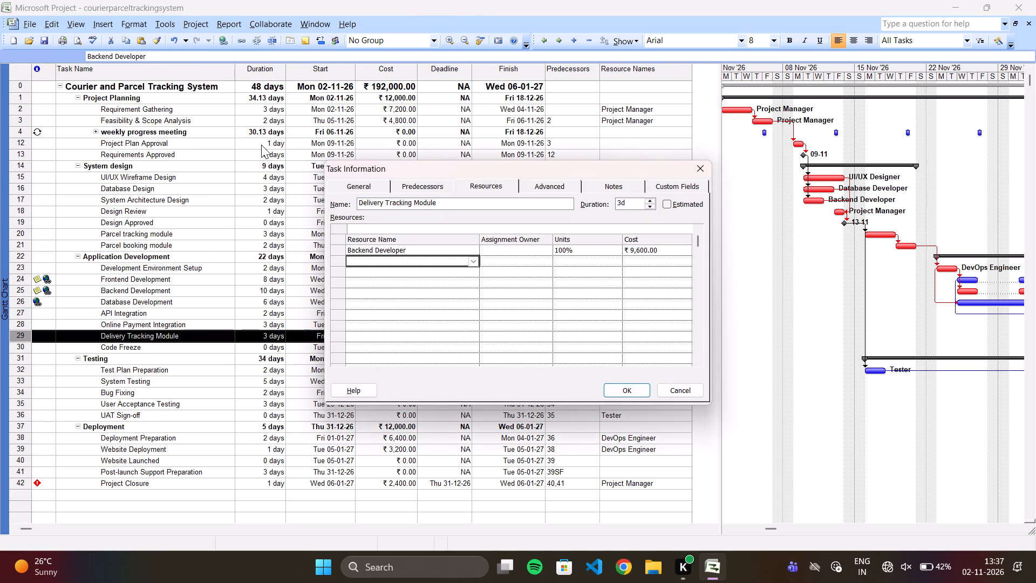
left_click(74, 22)
type("delice")
key("BackSpace")
key("BackSpace")
type("very executive")
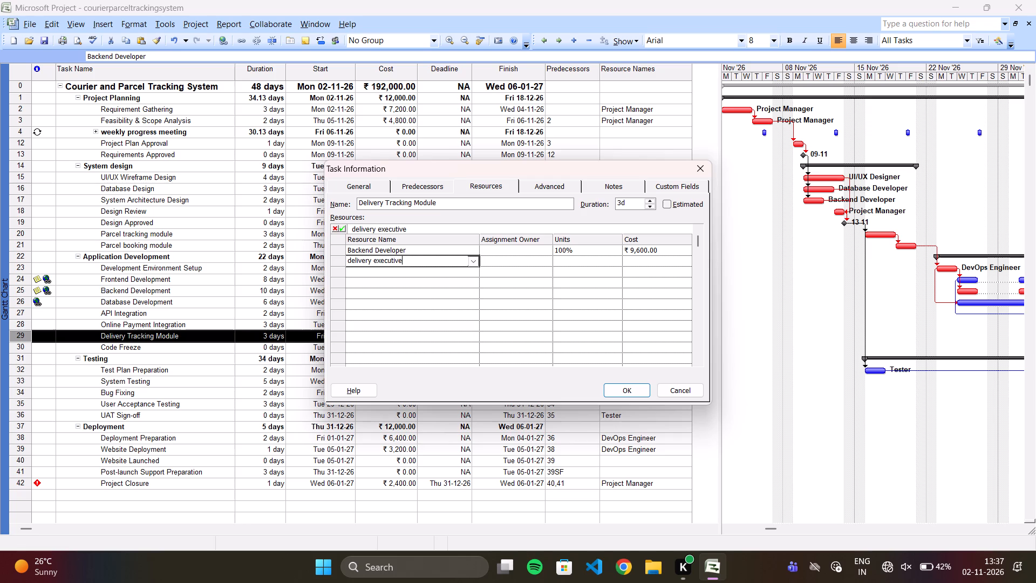
left_click(435, 276)
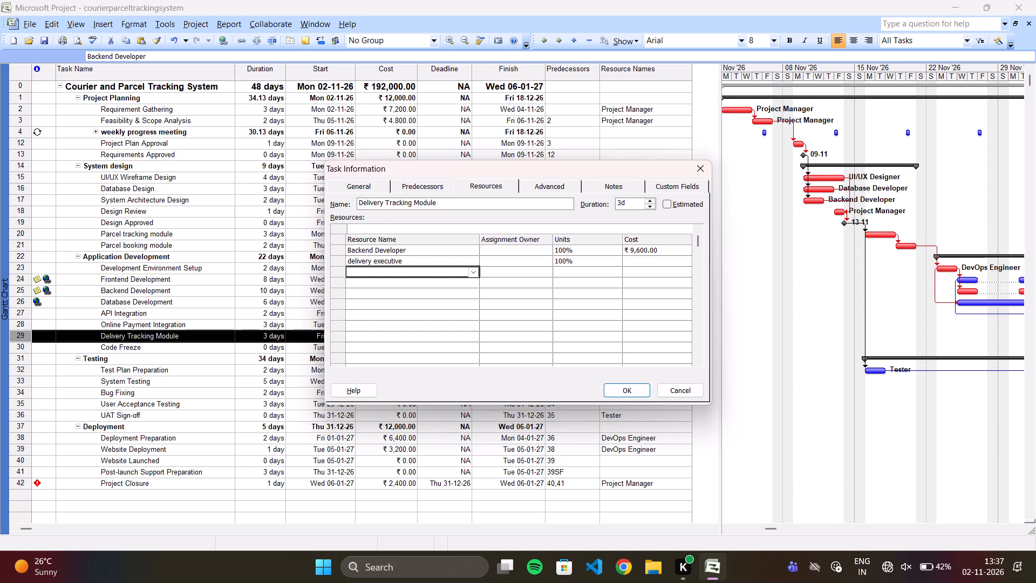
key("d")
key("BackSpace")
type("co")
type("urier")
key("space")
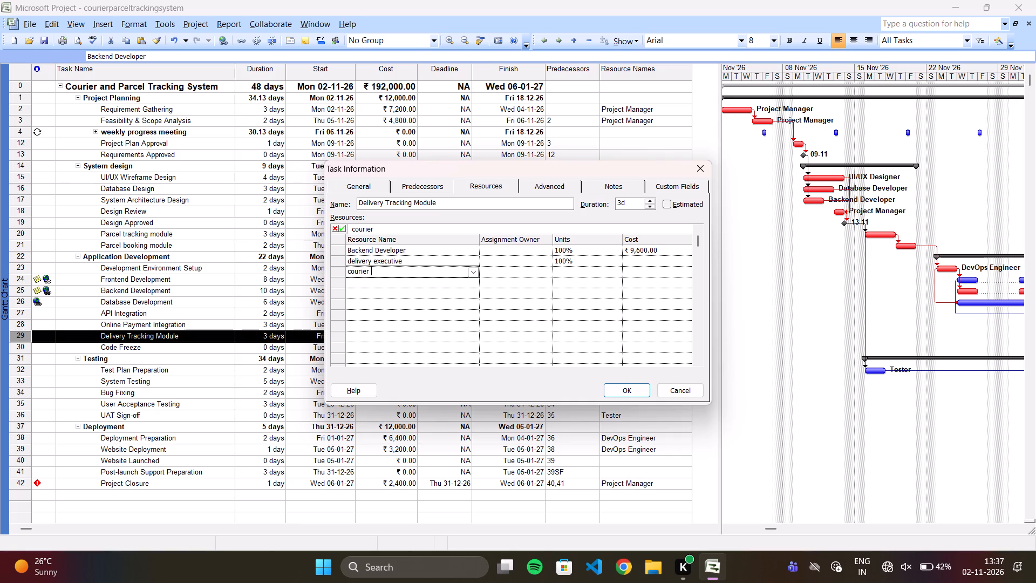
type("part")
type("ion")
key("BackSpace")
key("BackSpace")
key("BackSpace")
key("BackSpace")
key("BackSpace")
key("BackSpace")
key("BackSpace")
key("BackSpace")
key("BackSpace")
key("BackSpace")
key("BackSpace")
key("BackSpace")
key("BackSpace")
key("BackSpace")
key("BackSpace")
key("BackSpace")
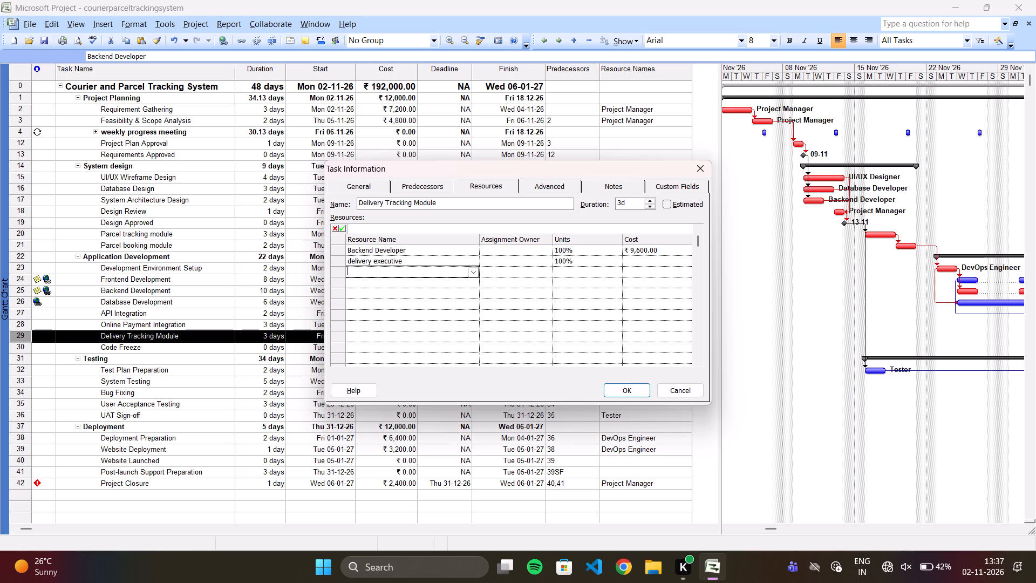
Capitalise the added resource's name as "Delivery executive" and apply the Delivery Tracking Module's resource assignment.
left_click(363, 259)
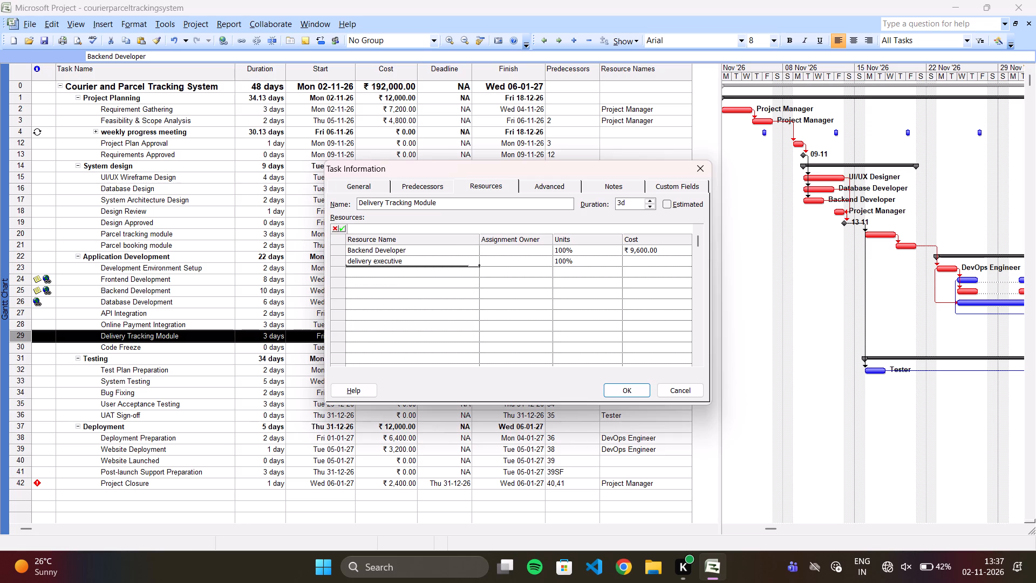
left_click(349, 261)
key("BackSpace")
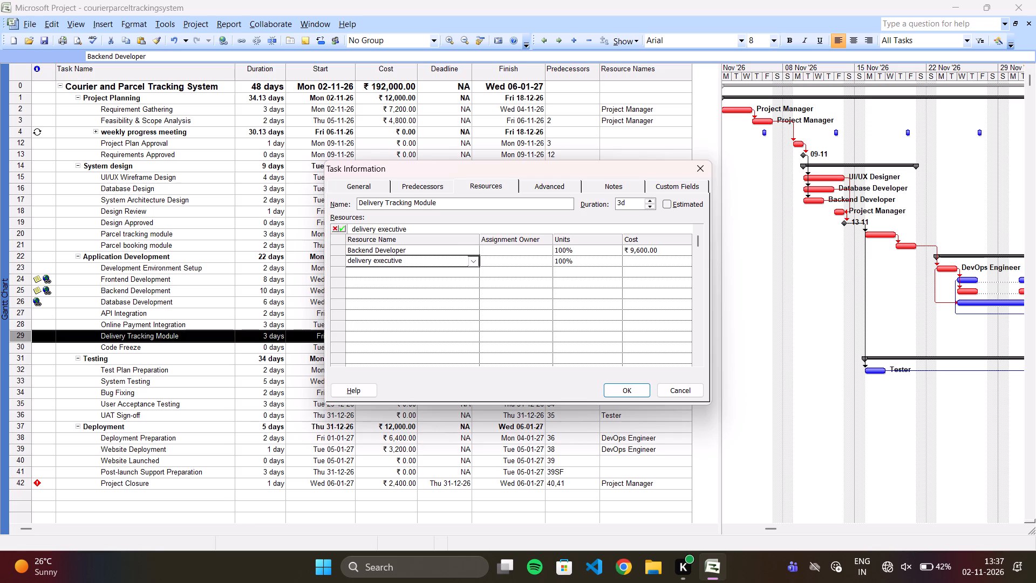
key("Right")
key("BackSpace")
left_click(611, 390)
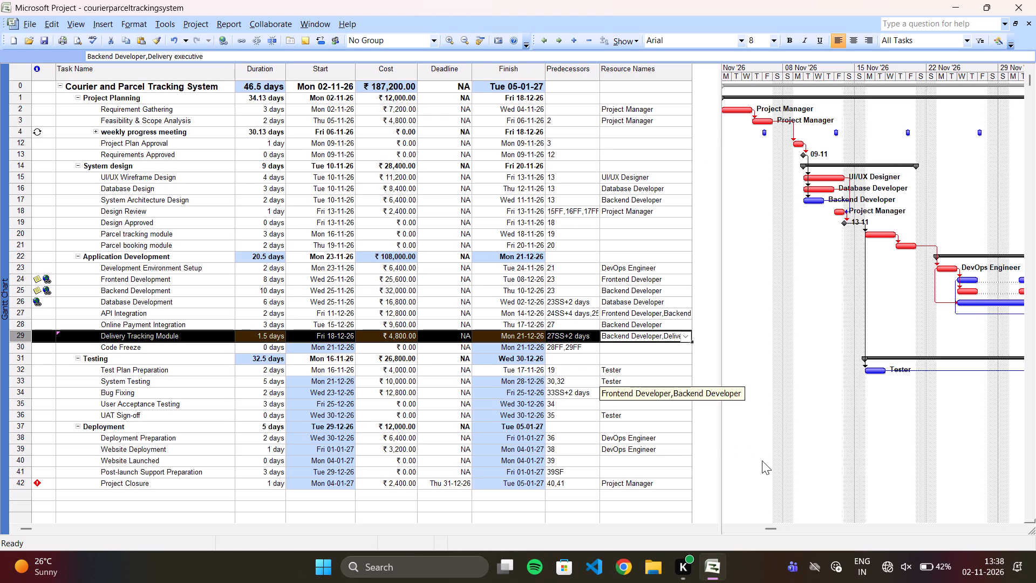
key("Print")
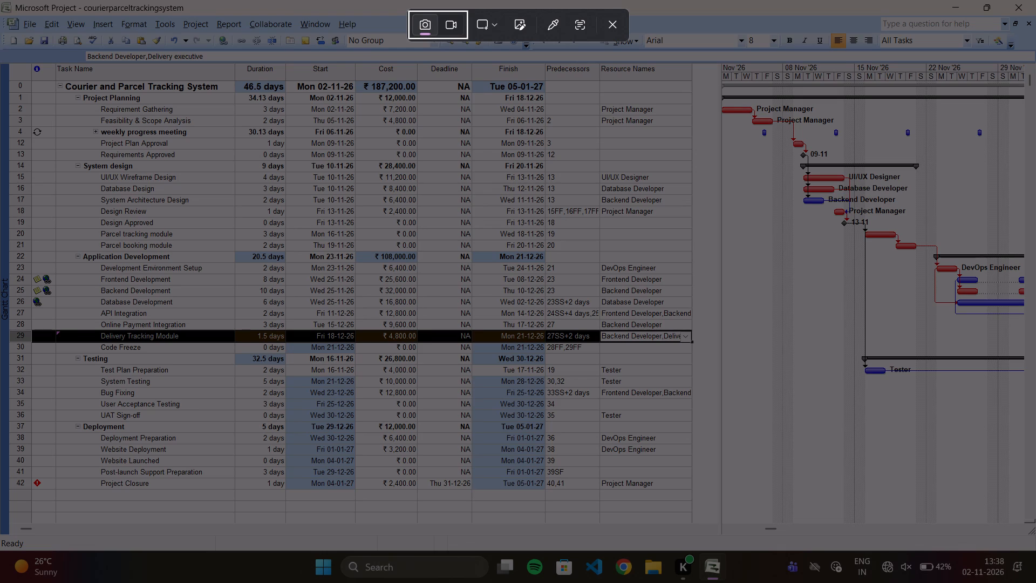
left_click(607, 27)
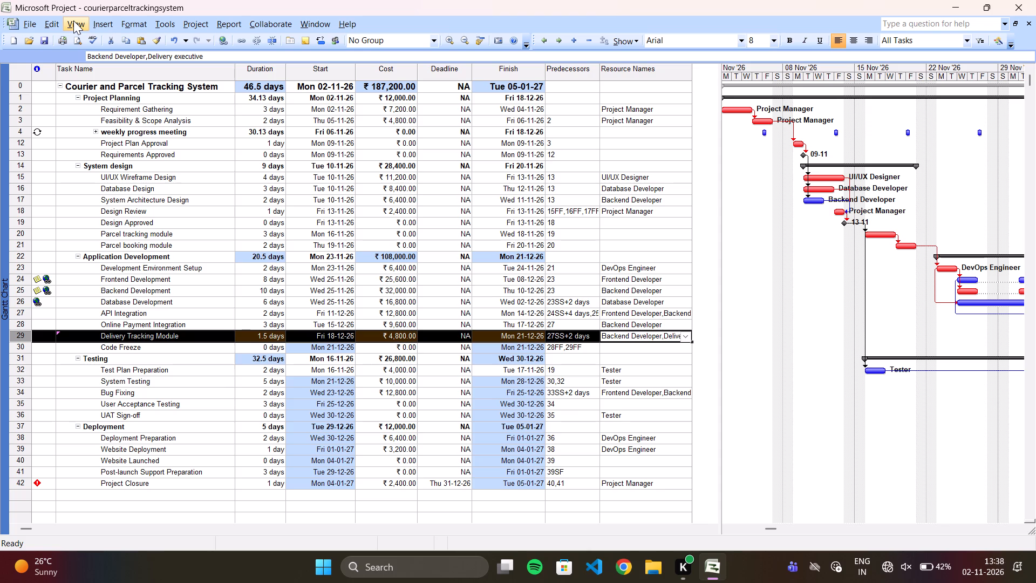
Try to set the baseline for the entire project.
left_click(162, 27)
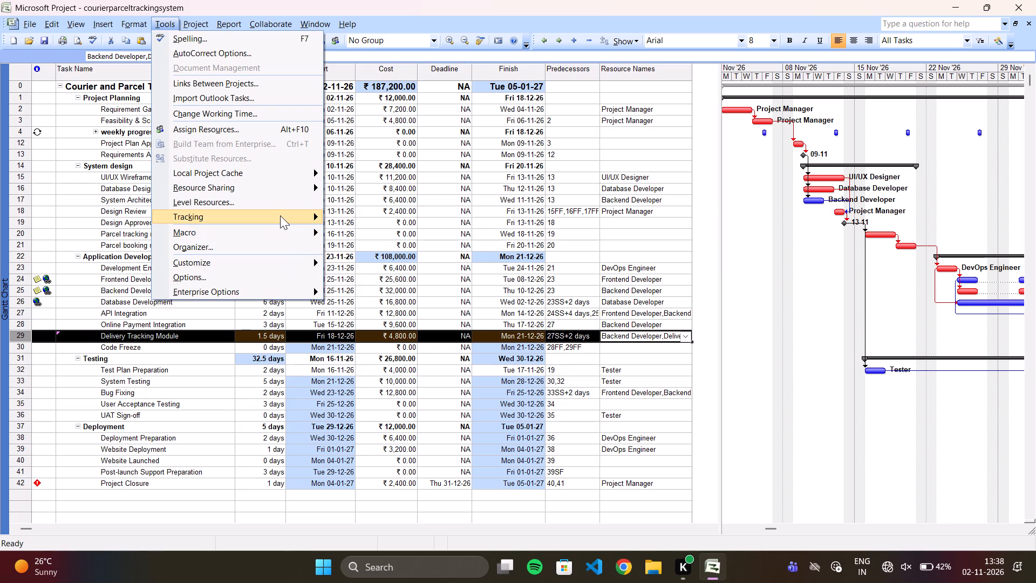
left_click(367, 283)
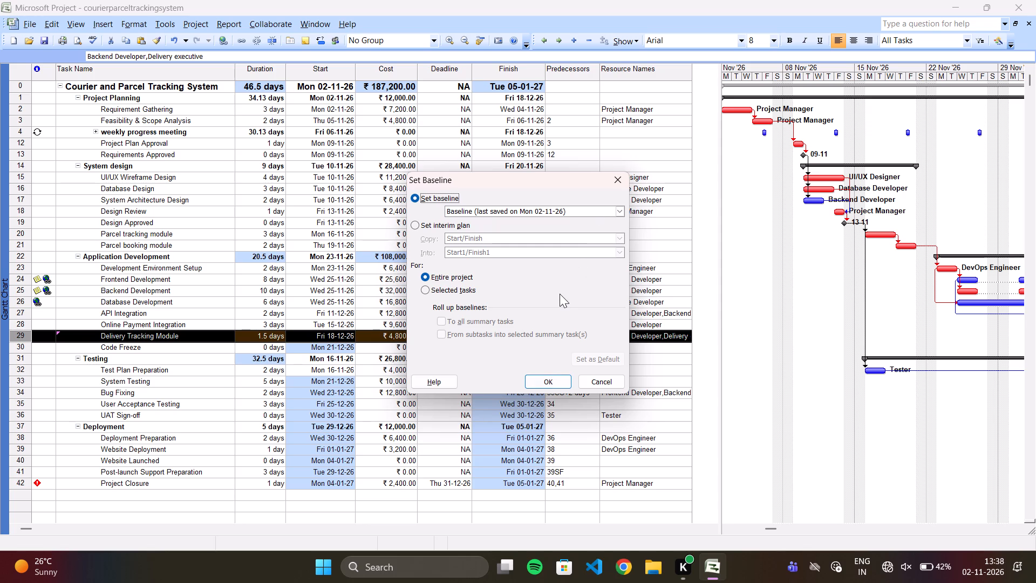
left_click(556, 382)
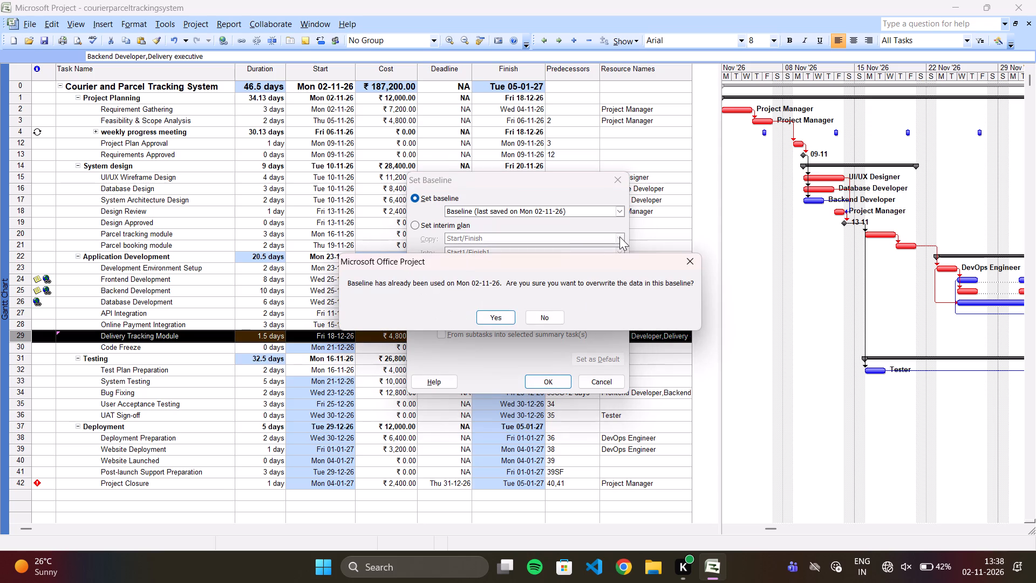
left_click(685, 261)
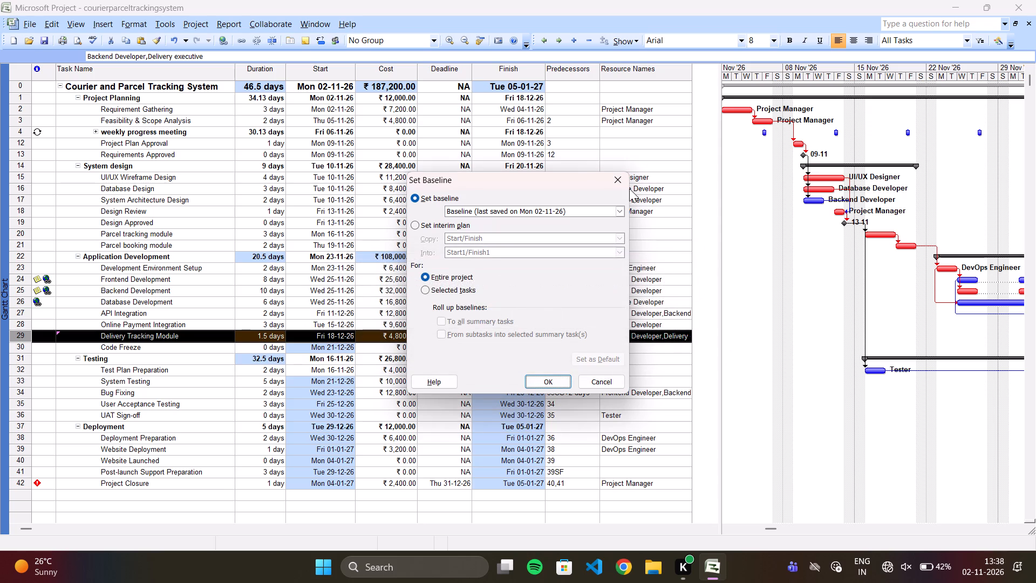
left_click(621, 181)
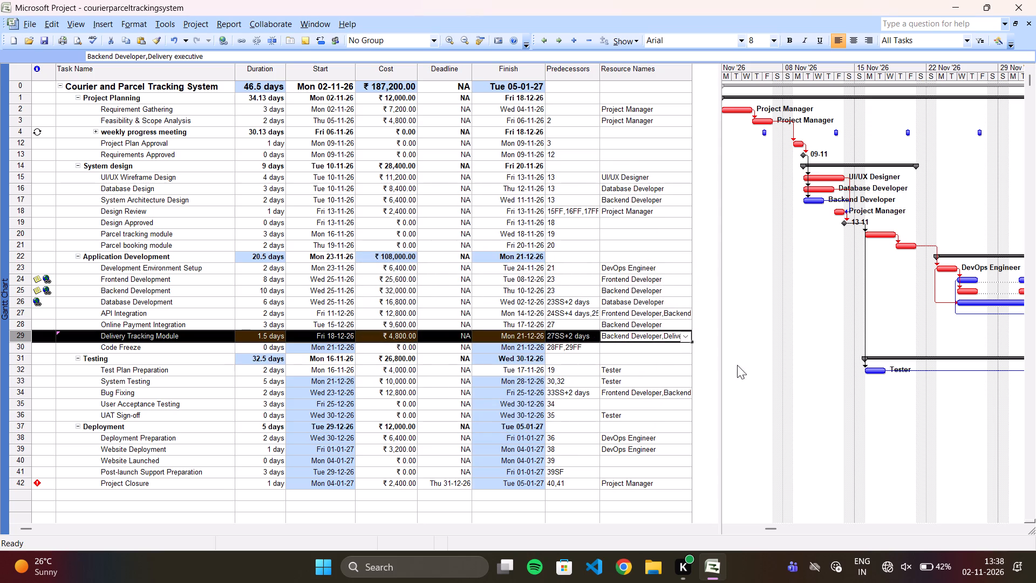
Capture a screenshot of the project window covering the task table and most of the Gantt chart.
key("Print")
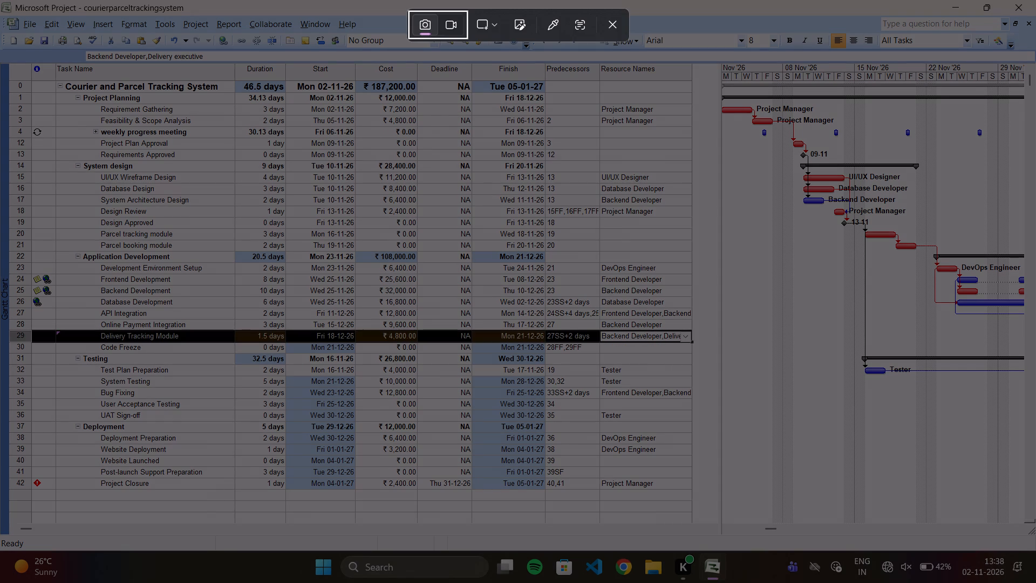
left_click_drag(2, 1, 662, 404)
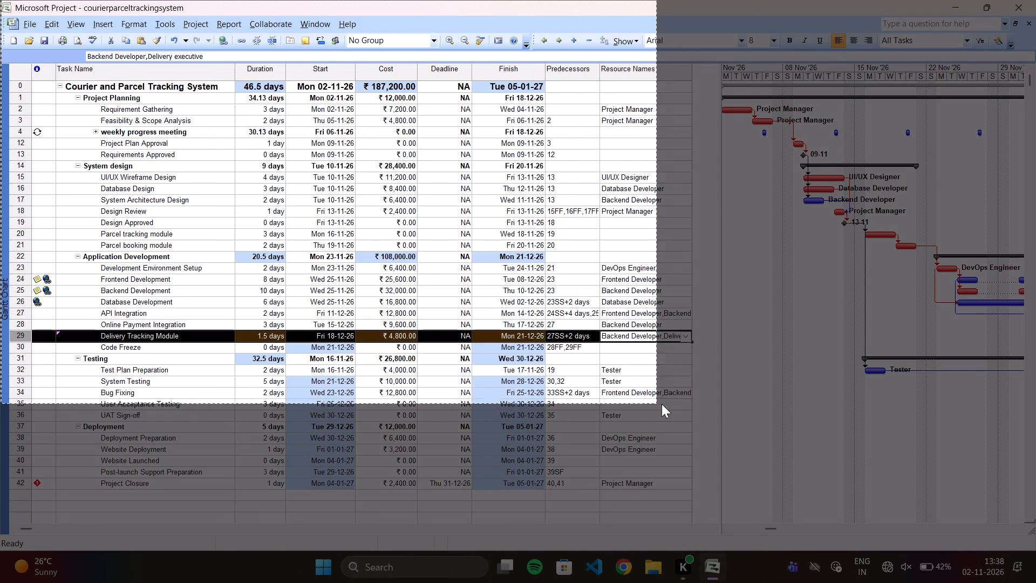
left_click_drag(662, 404, 958, 498)
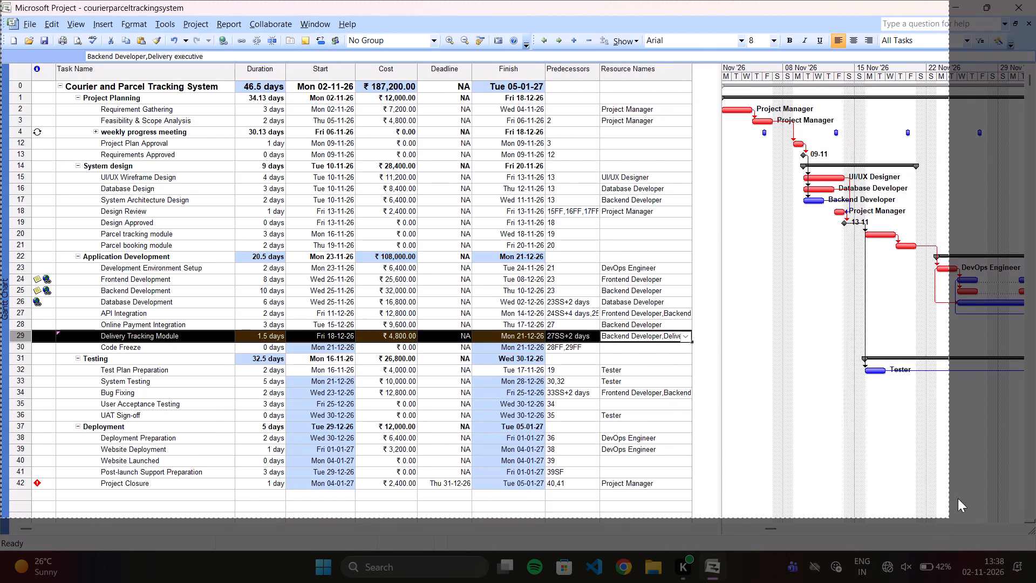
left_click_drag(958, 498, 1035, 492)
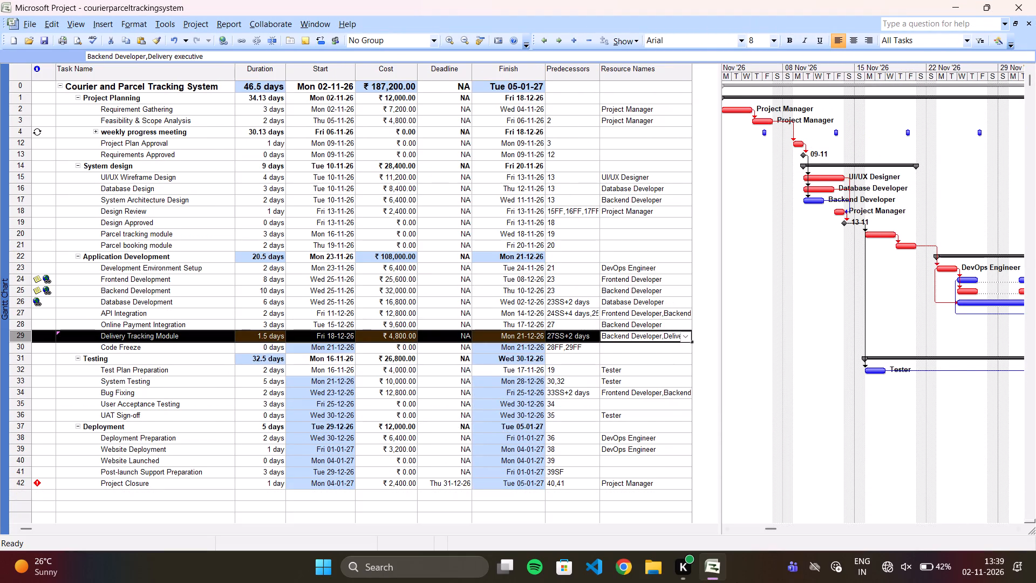
Switch to Chrome's "main acc" profile and turn Wi-Fi on to load the "Microsoft Project Guide" ChatGPT conversation.
left_click(622, 562)
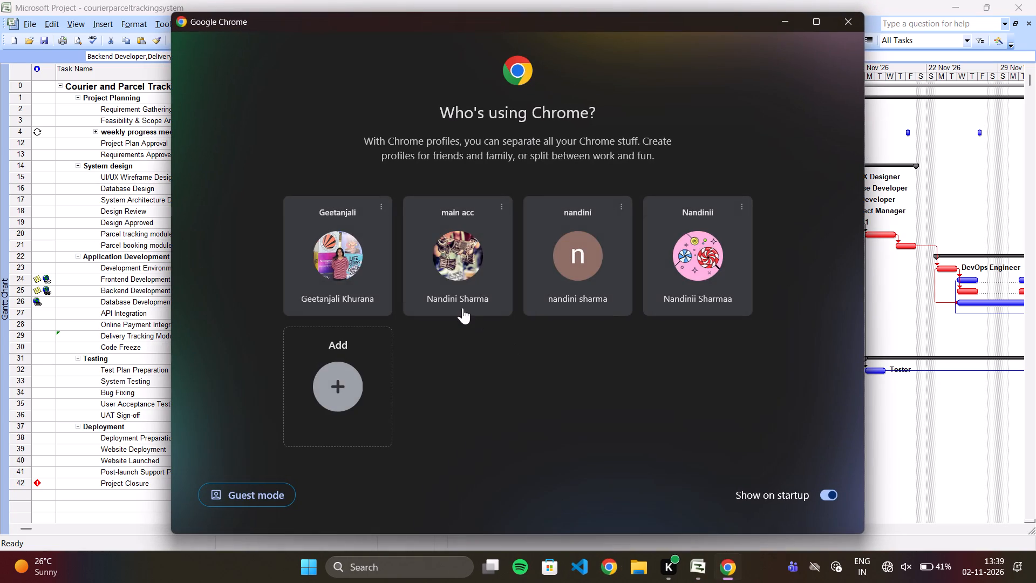
left_click(453, 303)
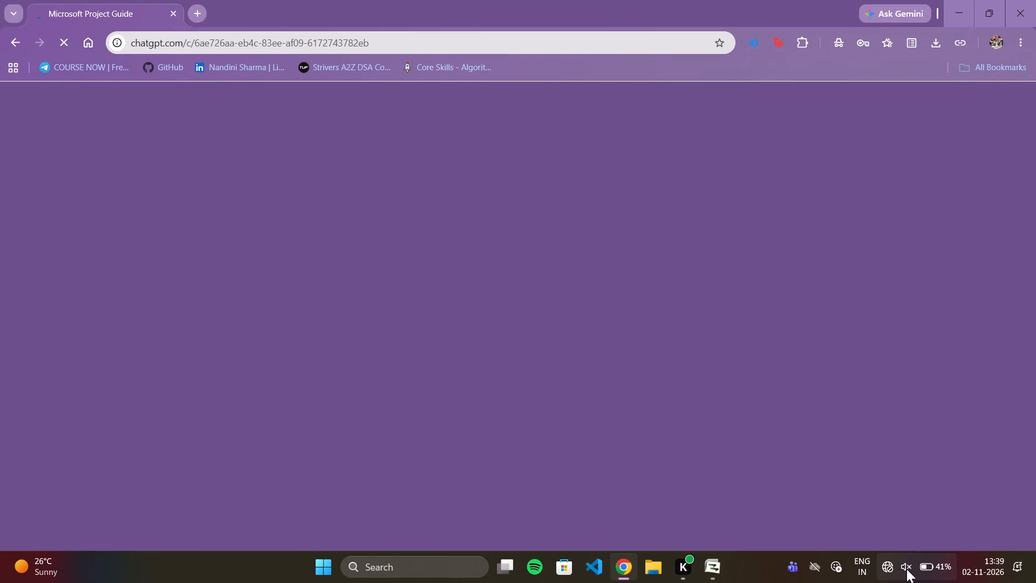
left_click(906, 567)
left_click(822, 322)
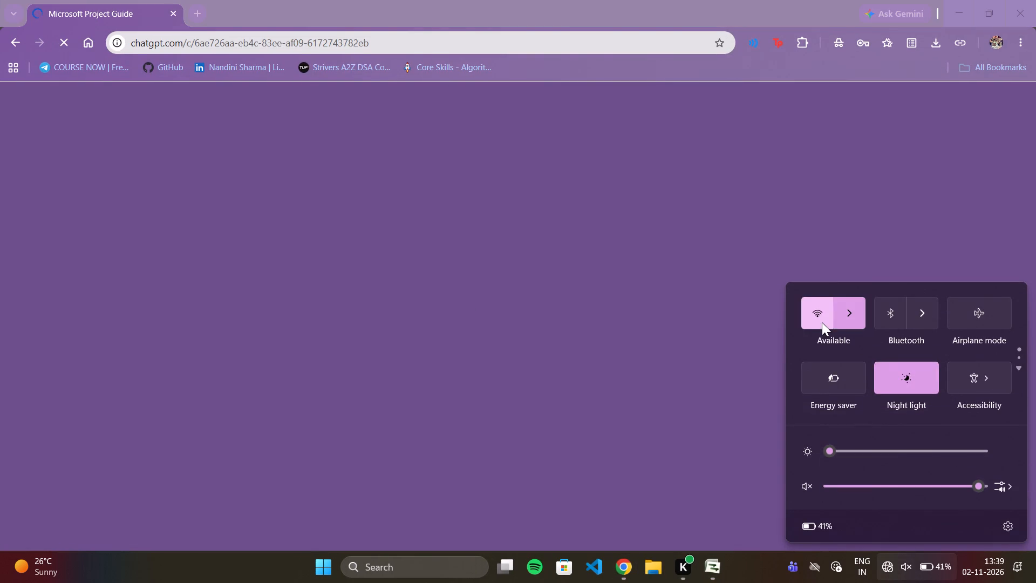
left_click(853, 321)
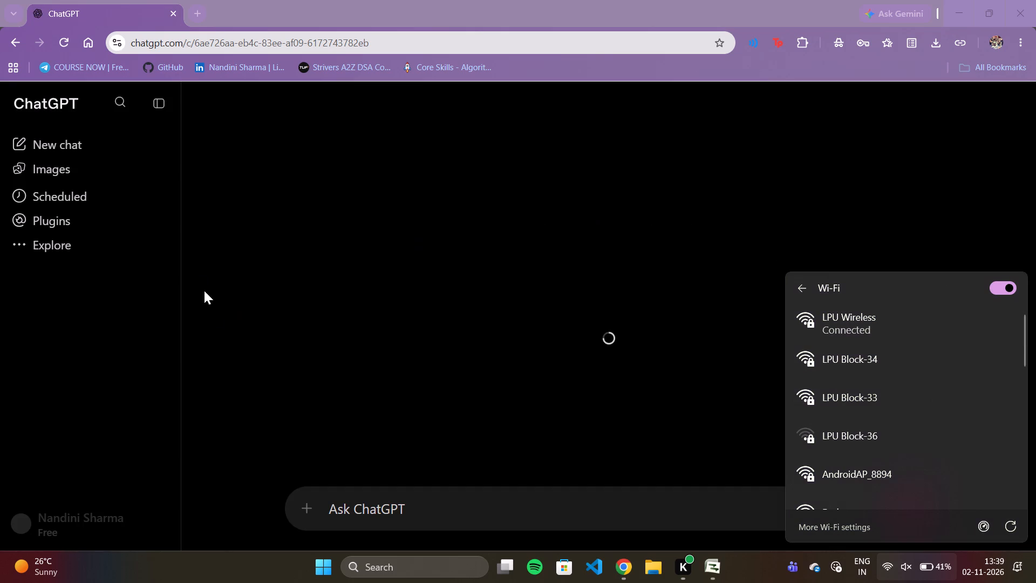
left_click(912, 567)
left_click(912, 567)
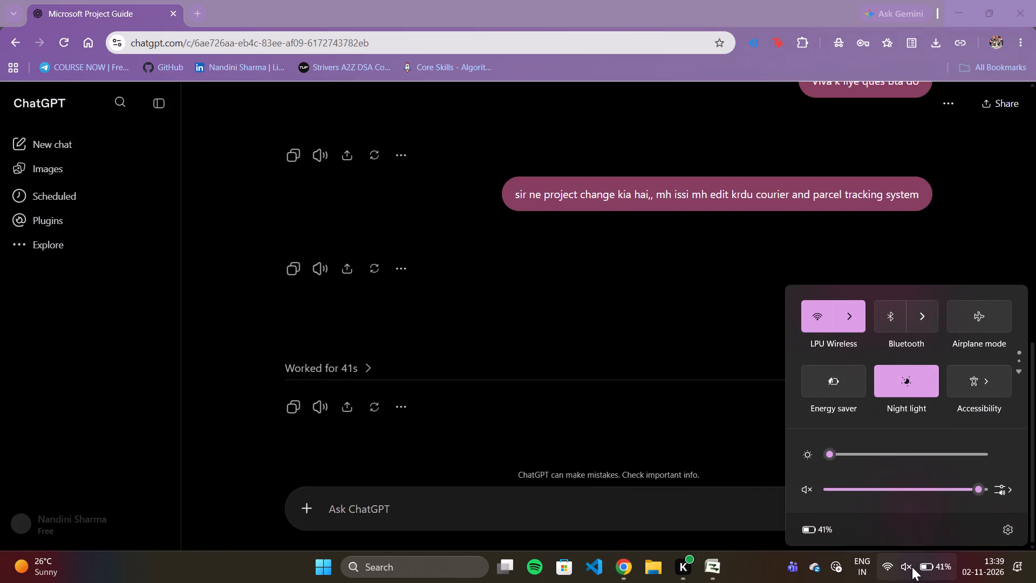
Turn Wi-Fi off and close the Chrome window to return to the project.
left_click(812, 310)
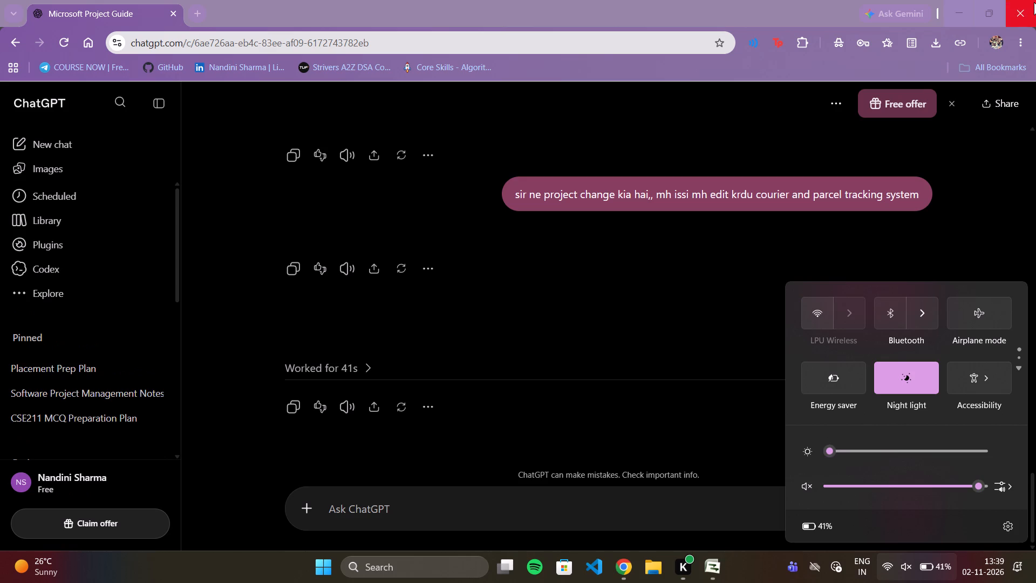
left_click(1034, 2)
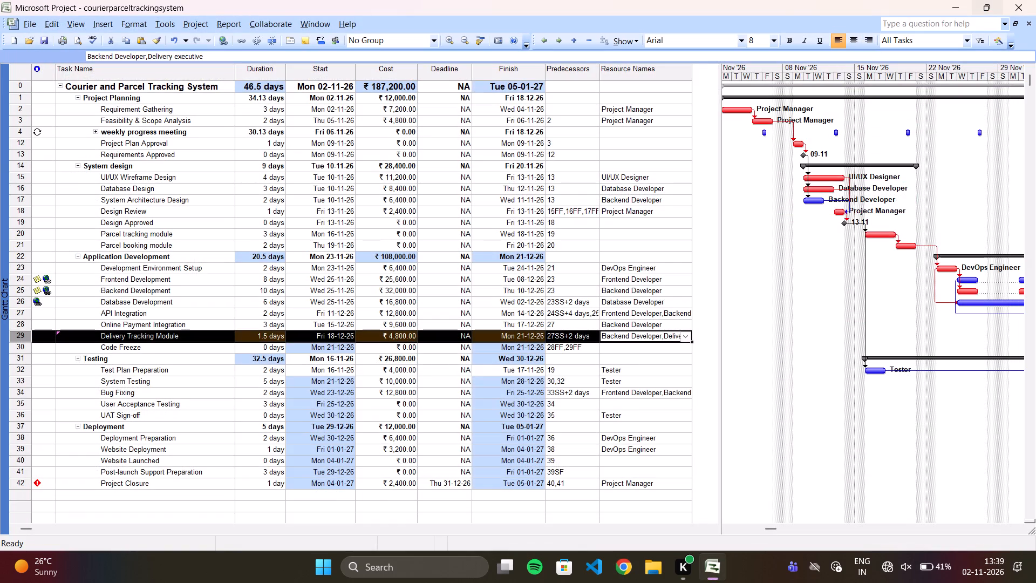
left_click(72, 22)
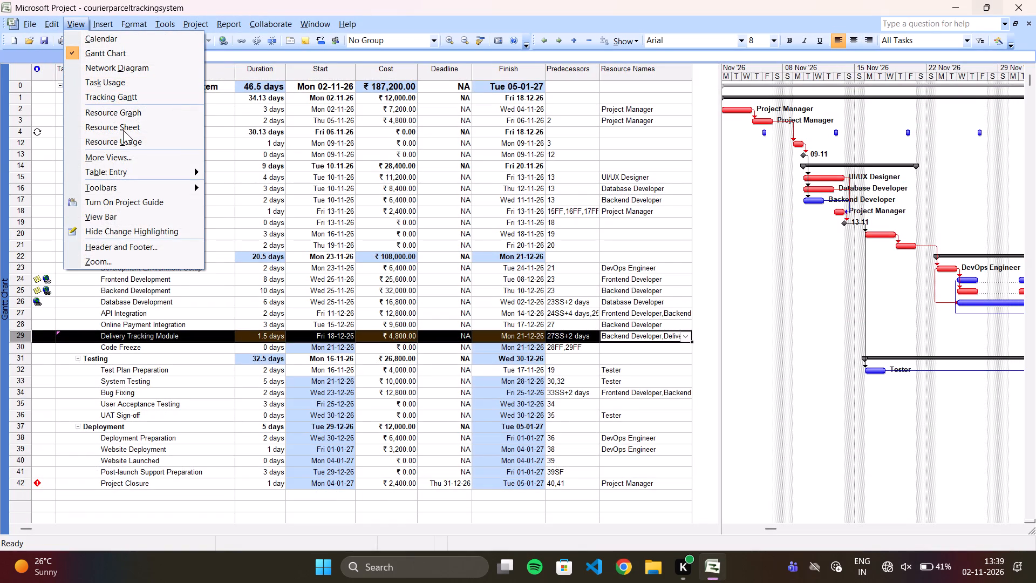
Turn Wi-Fi back on and open the list of available networks.
left_click(887, 577)
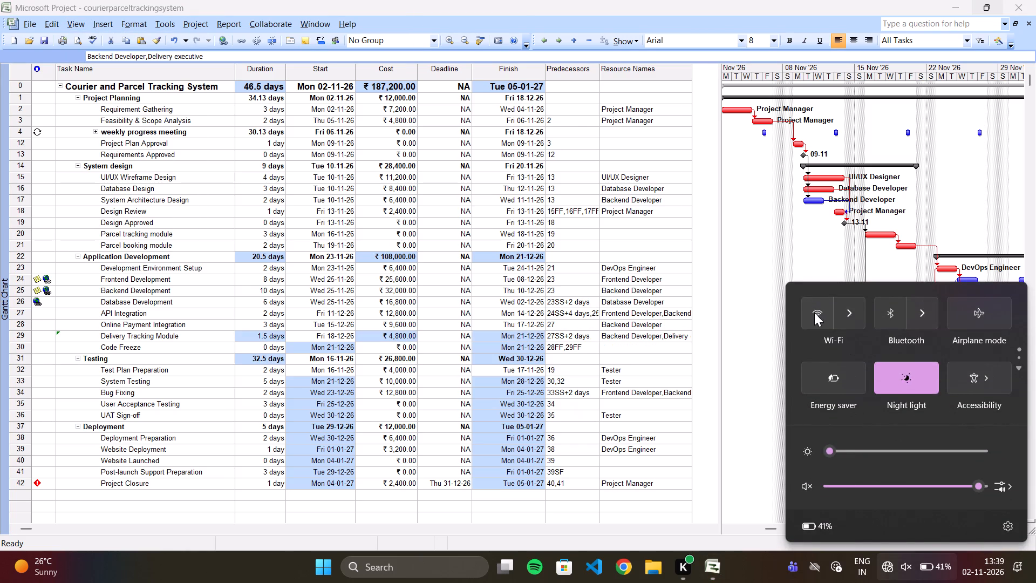
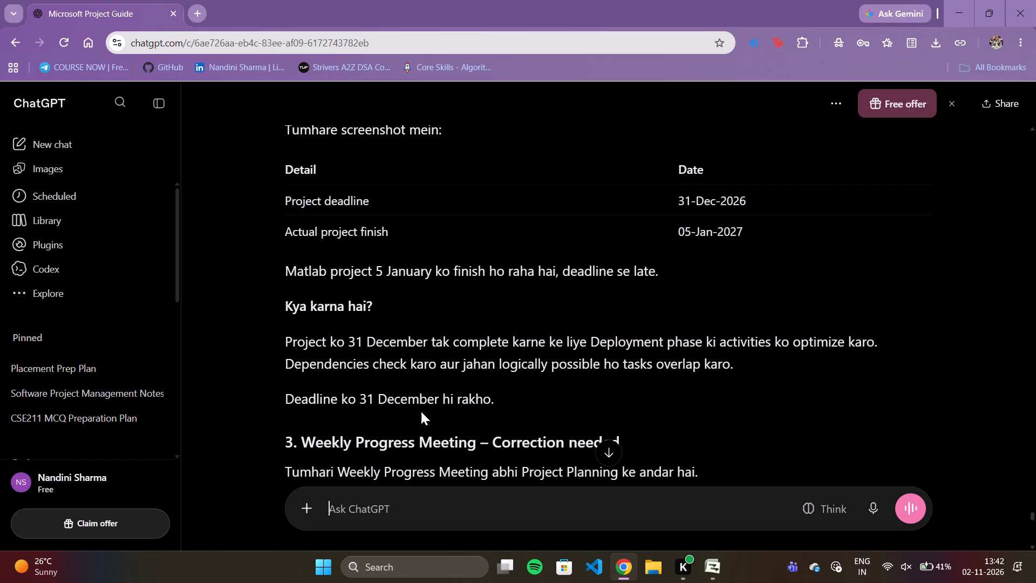
scroll(617, 357, "down", 1)
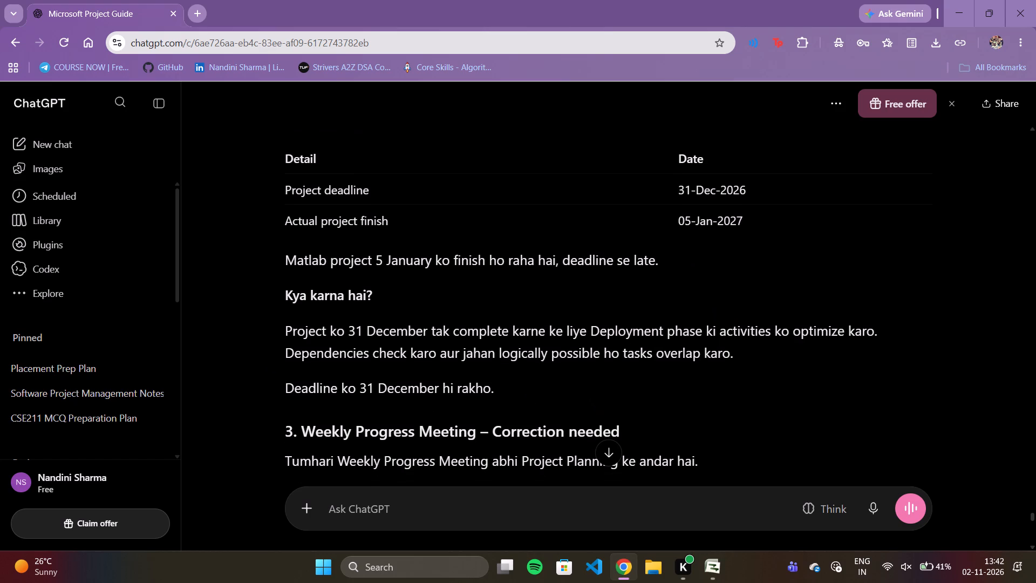
scroll(617, 357, "down", 1)
scroll(617, 357, "up", 1)
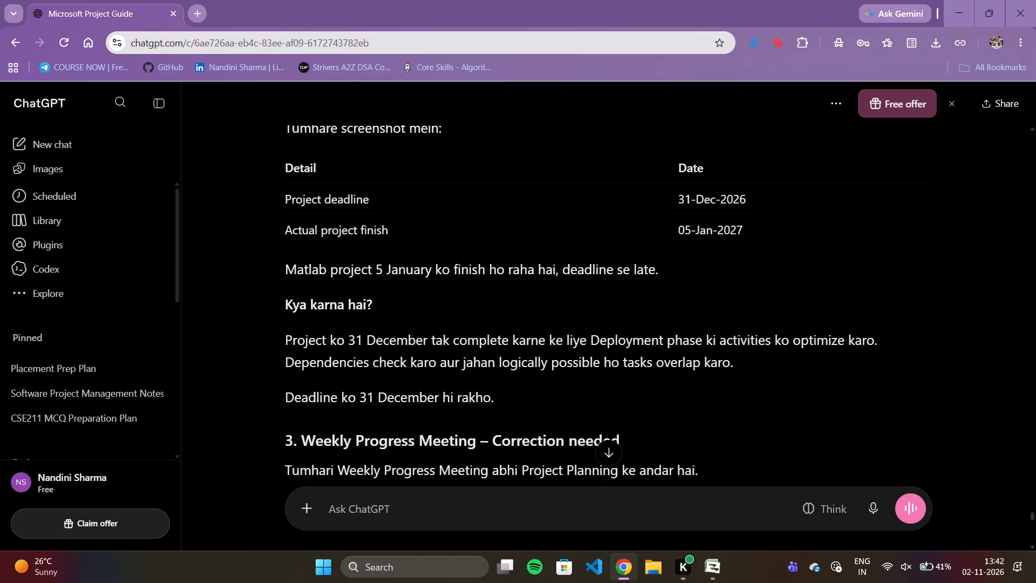
scroll(617, 357, "up", 1)
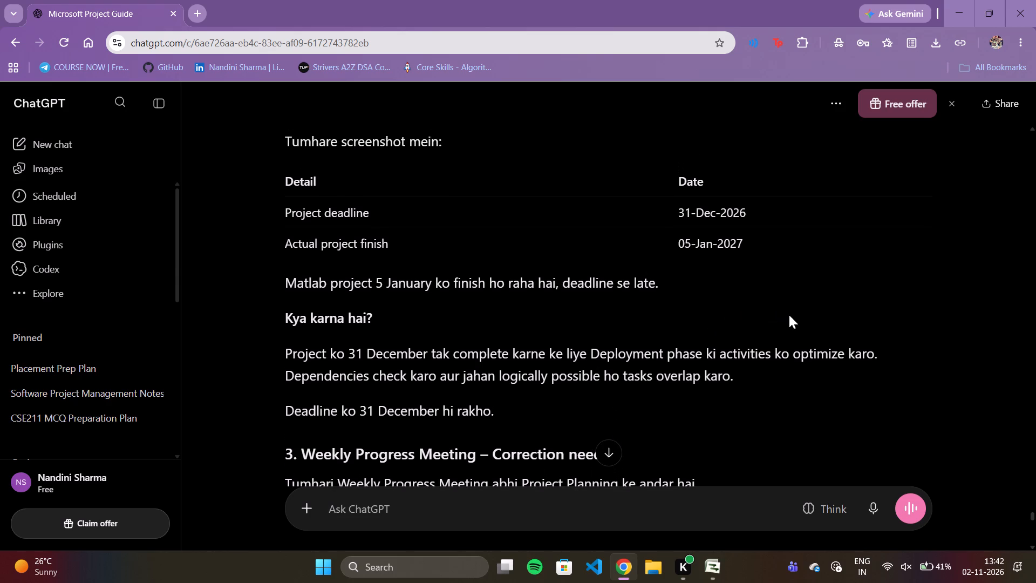
scroll(699, 416, "down", 1)
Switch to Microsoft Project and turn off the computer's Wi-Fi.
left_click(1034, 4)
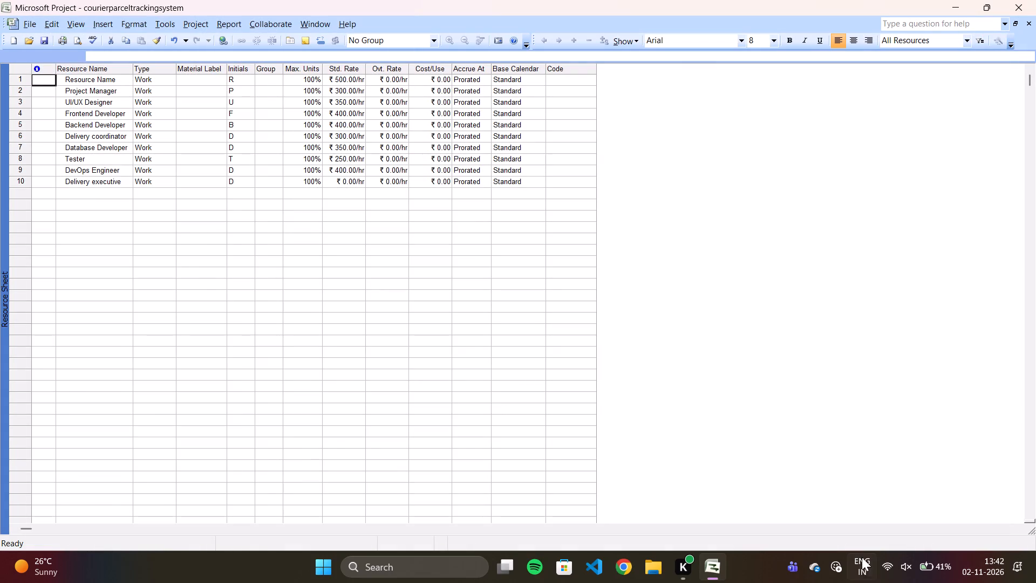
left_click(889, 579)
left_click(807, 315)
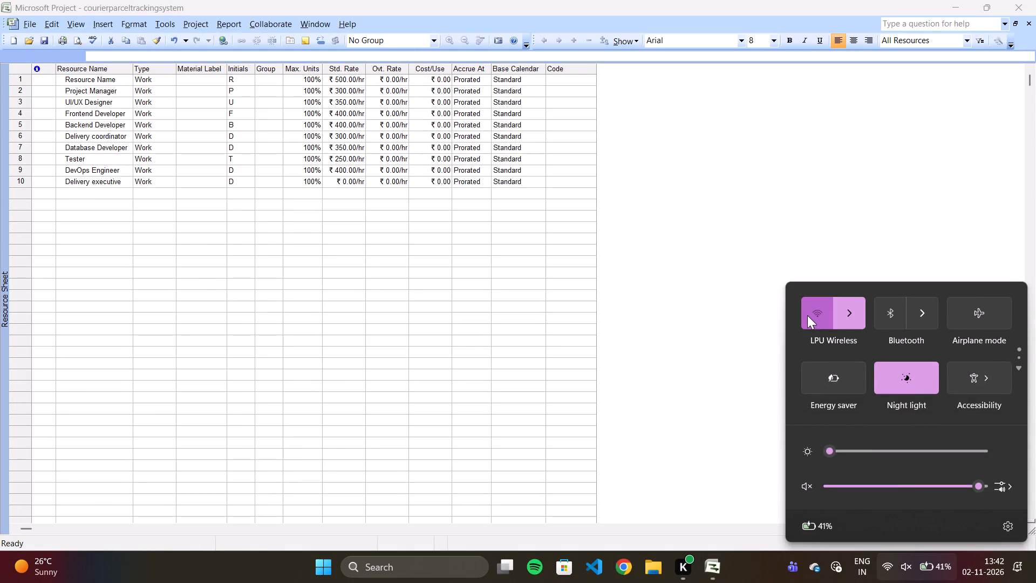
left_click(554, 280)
Examine the Delivery executive resource's cost rates and general details in its resource information, leaving them unedited.
double_click(406, 184)
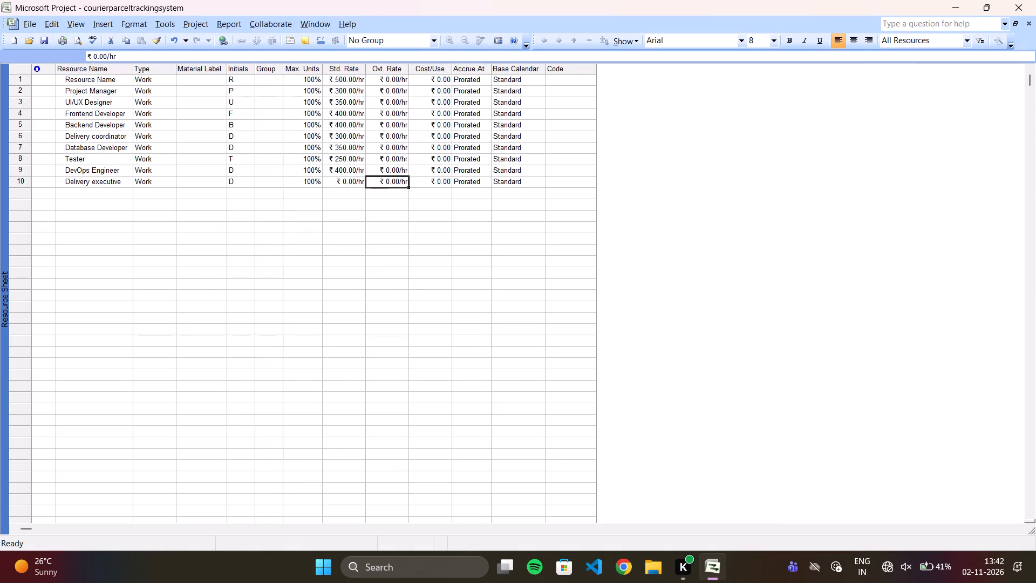
left_click(564, 286)
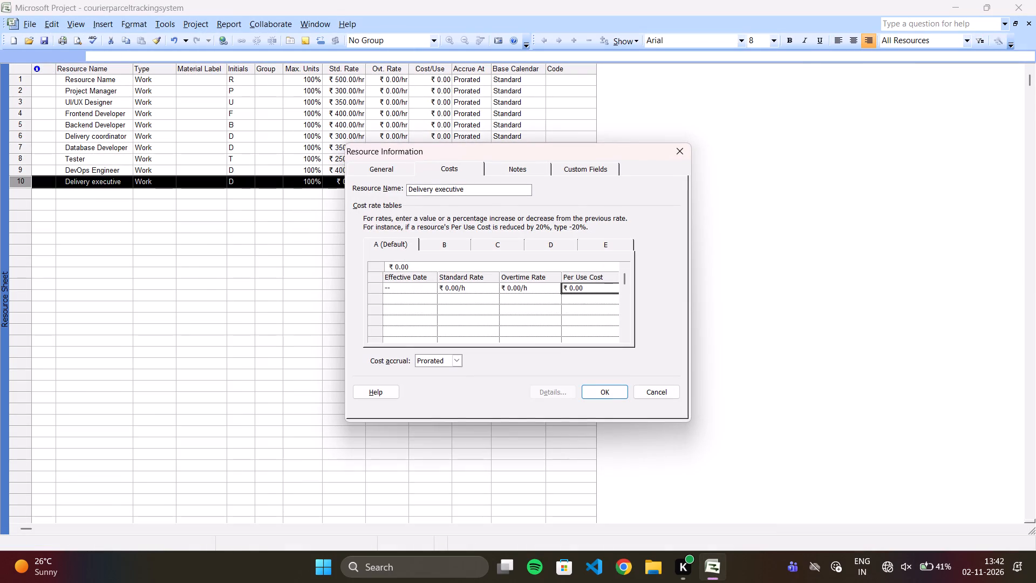
left_click(366, 167)
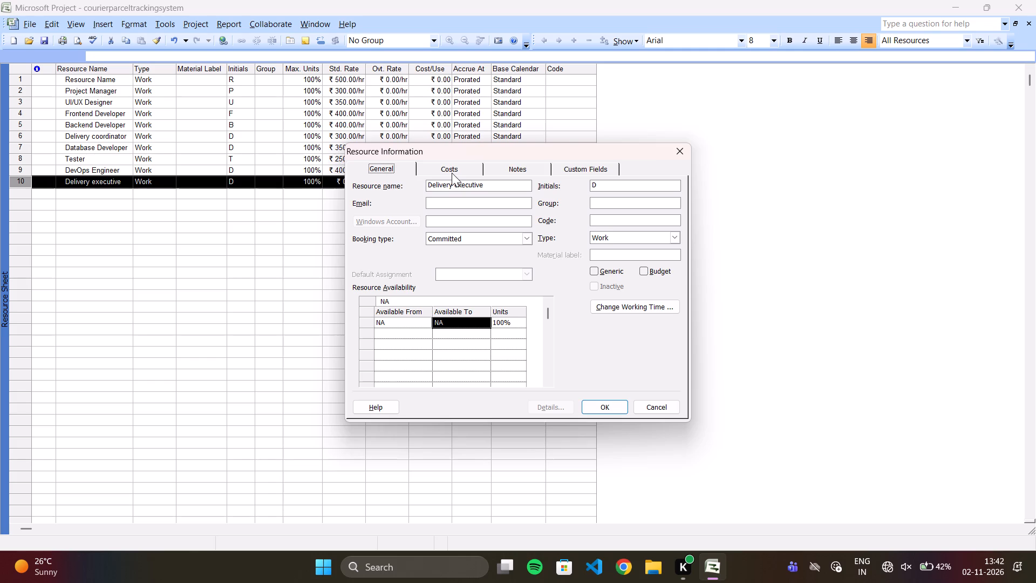
left_click(434, 167)
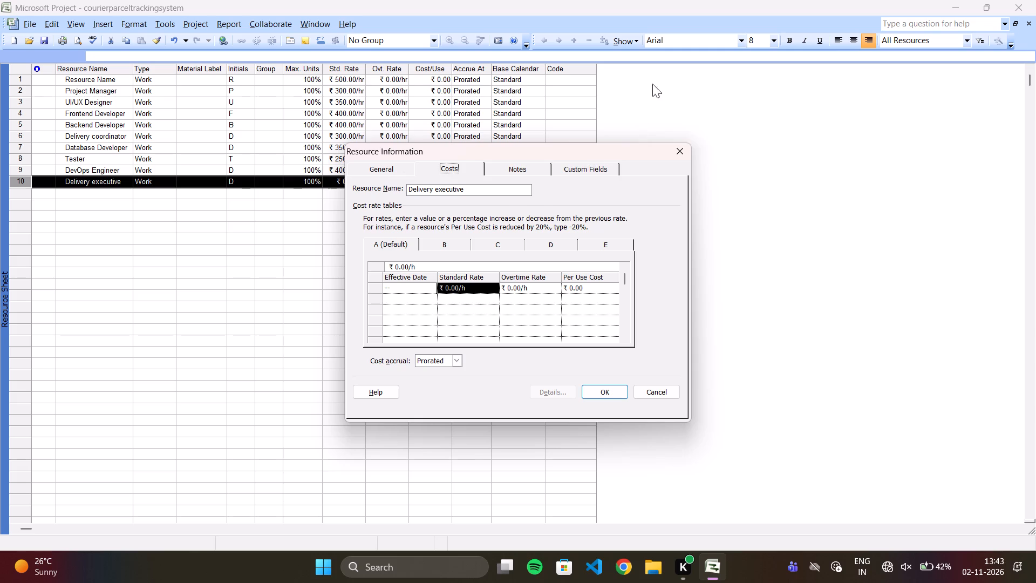
left_click(679, 156)
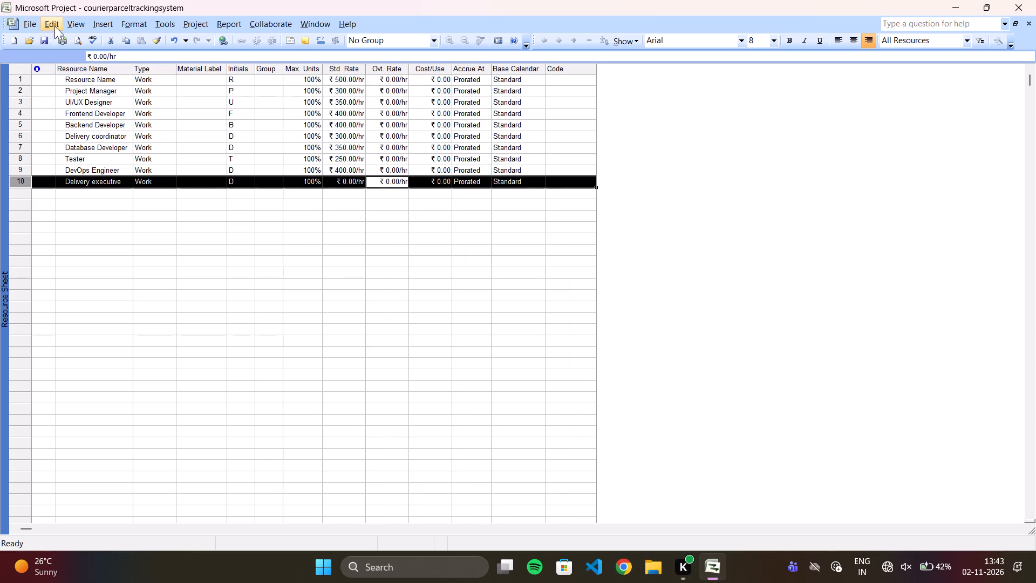
Switch the project from the Resource Sheet to the Gantt Chart view.
left_click(79, 27)
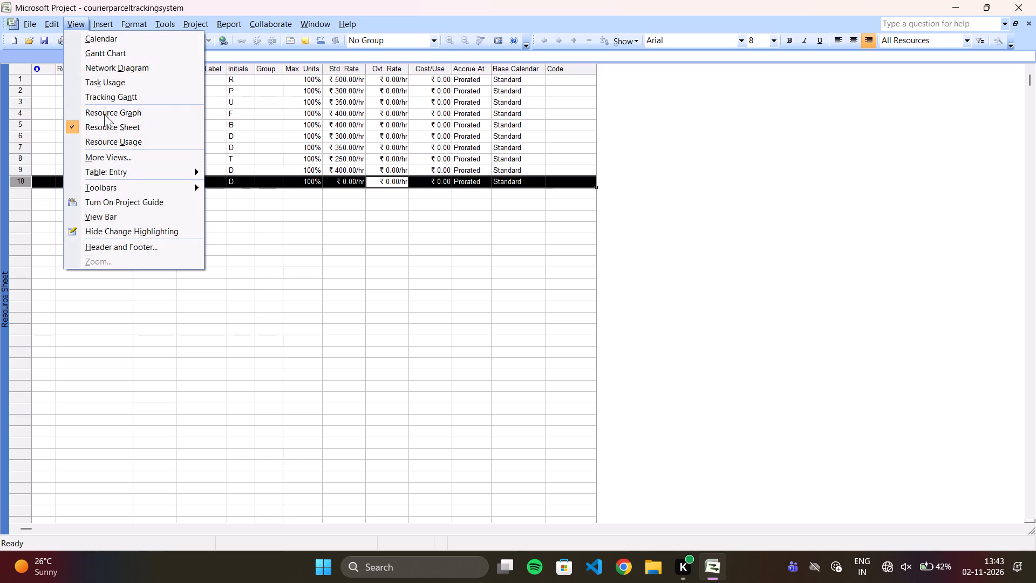
left_click(91, 53)
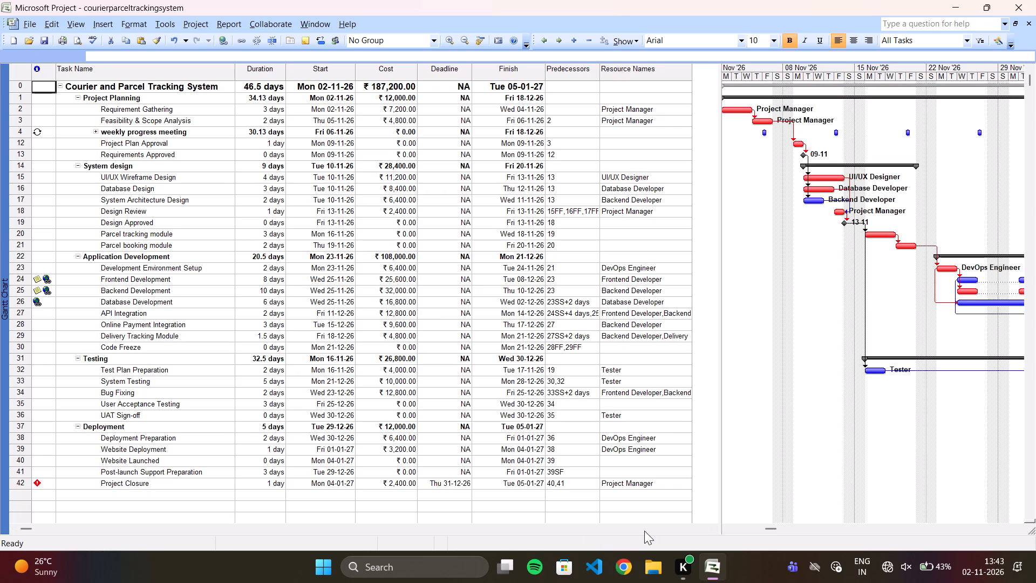
Turn the computer's Wi-Fi back on and show the available wireless networks.
left_click(898, 582)
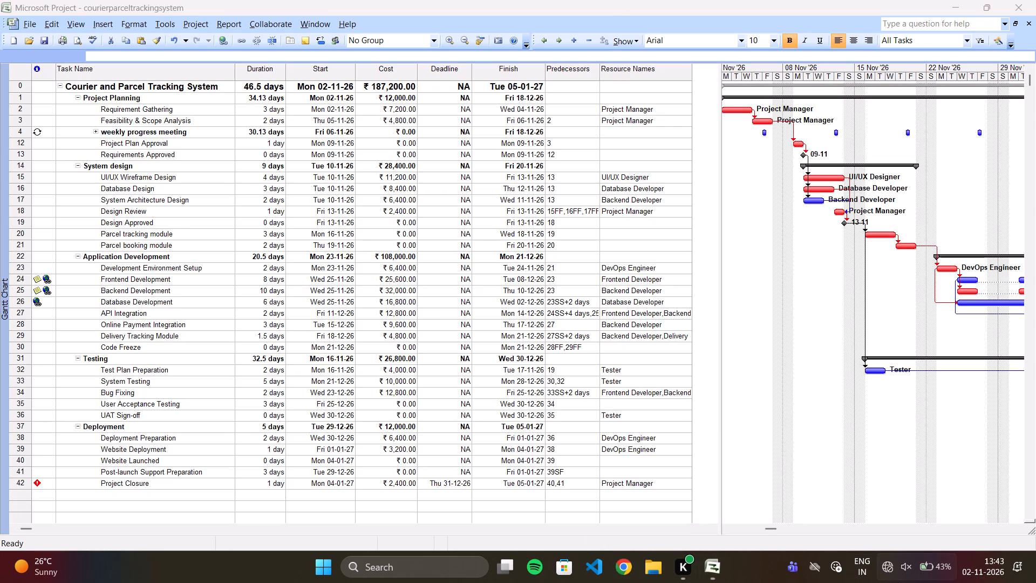
left_click(898, 582)
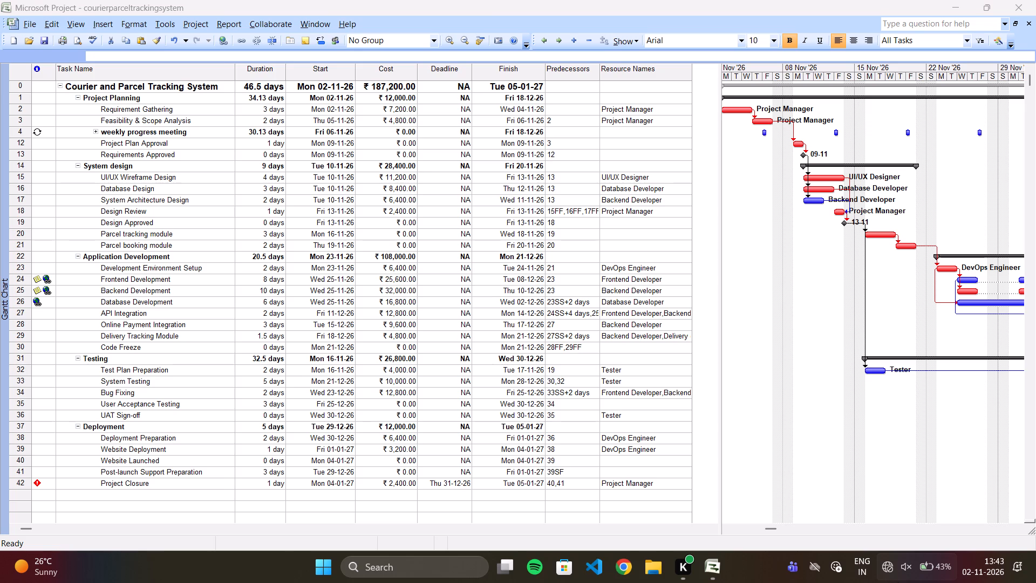
left_click(891, 576)
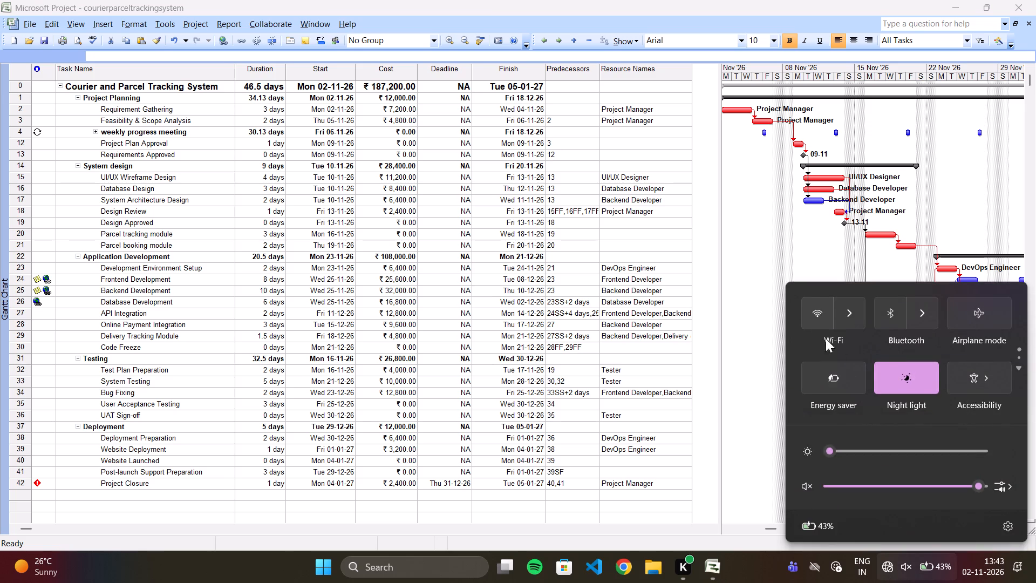
left_click(812, 320)
left_click(847, 317)
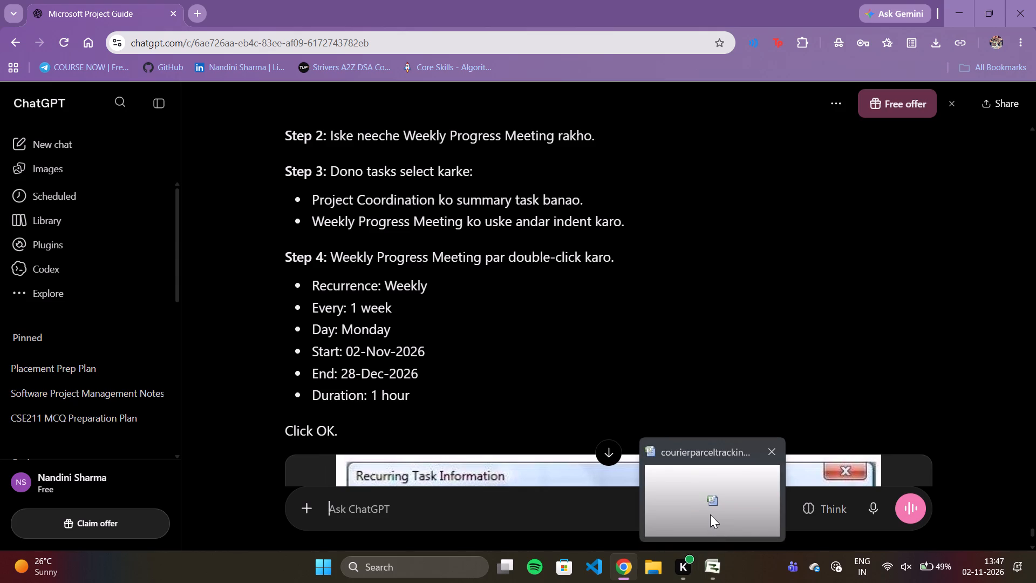
Close Chrome and return to the courierparceltrackingsystem plan in Microsoft Project.
left_click(749, 275)
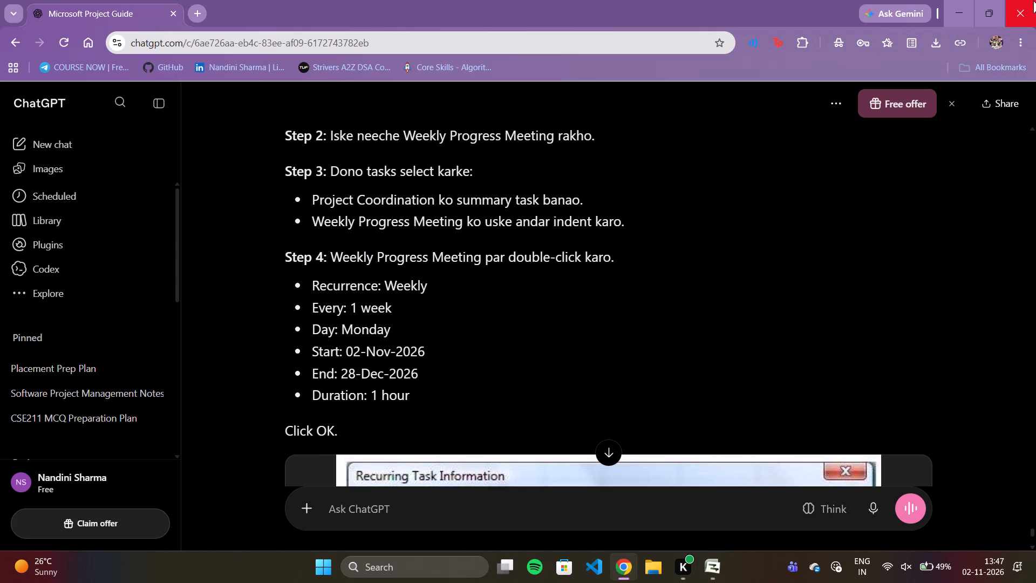
left_click(1033, 1)
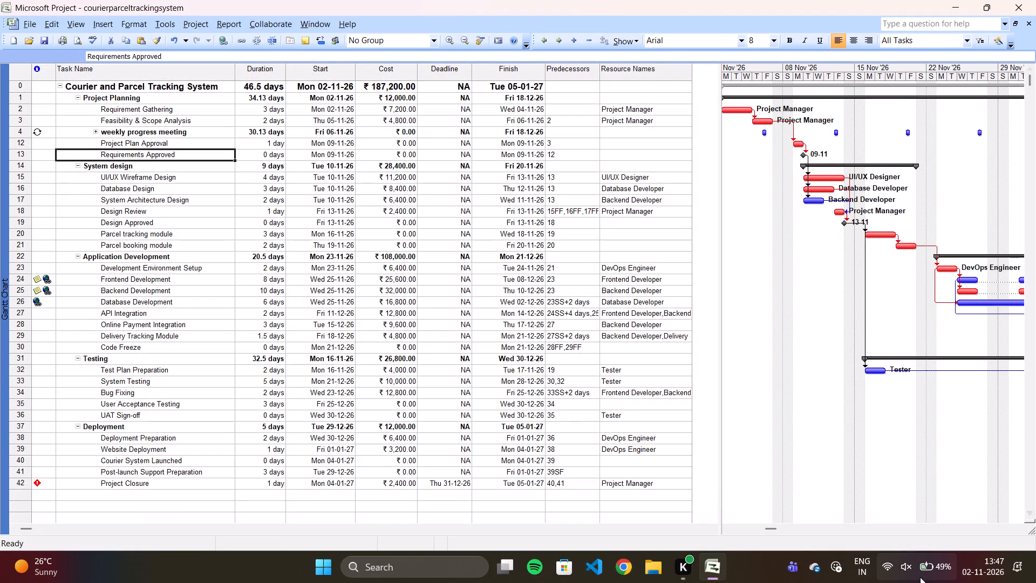
Turn off the computer's Wi-Fi and return to the project plan.
left_click(920, 577)
left_click(814, 311)
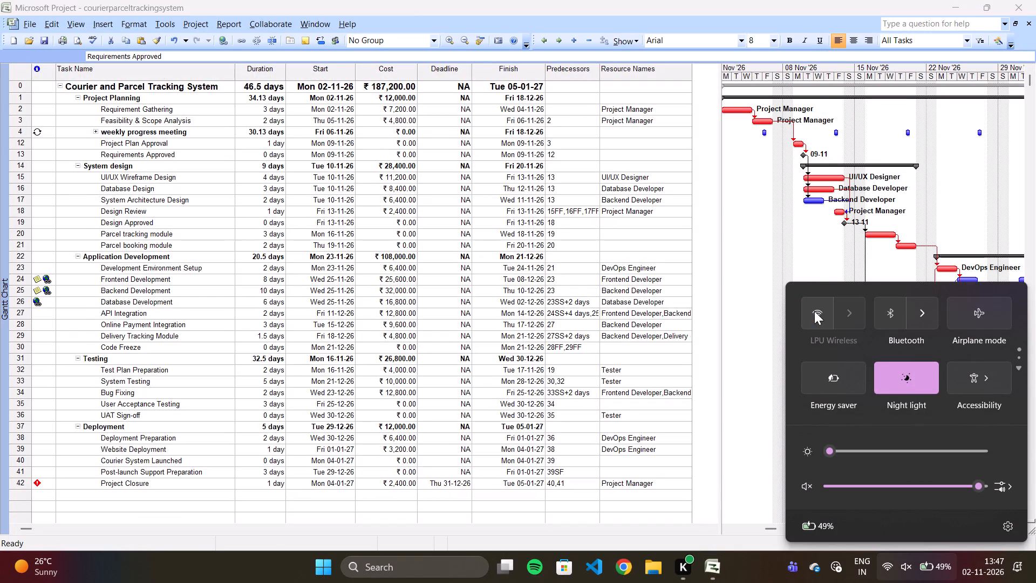
left_click(733, 191)
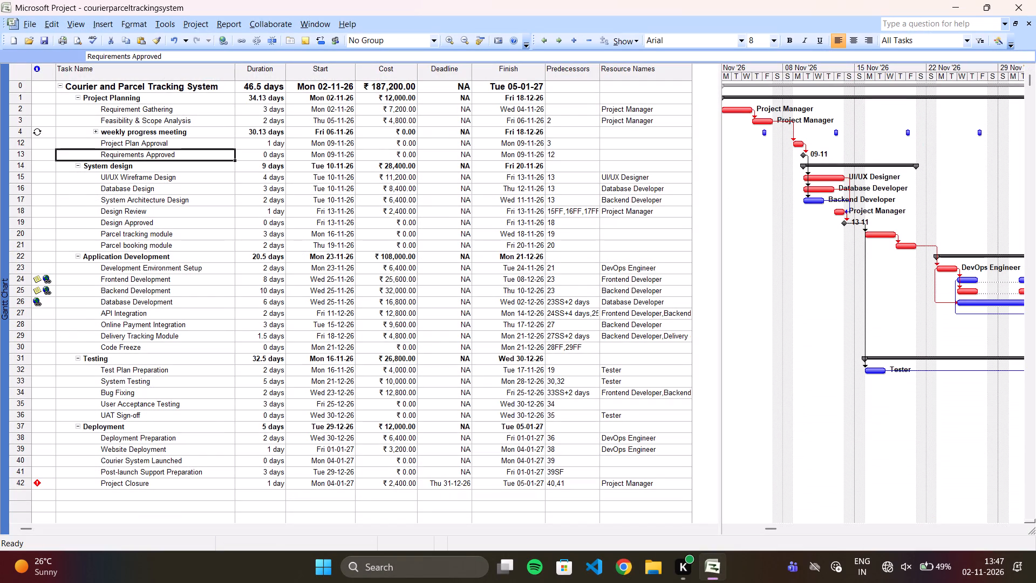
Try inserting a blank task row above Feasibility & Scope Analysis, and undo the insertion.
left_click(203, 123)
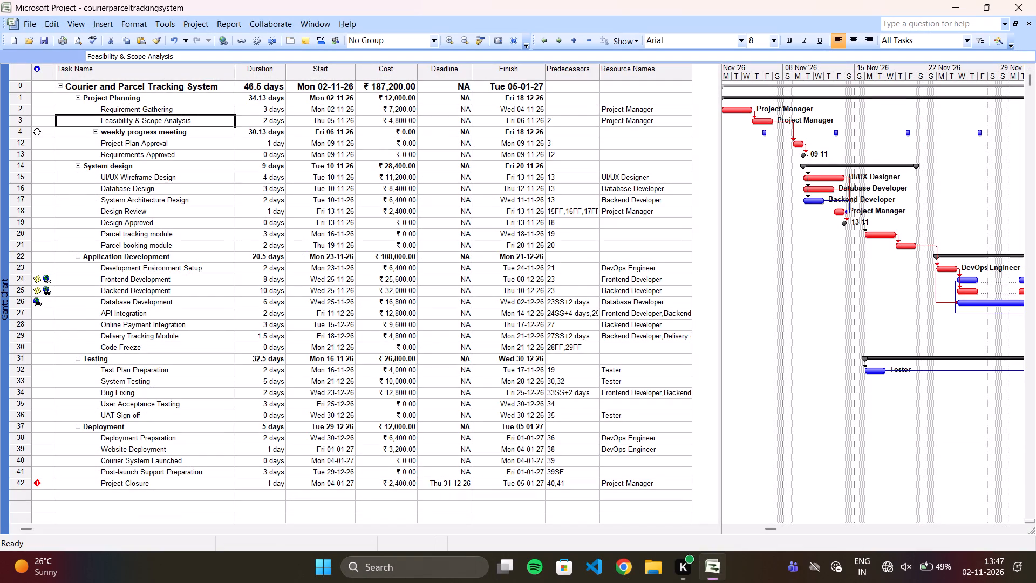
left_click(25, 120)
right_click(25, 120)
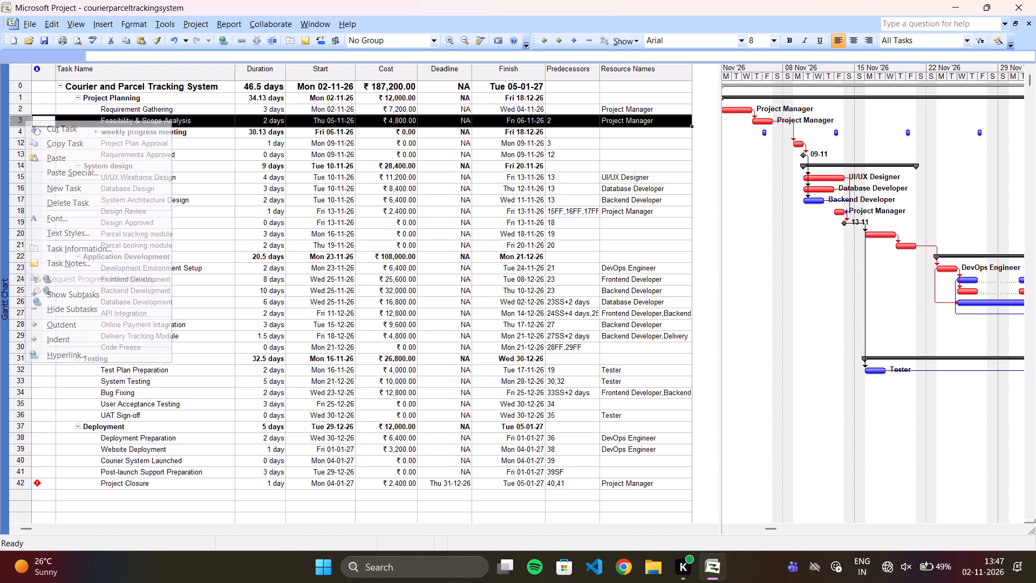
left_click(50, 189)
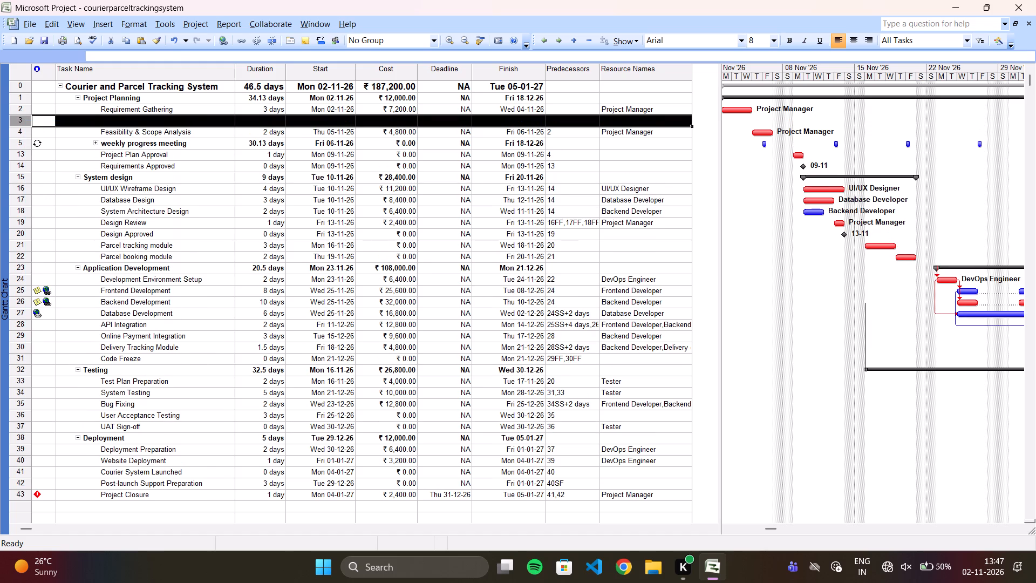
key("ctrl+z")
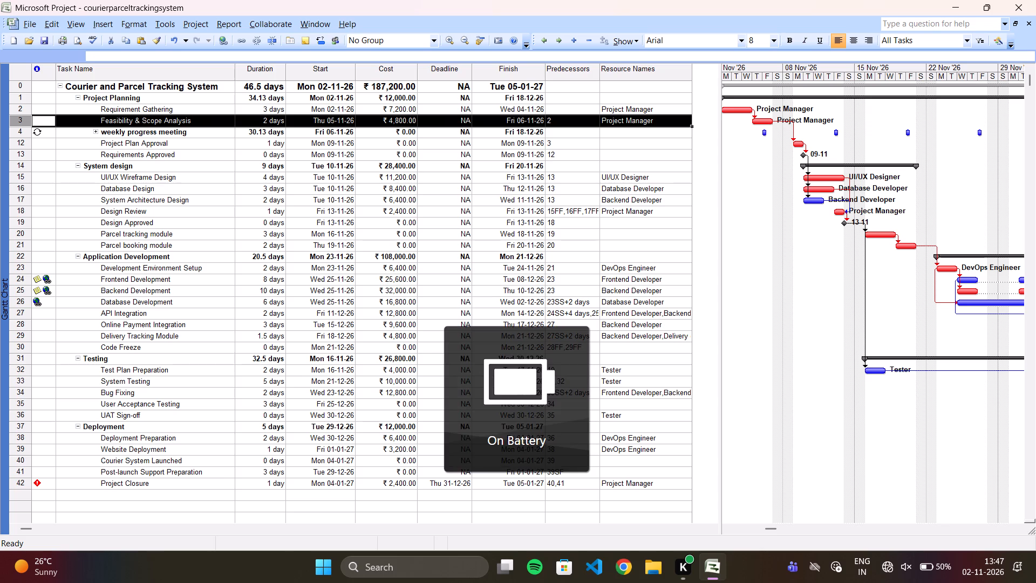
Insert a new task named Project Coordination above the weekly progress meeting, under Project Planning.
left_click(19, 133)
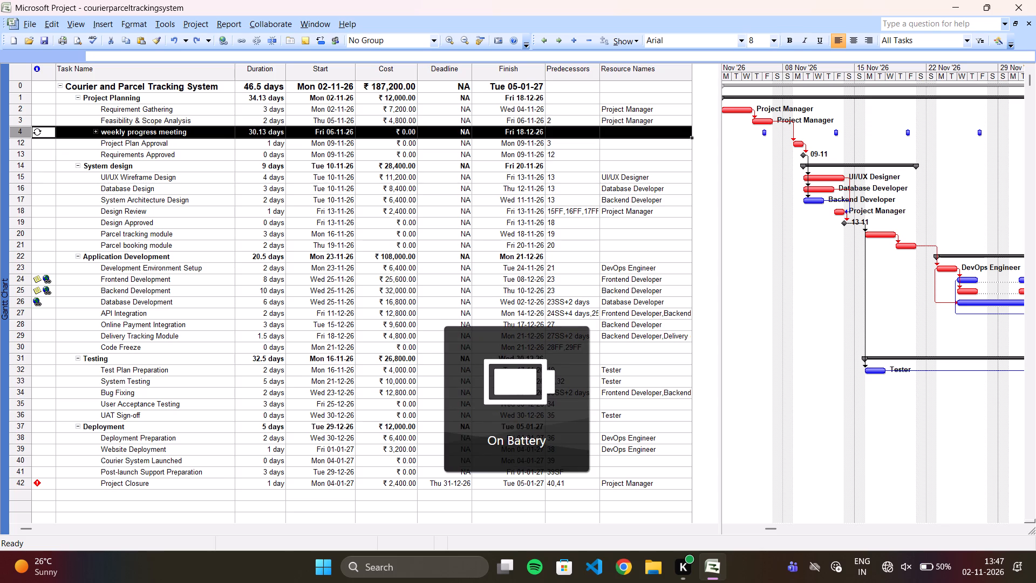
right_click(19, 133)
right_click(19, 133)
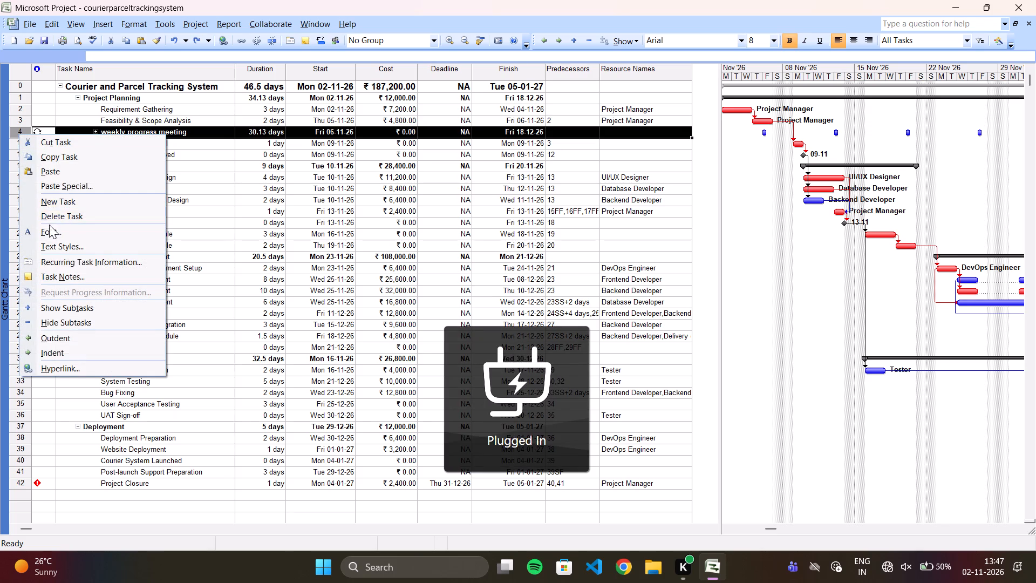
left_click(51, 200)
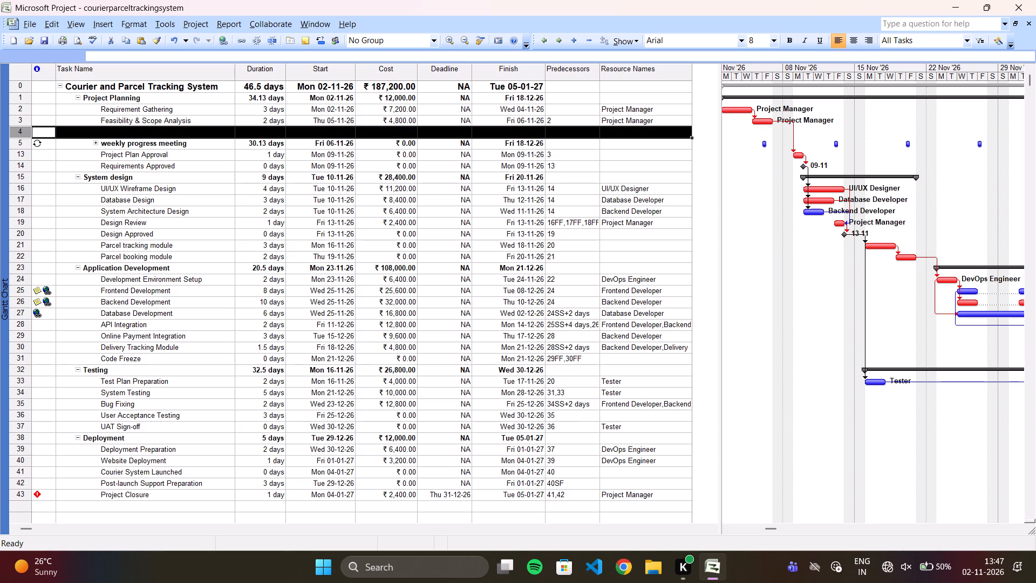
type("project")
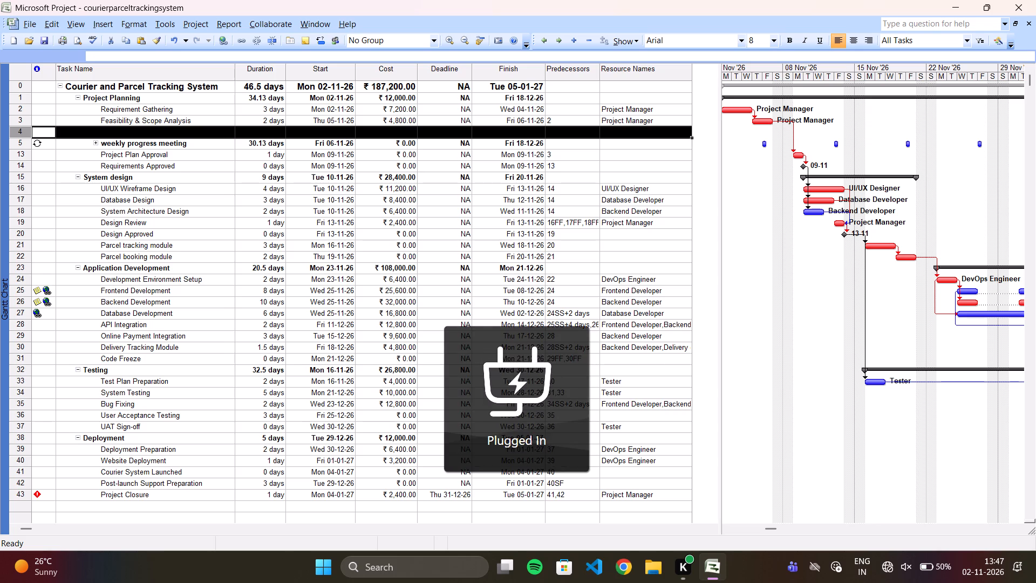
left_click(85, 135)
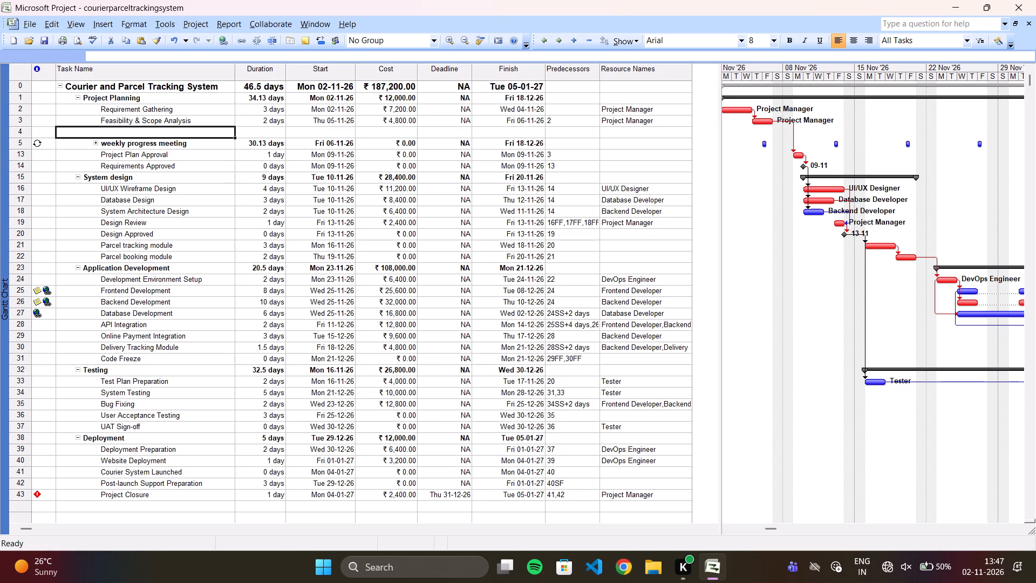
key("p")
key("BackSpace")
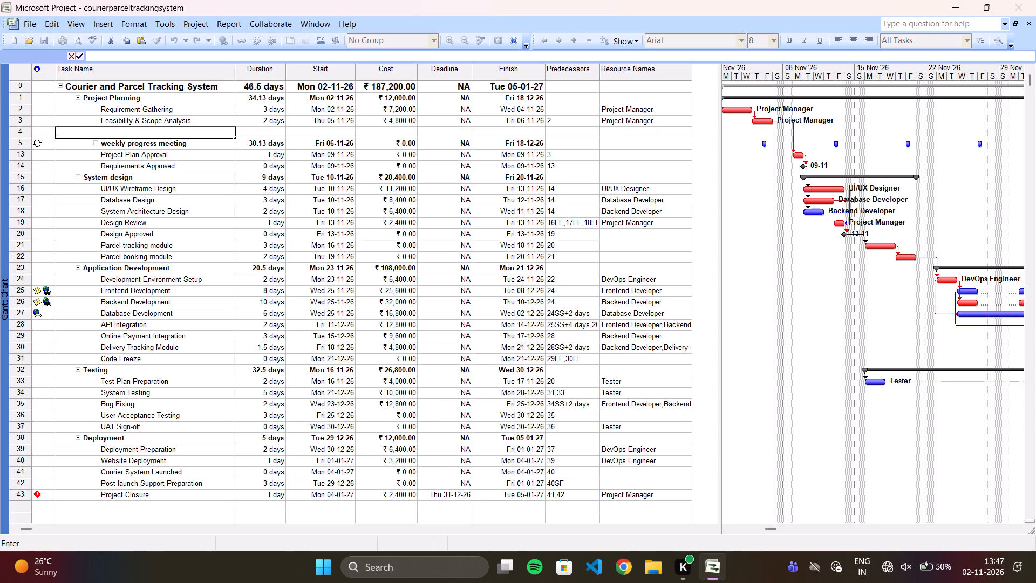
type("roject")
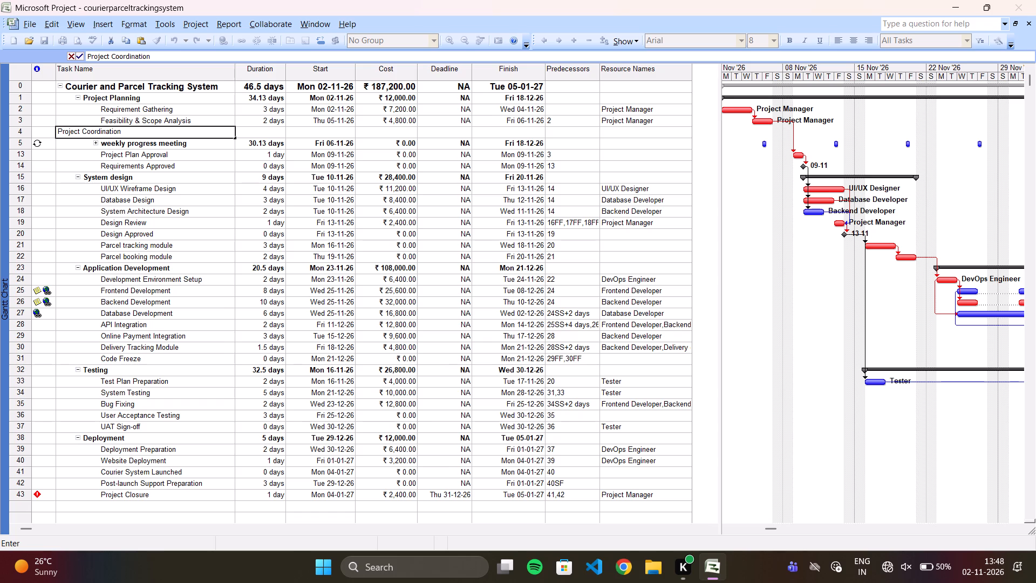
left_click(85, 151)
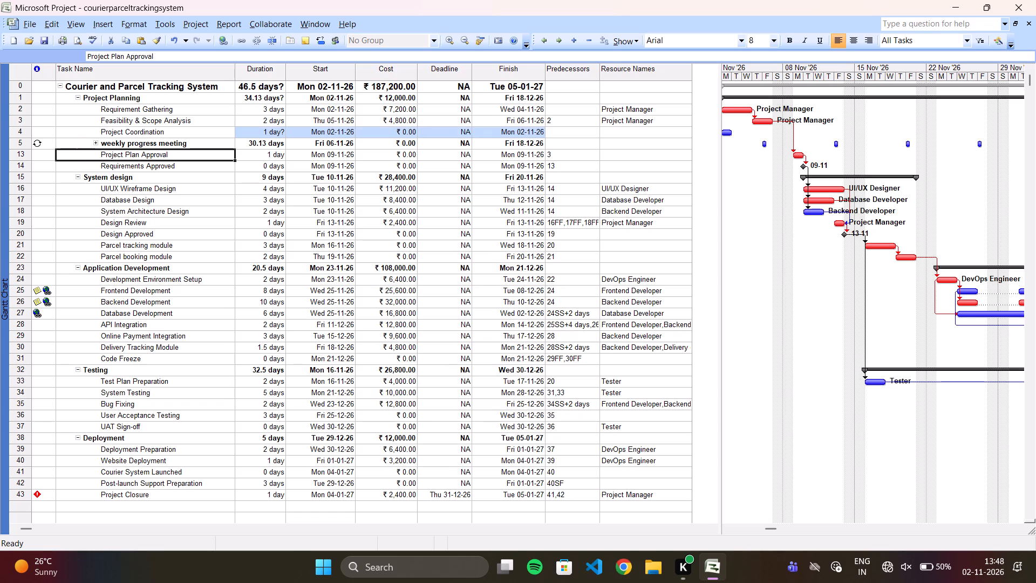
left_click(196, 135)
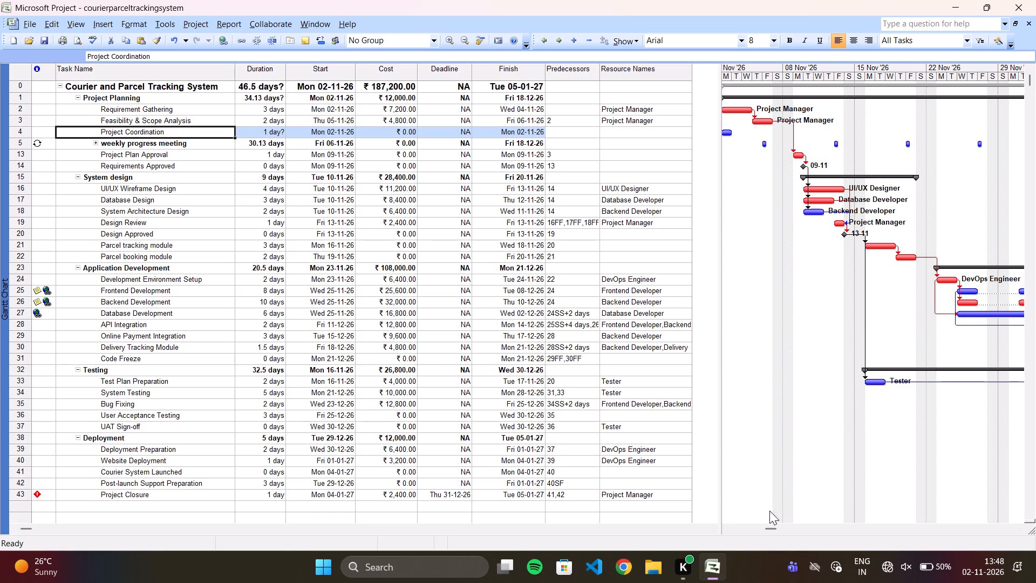
left_click(629, 571)
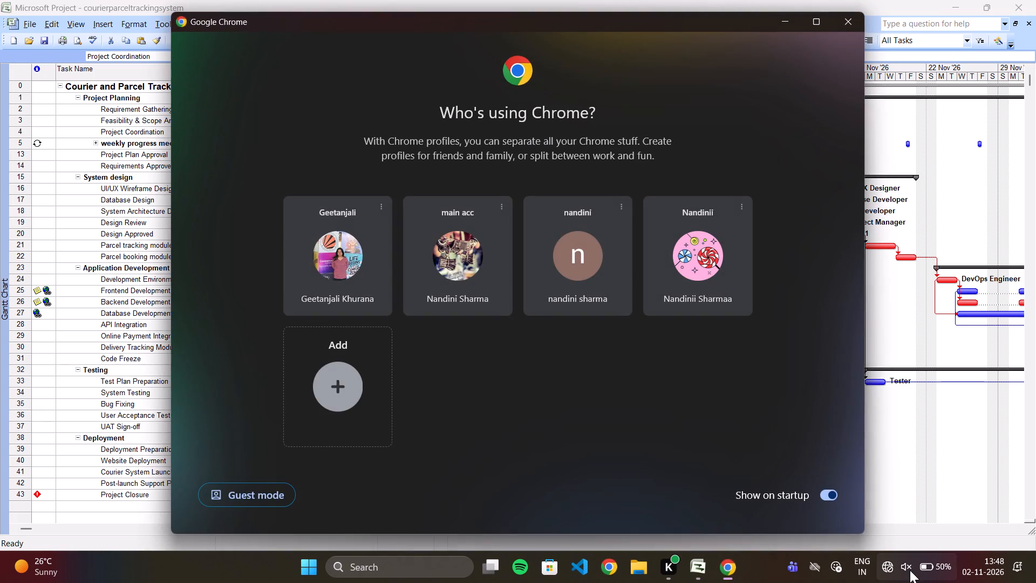
left_click(911, 570)
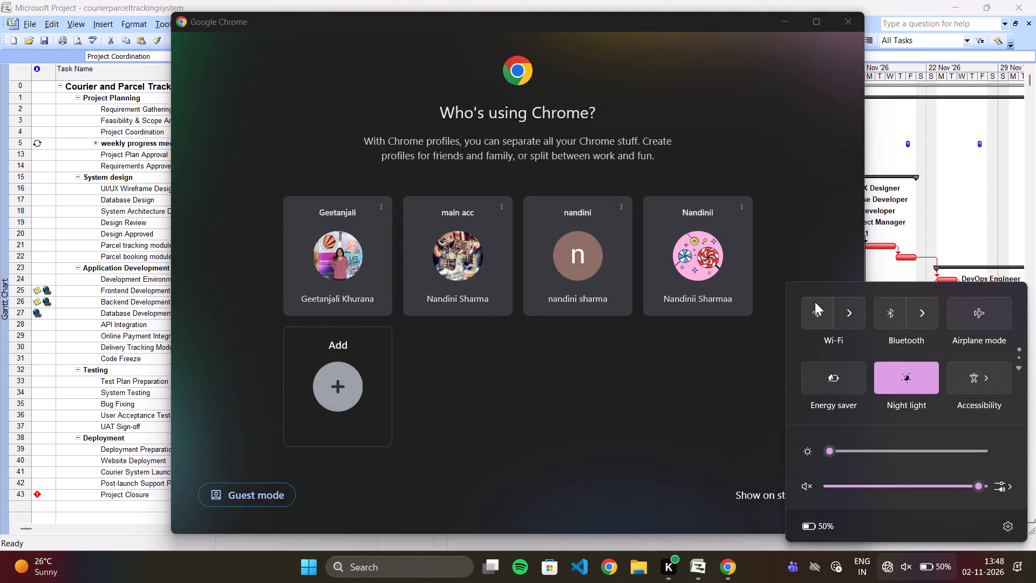
left_click(815, 305)
left_click(836, 313)
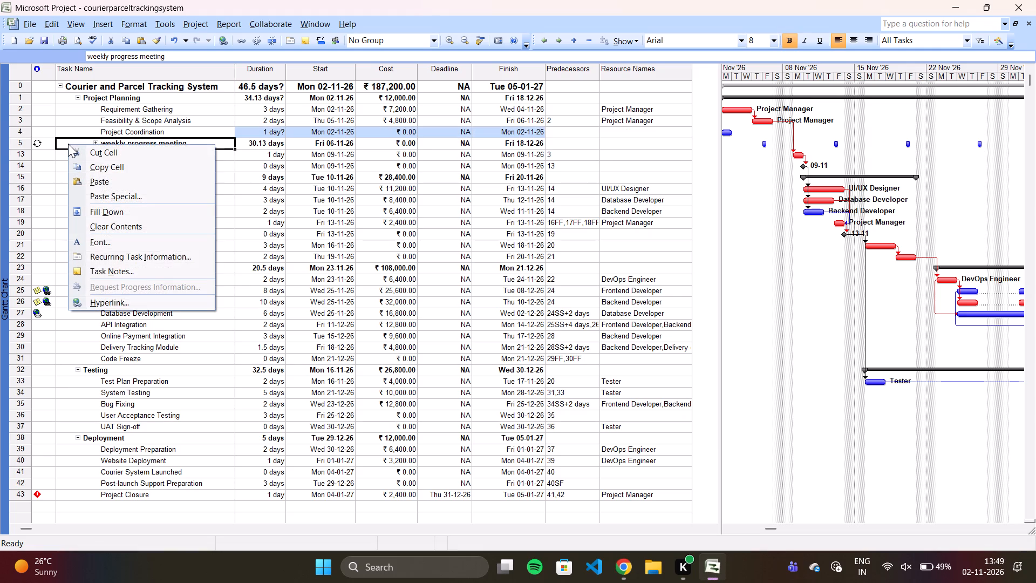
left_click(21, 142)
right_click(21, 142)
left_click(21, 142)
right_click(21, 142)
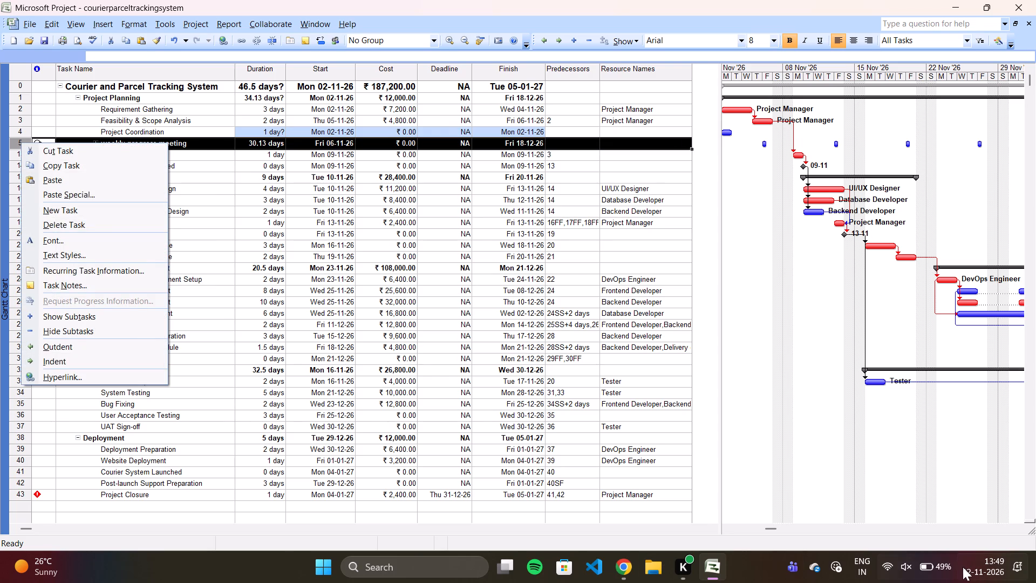
Turn off Wi-Fi.
left_click(914, 568)
left_click(820, 315)
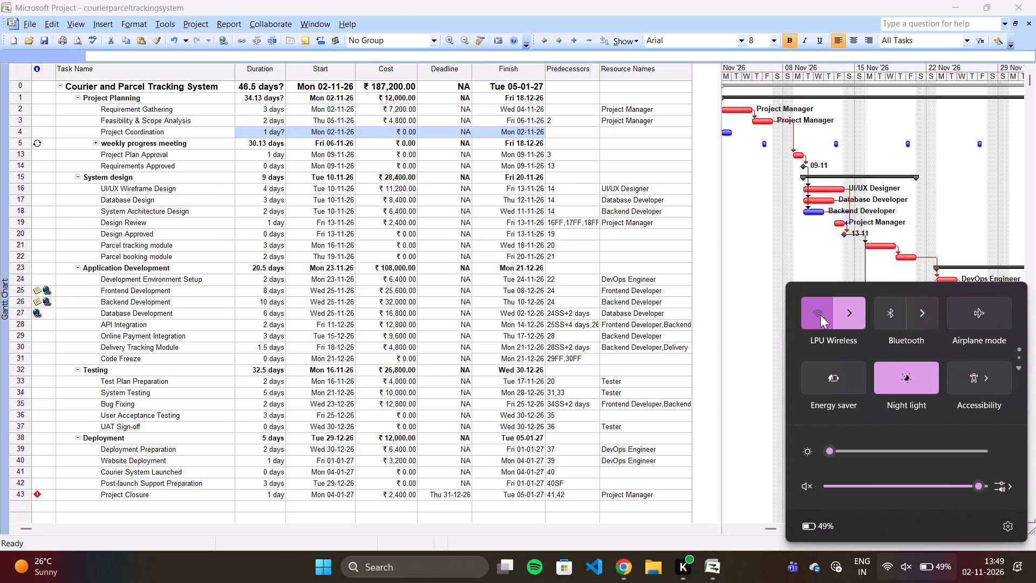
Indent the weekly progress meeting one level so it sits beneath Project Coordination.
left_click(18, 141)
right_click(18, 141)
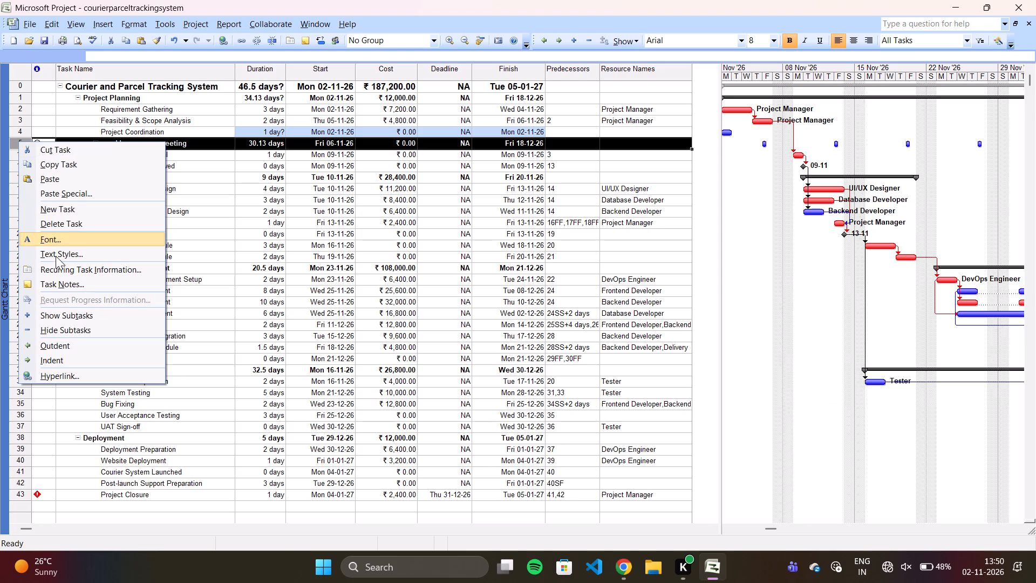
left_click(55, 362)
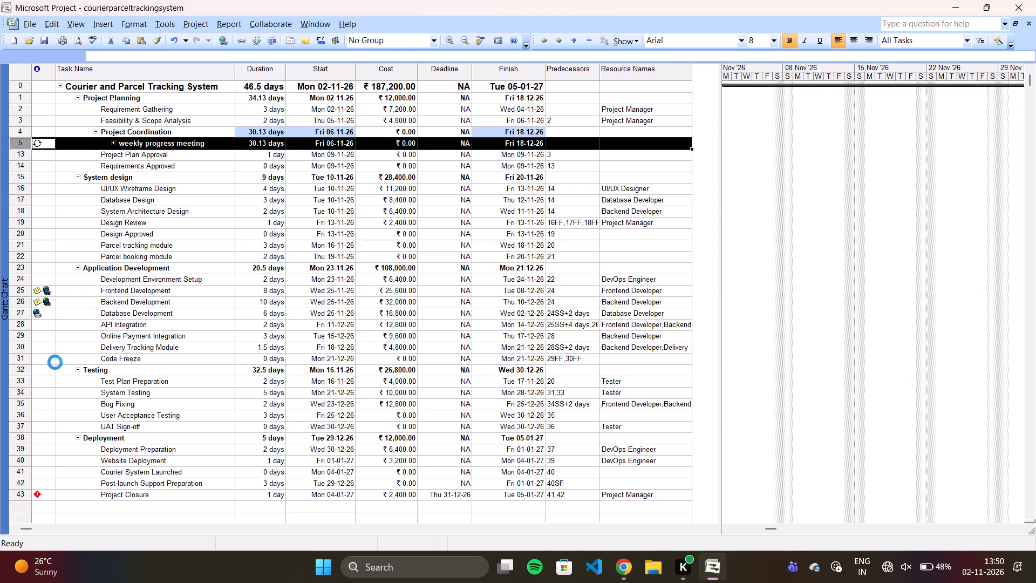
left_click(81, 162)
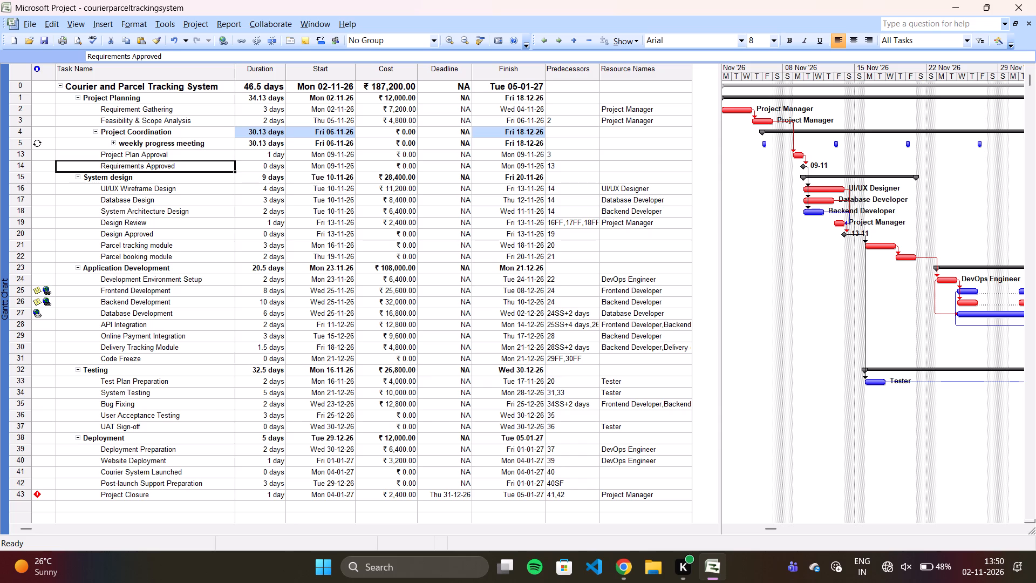
Undo the indentation of the weekly progress meeting and the insertion of the Project Coordination task above it.
key("ctrl+z")
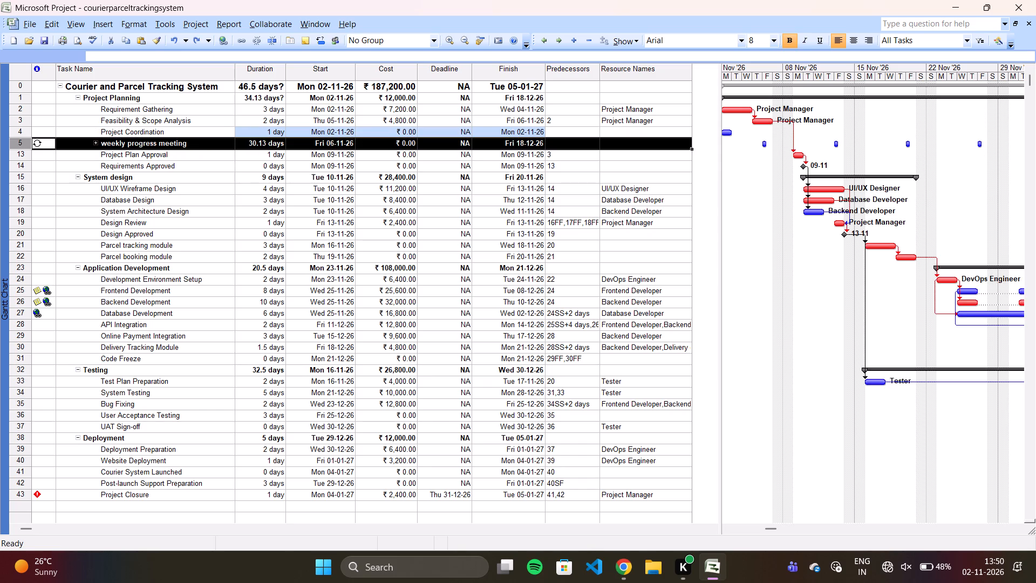
key("ctrl+z")
key("ctrl+z")
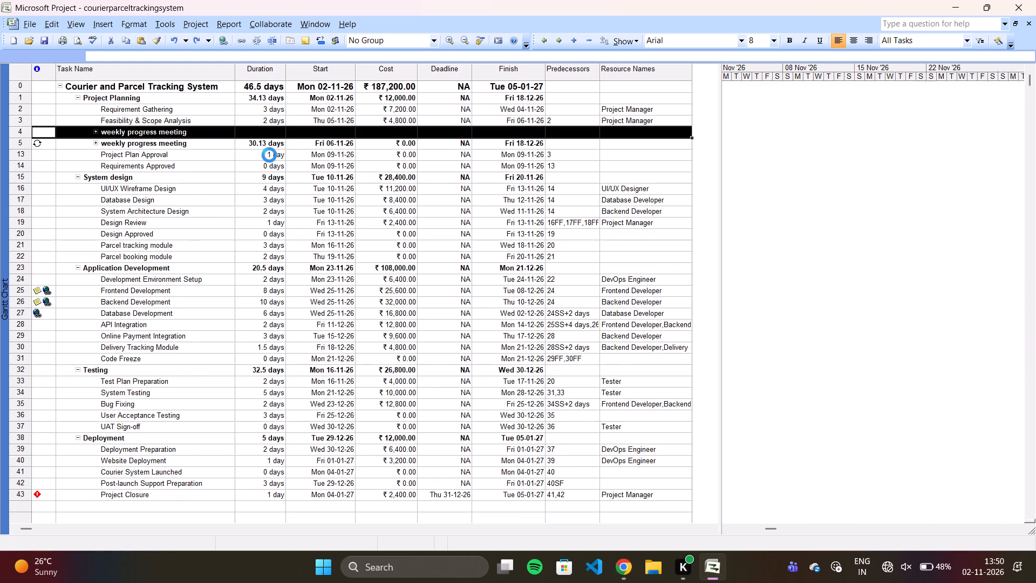
left_click(206, 160)
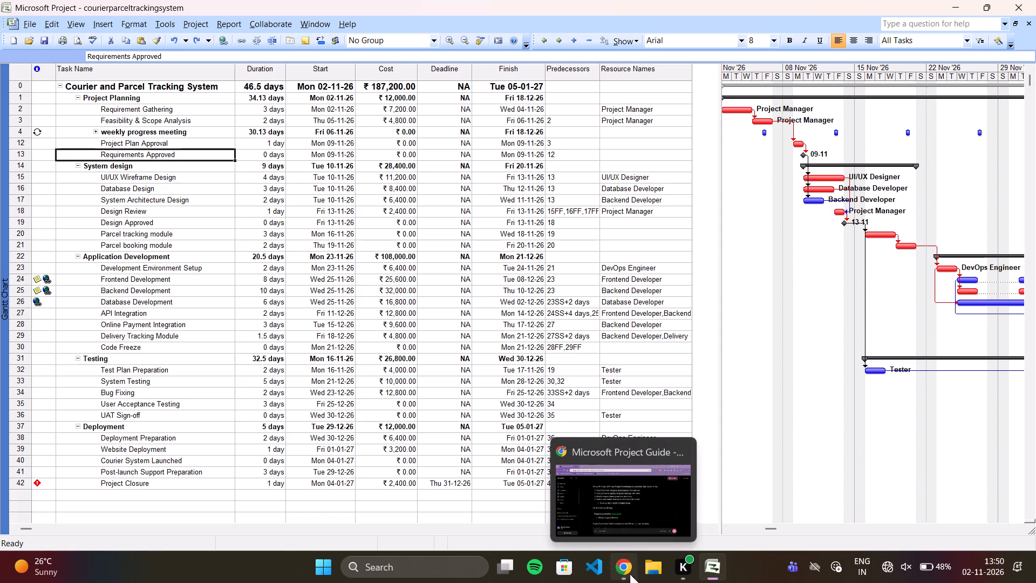
Close the Chrome window containing the Microsoft Project guide conversation.
left_click(677, 456)
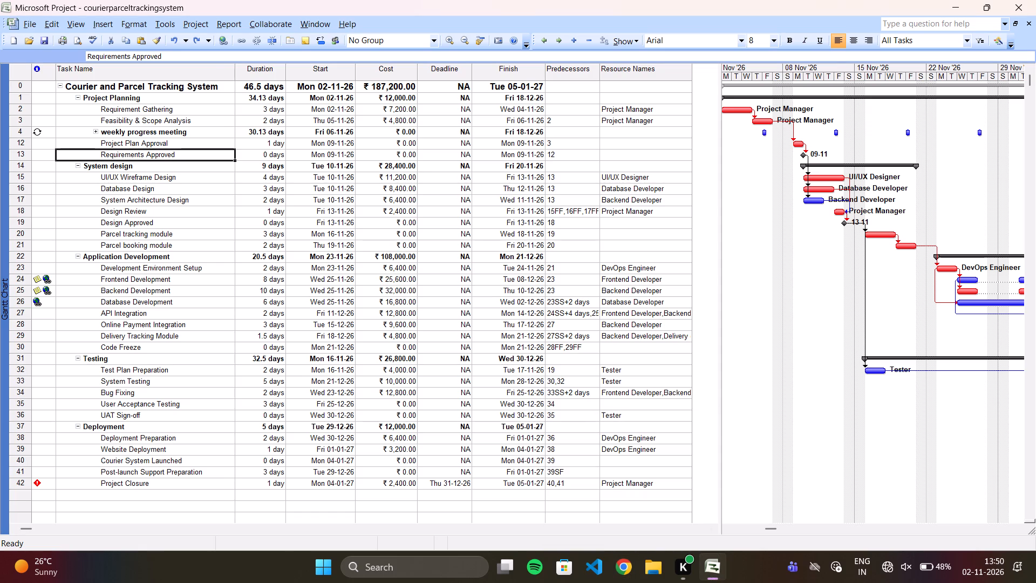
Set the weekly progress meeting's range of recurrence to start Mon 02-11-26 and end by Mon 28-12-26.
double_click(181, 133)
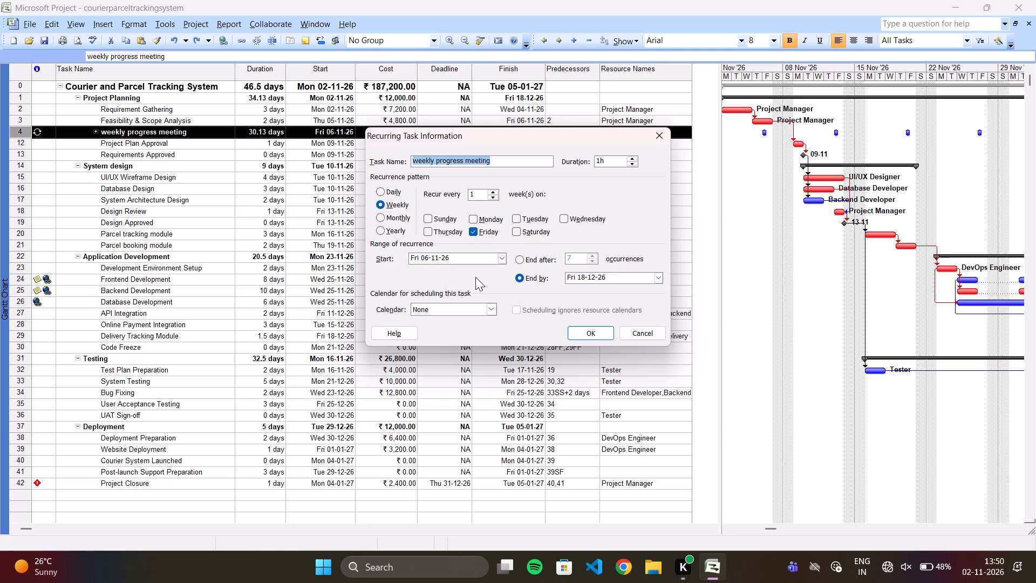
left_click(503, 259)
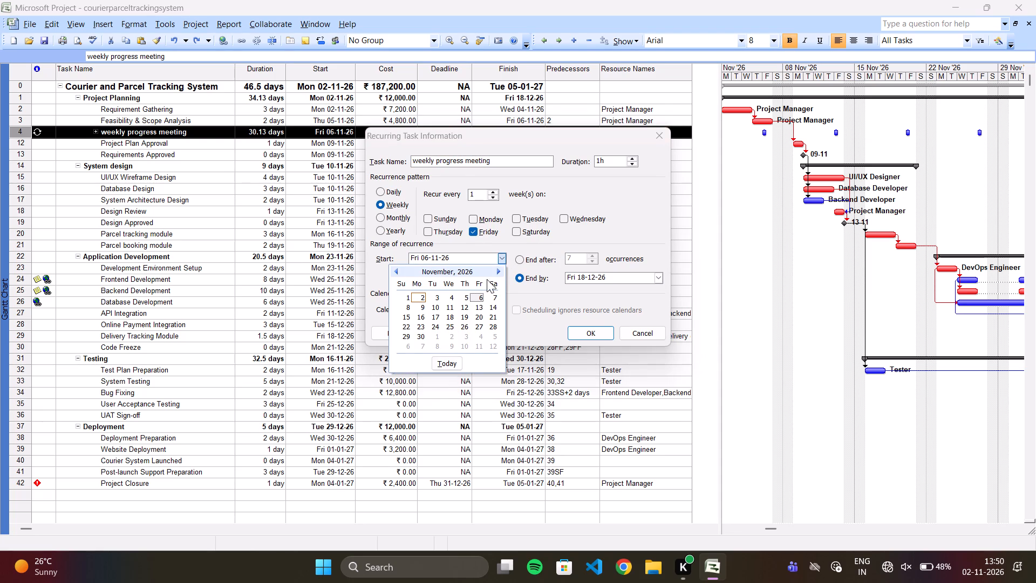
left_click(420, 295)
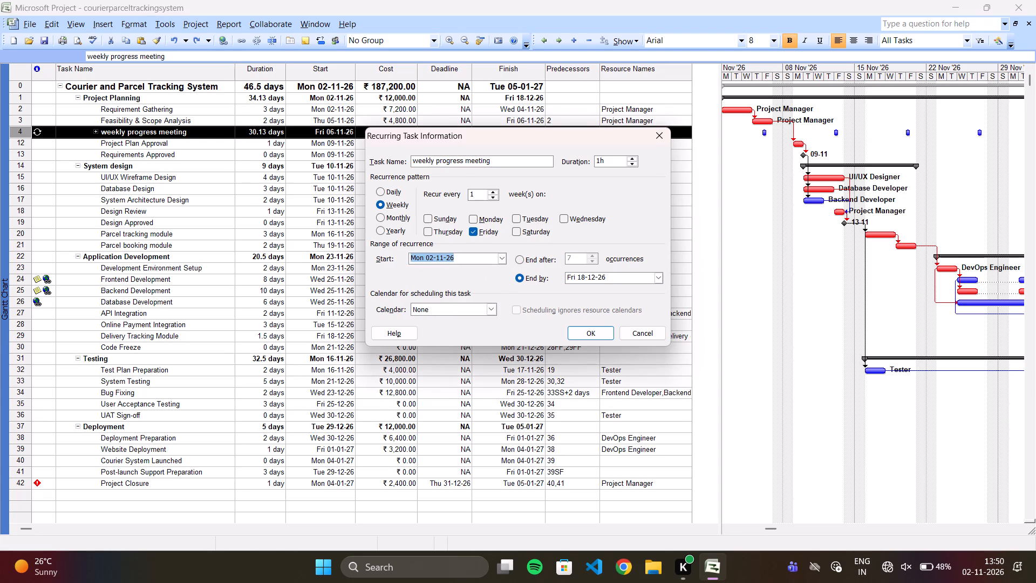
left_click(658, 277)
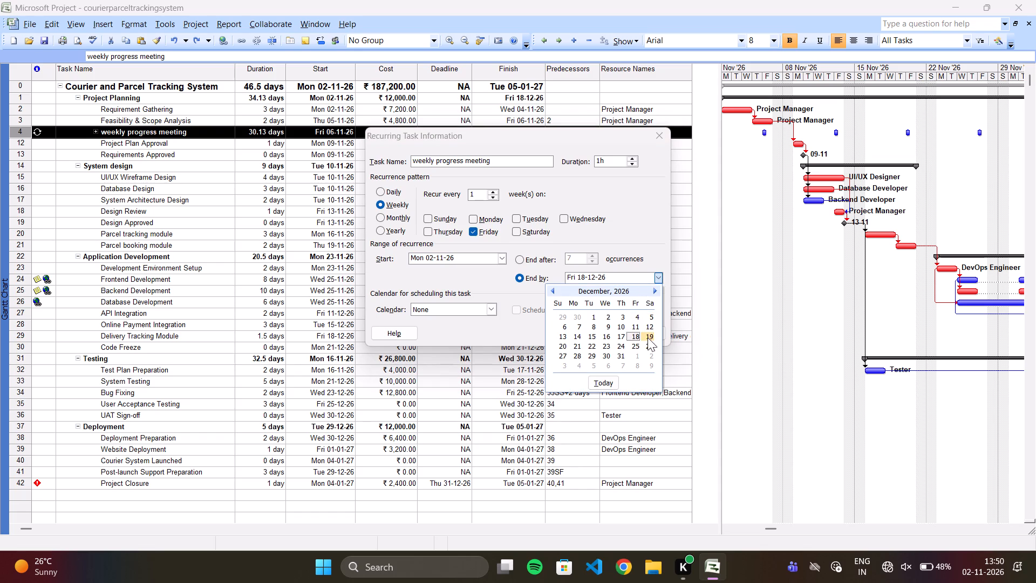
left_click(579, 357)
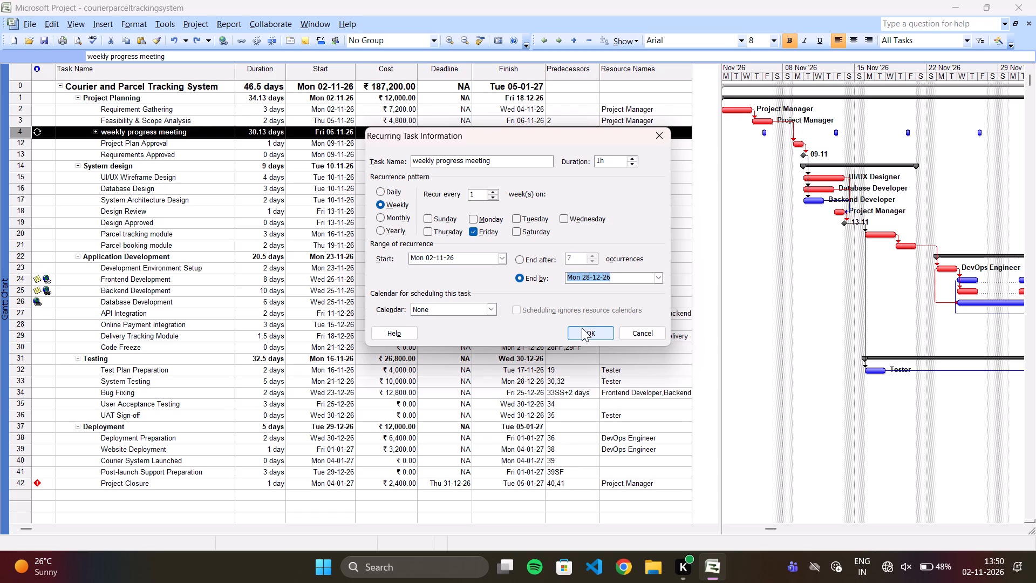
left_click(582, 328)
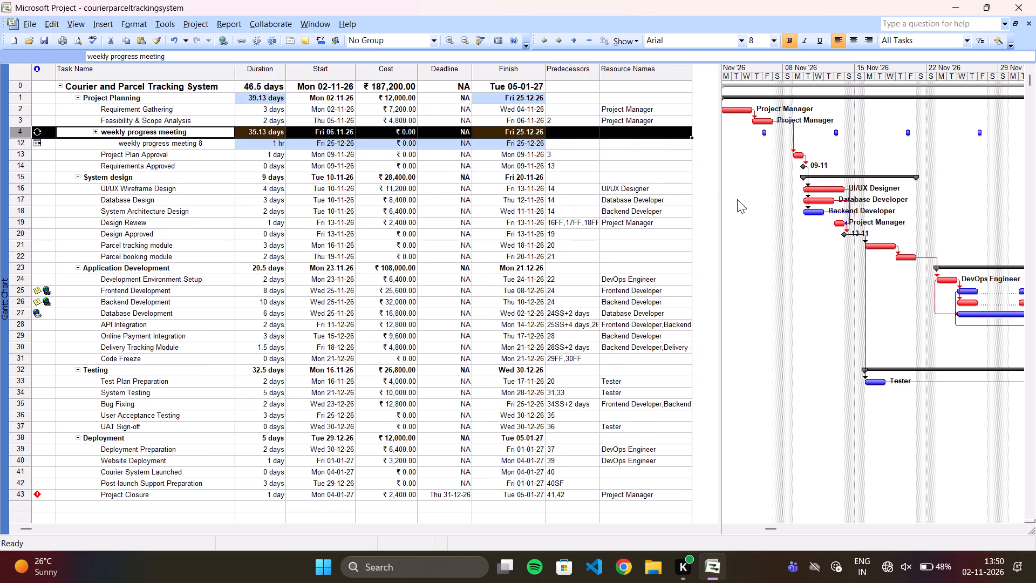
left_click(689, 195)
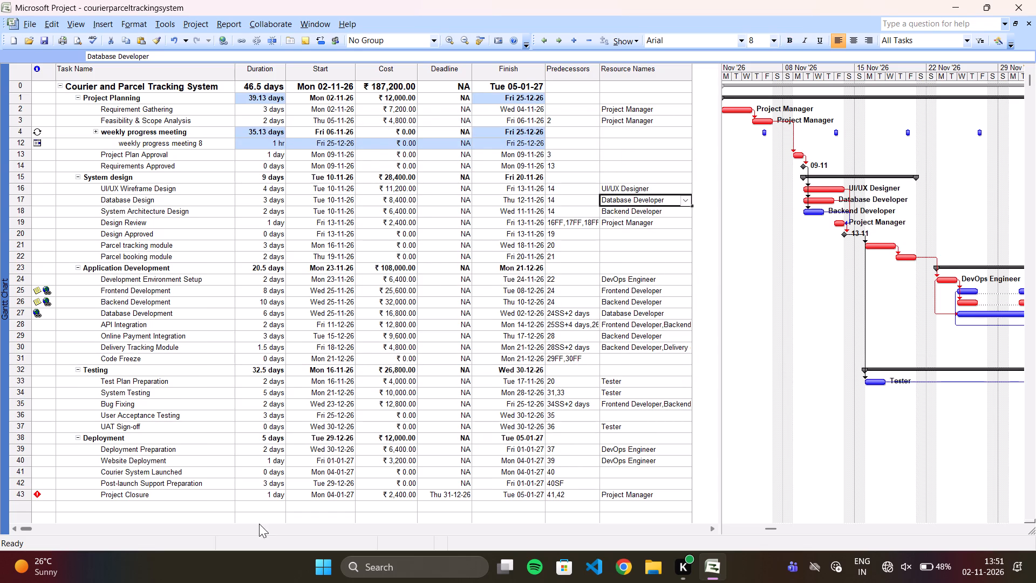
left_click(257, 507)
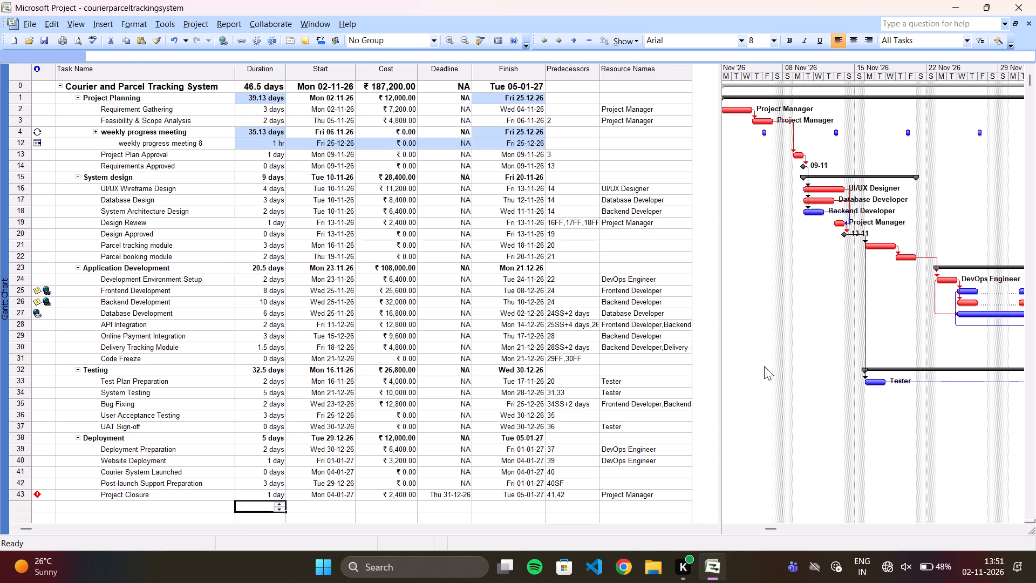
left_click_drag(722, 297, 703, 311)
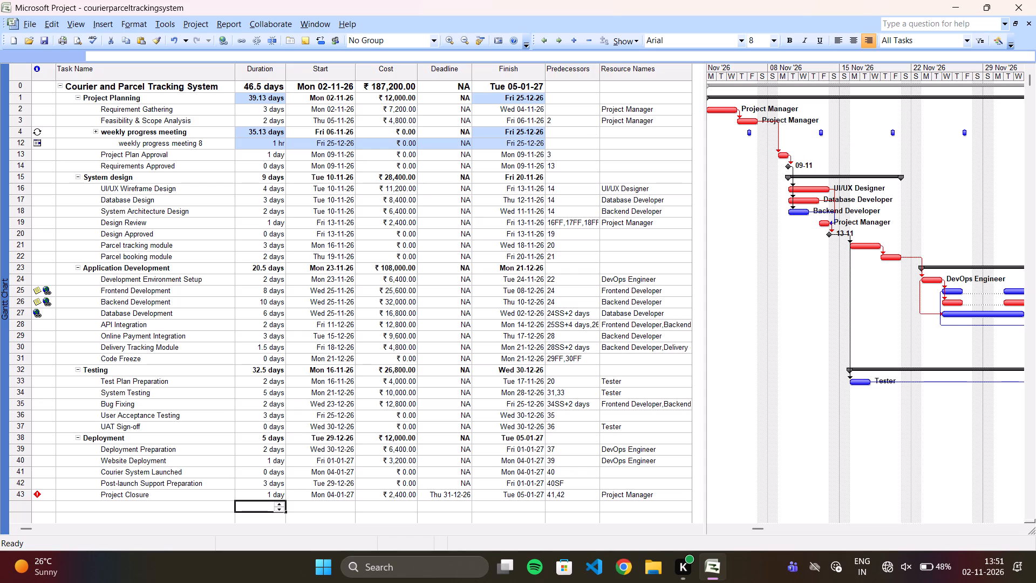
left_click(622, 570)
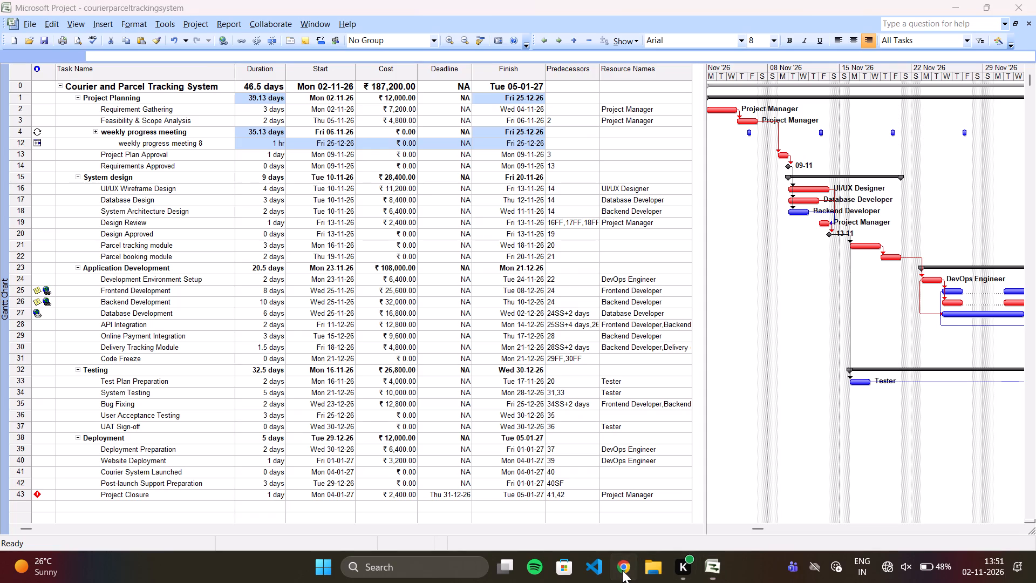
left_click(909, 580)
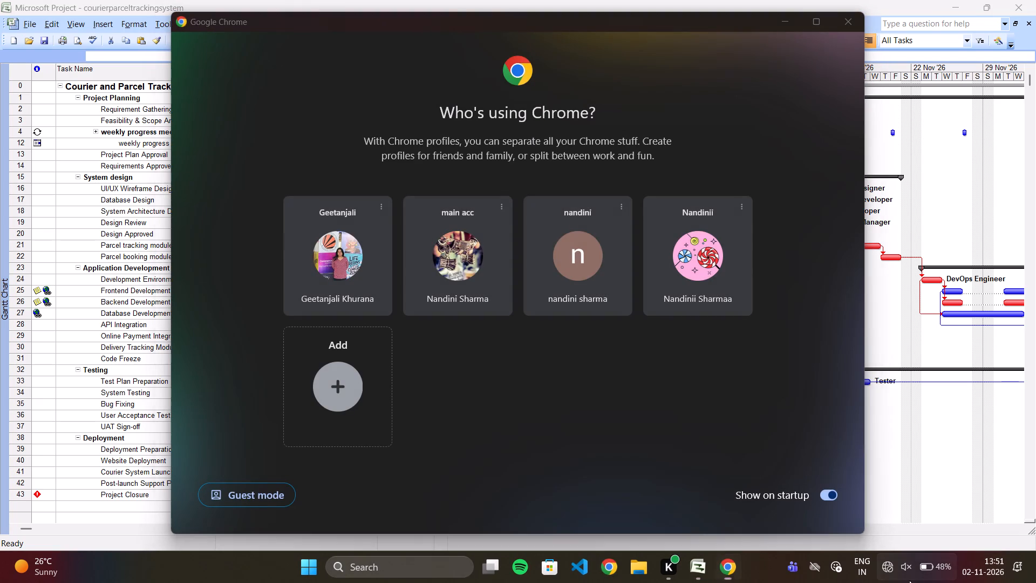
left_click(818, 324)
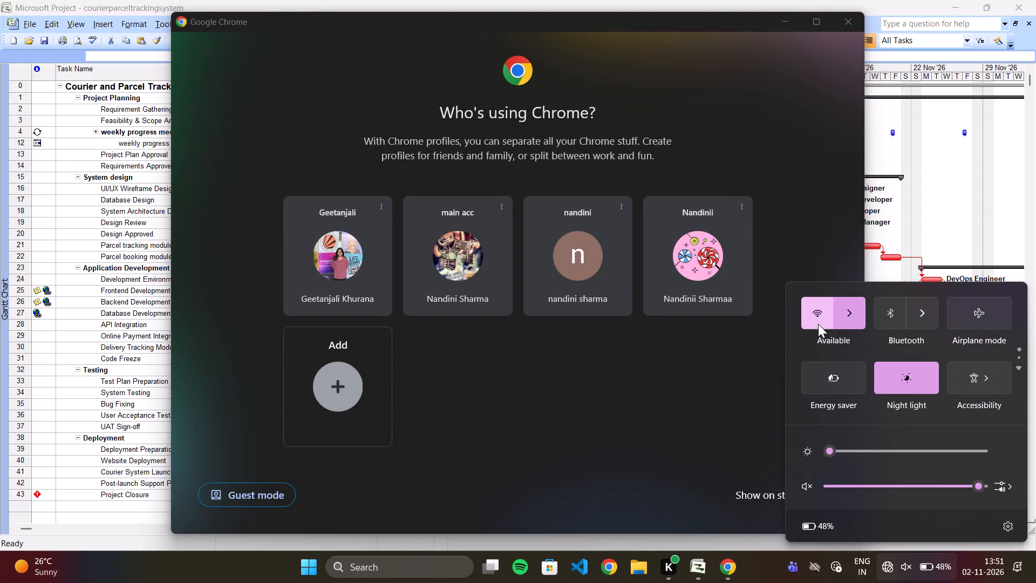
Minimise the Chrome profile window and return to the courier and parcel tracking plan in Microsoft Project.
left_click(787, 17)
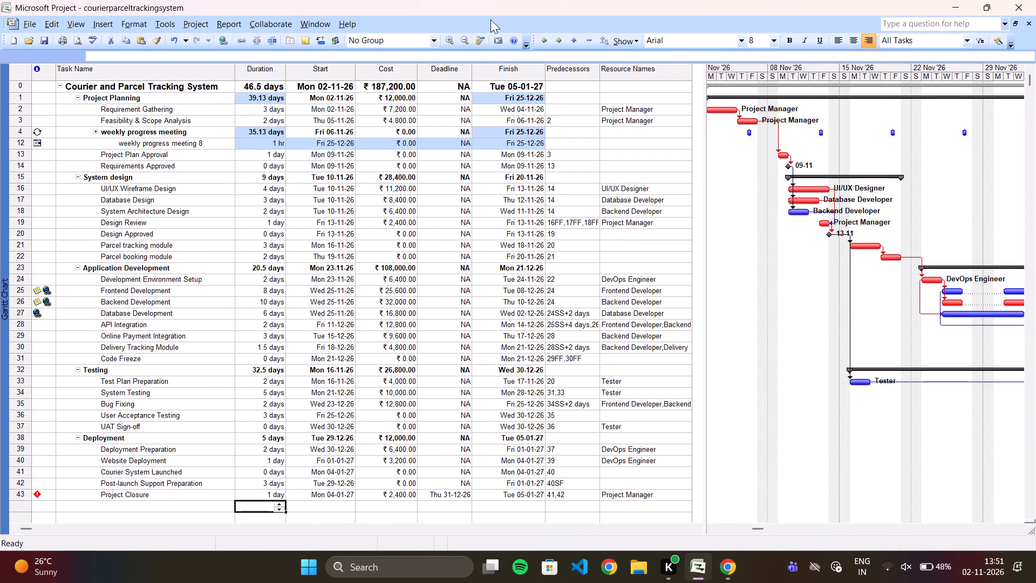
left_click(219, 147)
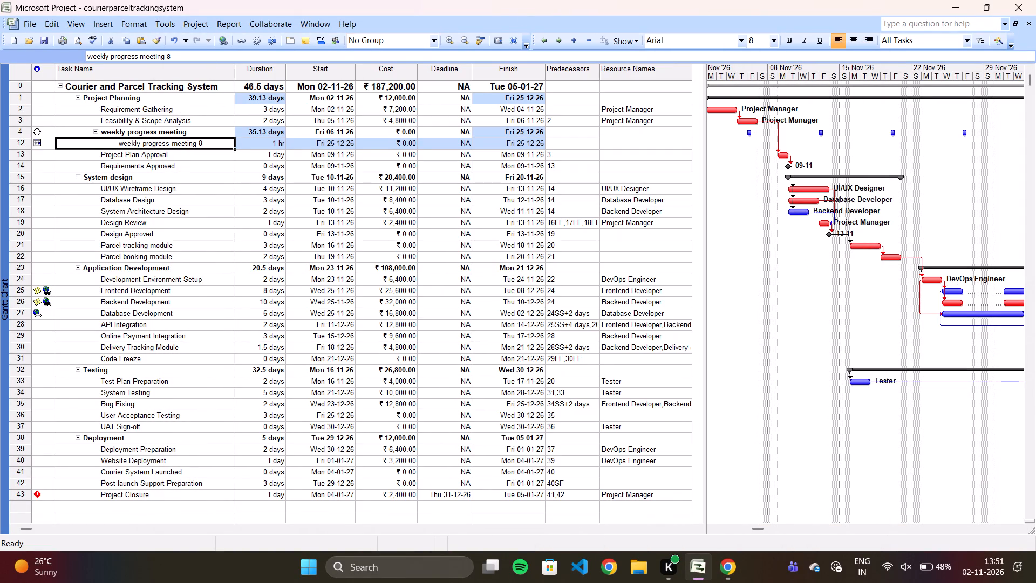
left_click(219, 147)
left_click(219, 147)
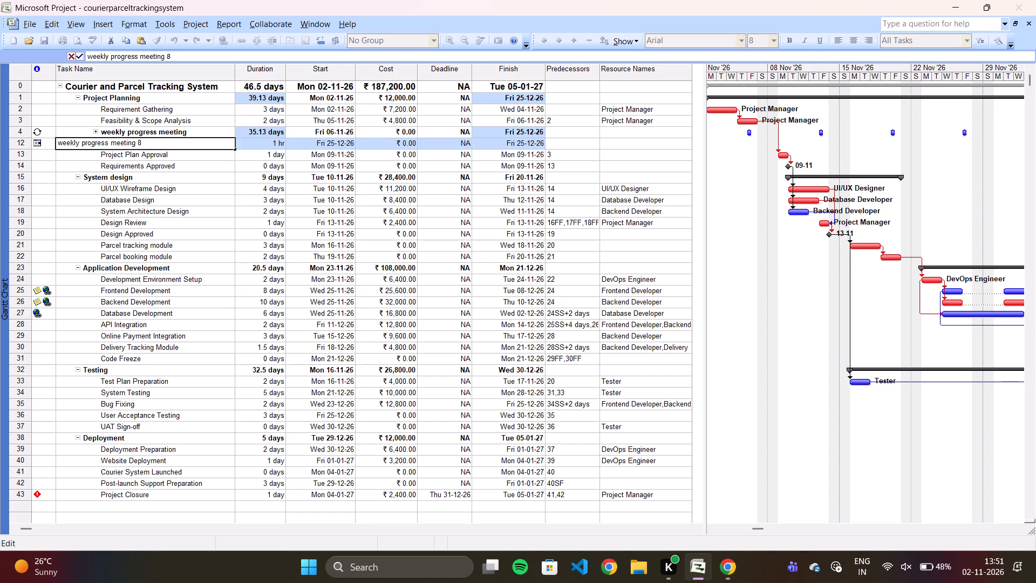
Turn off the computer's Wi-Fi and close the remaining Chrome window.
left_click(912, 572)
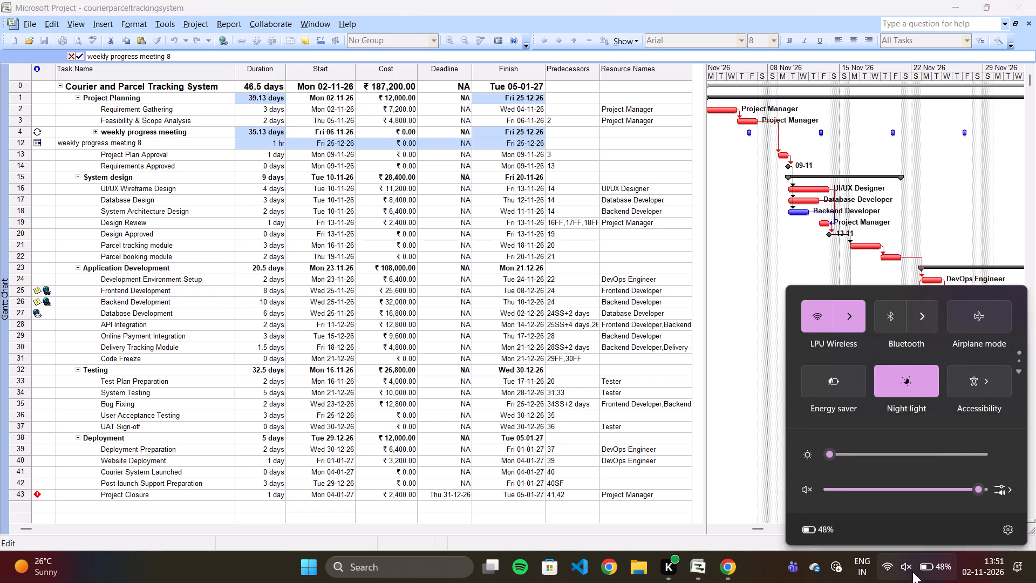
left_click(816, 311)
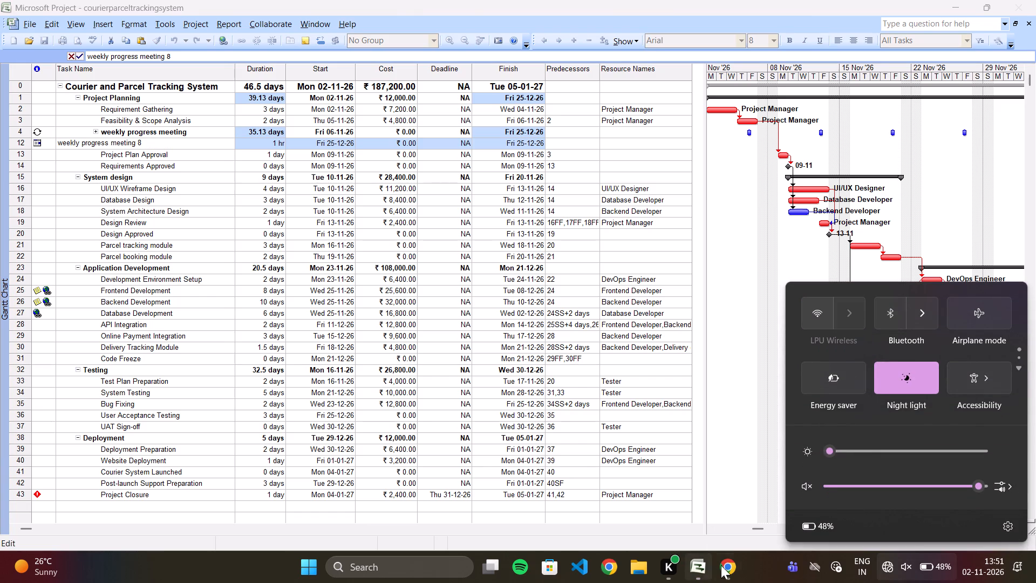
left_click(764, 449)
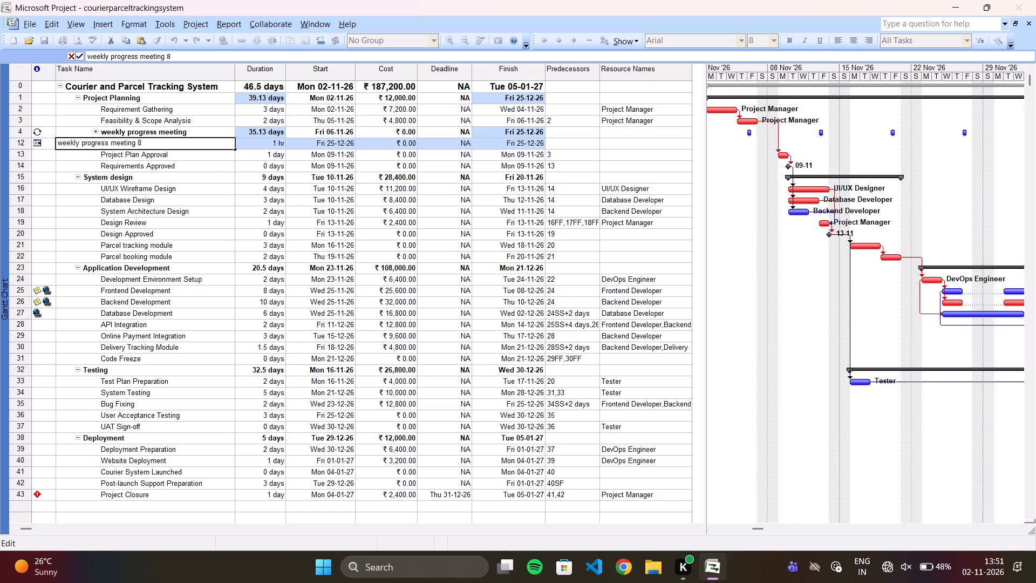
Leave the name edit of weekly progress meeting 8 and undo the last change to the weekly meeting's recurrence range.
key("ctrl+z")
left_click(208, 193)
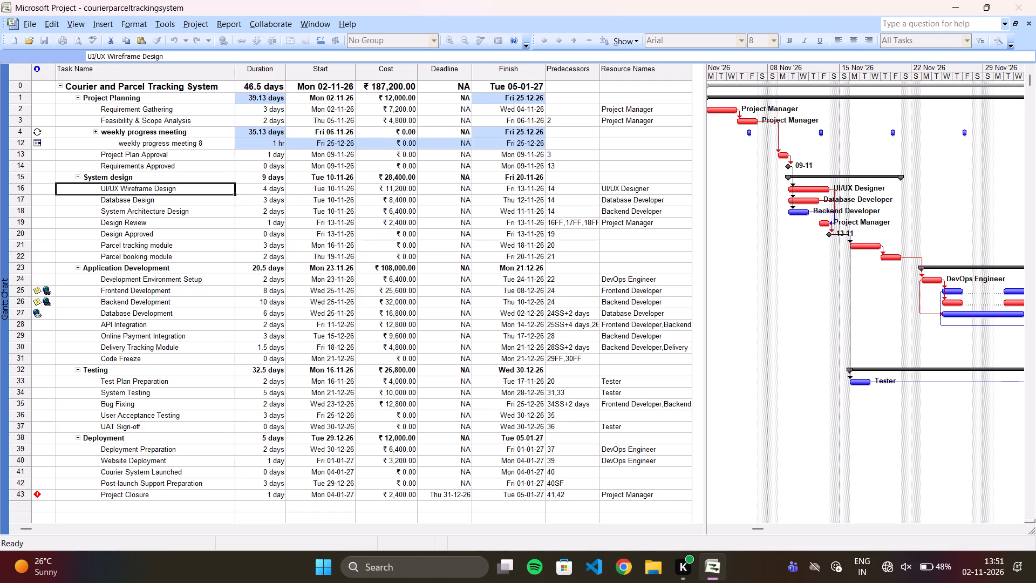
key("ctrl+z")
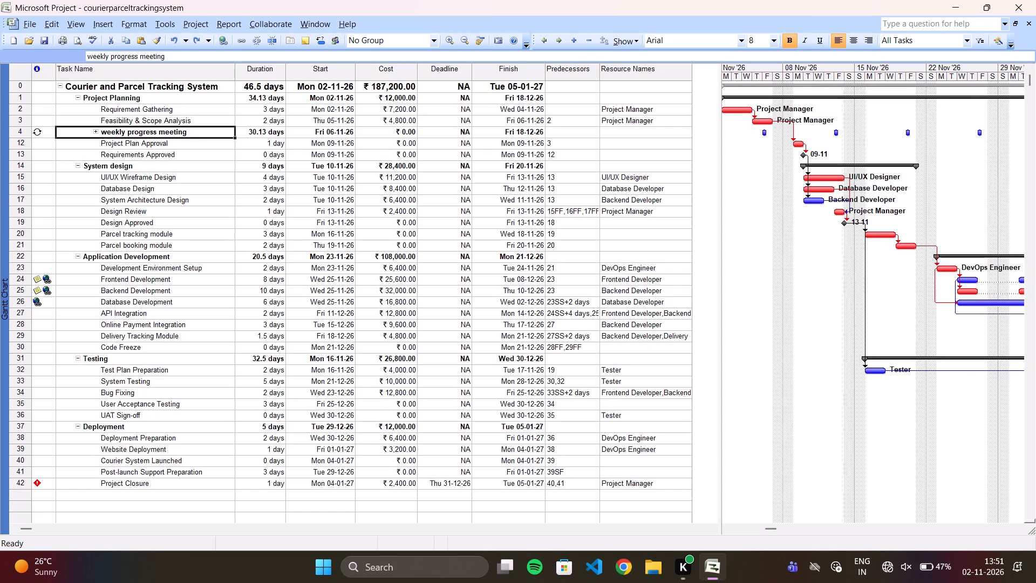
left_click(561, 138)
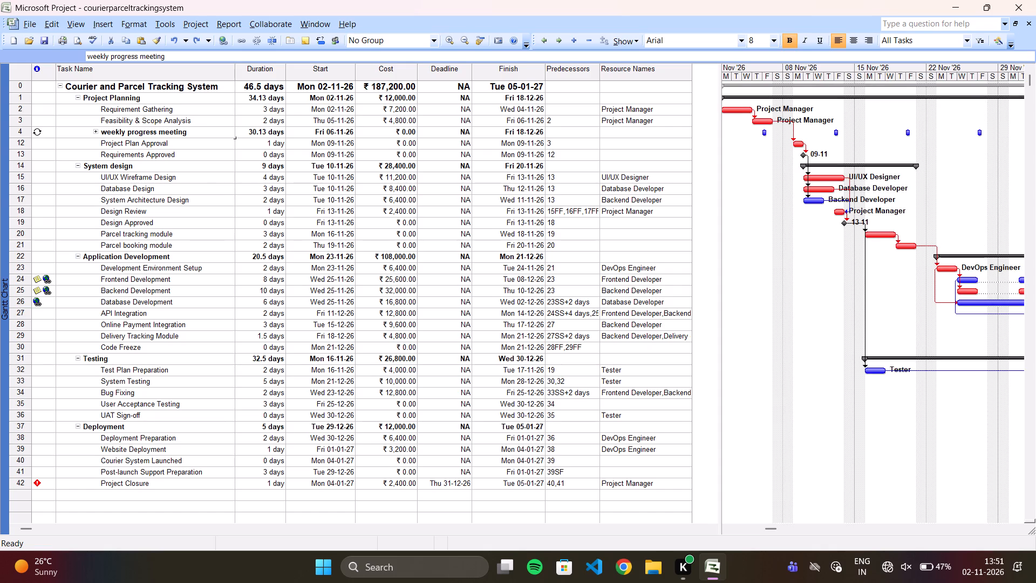
Open the recurring task information of the weekly progress meeting under Project Planning.
double_click(141, 134)
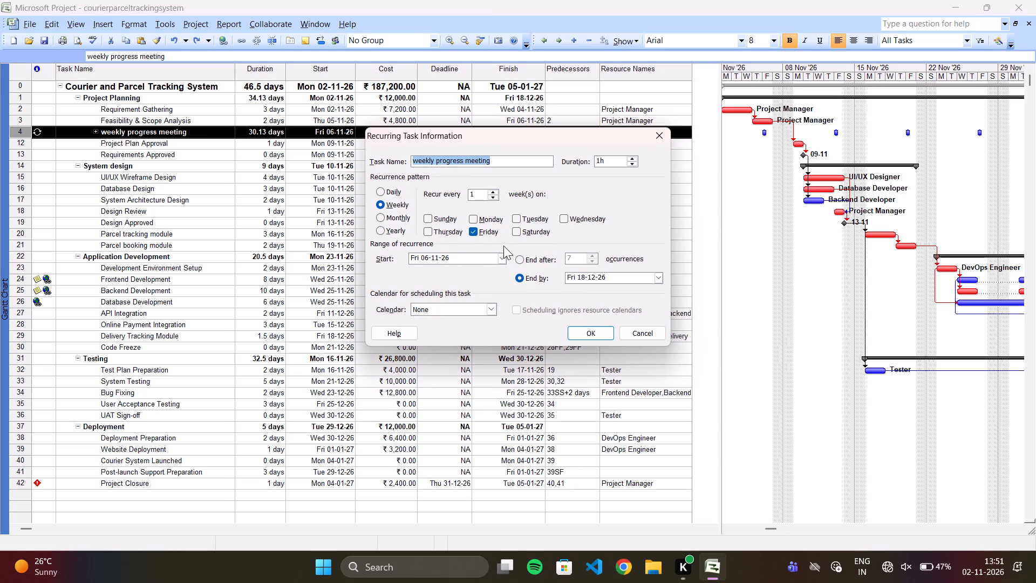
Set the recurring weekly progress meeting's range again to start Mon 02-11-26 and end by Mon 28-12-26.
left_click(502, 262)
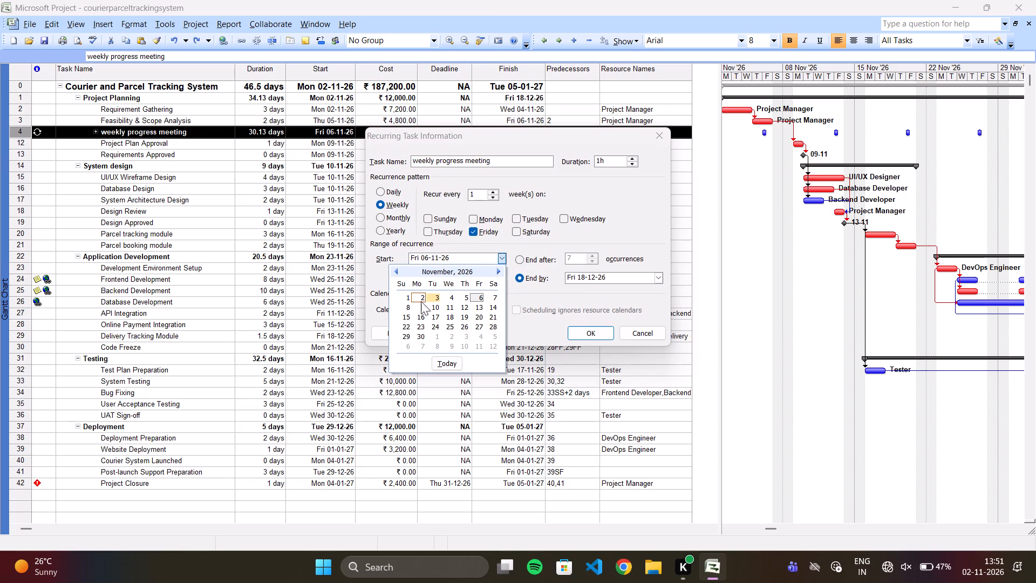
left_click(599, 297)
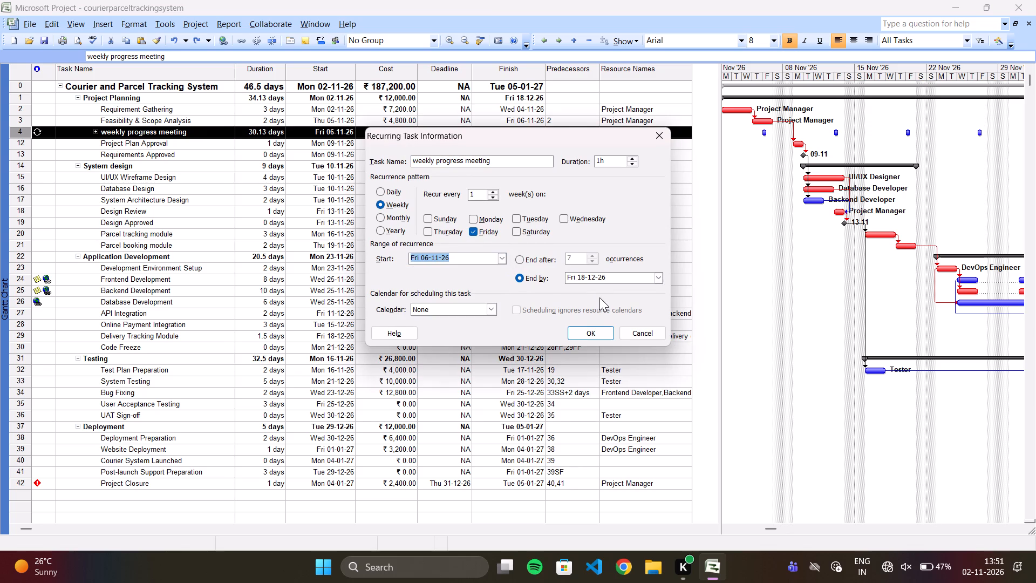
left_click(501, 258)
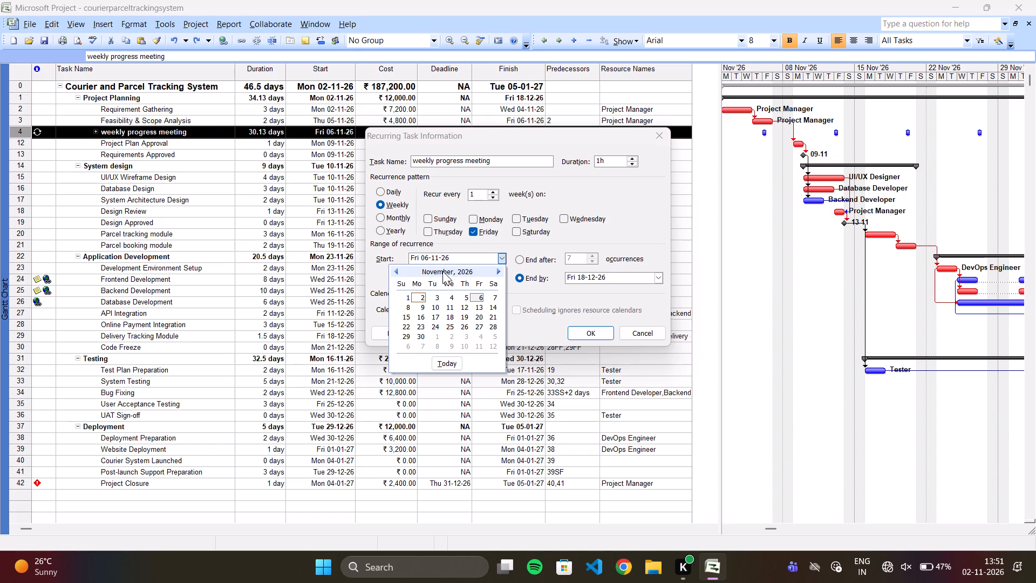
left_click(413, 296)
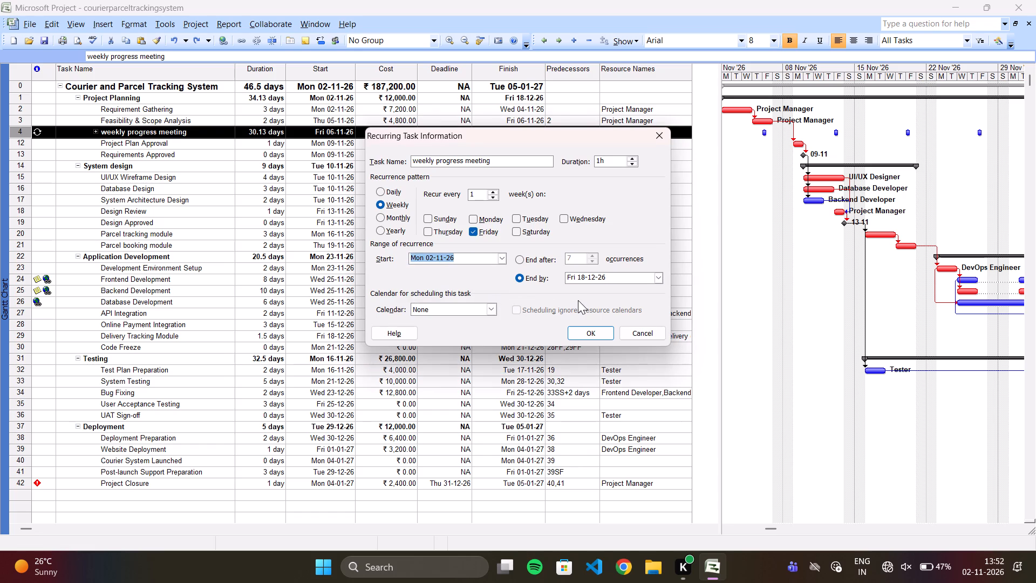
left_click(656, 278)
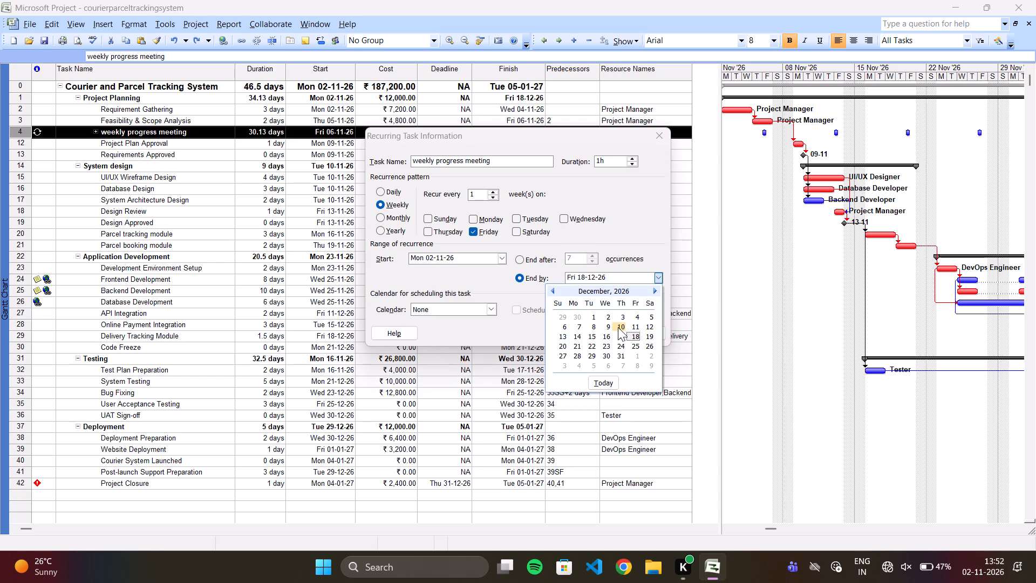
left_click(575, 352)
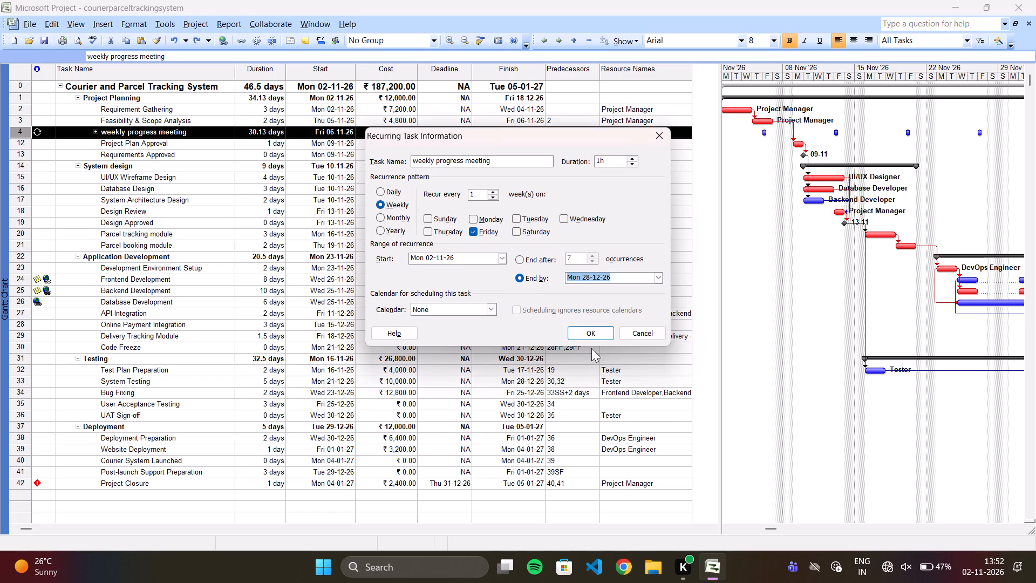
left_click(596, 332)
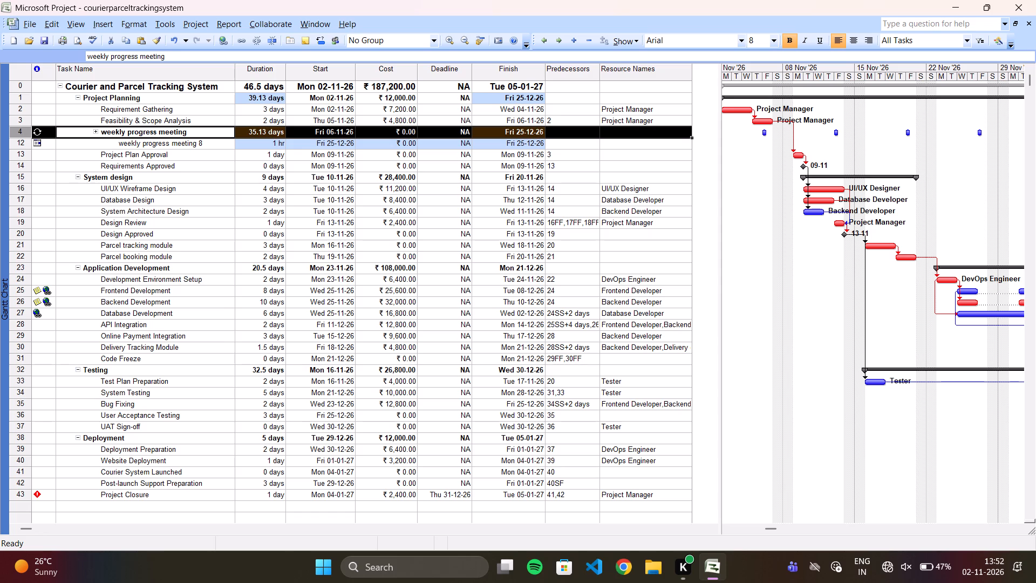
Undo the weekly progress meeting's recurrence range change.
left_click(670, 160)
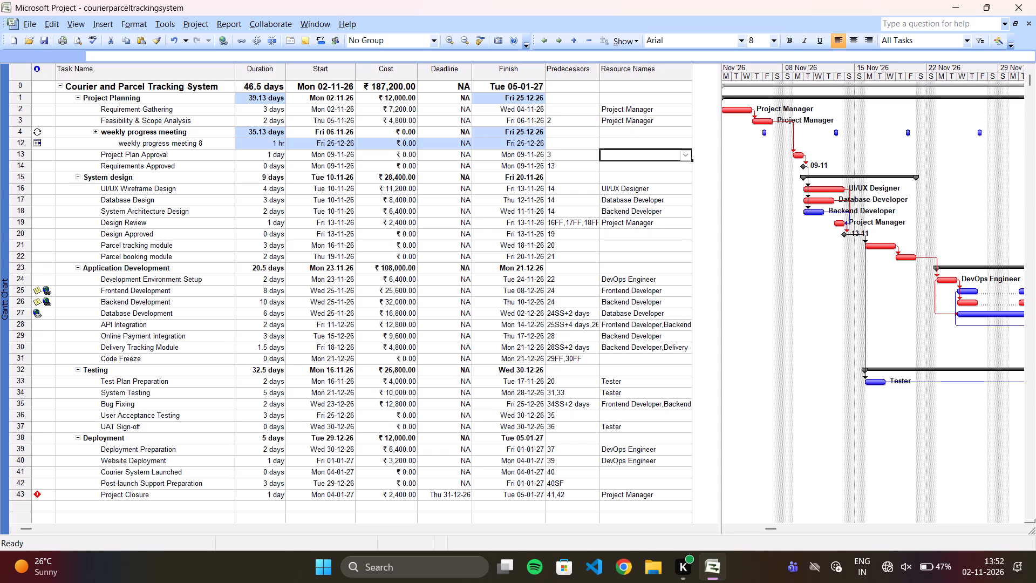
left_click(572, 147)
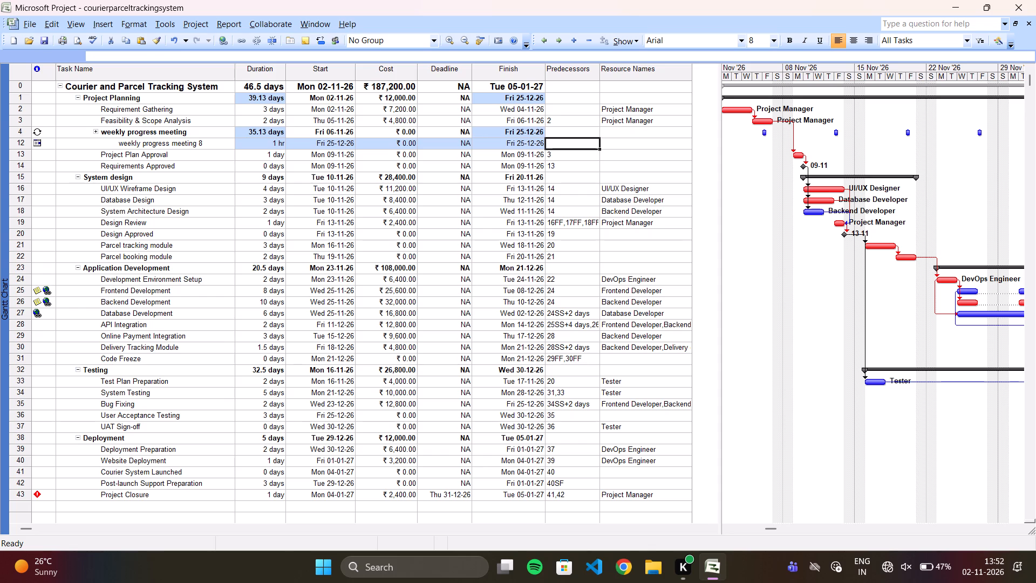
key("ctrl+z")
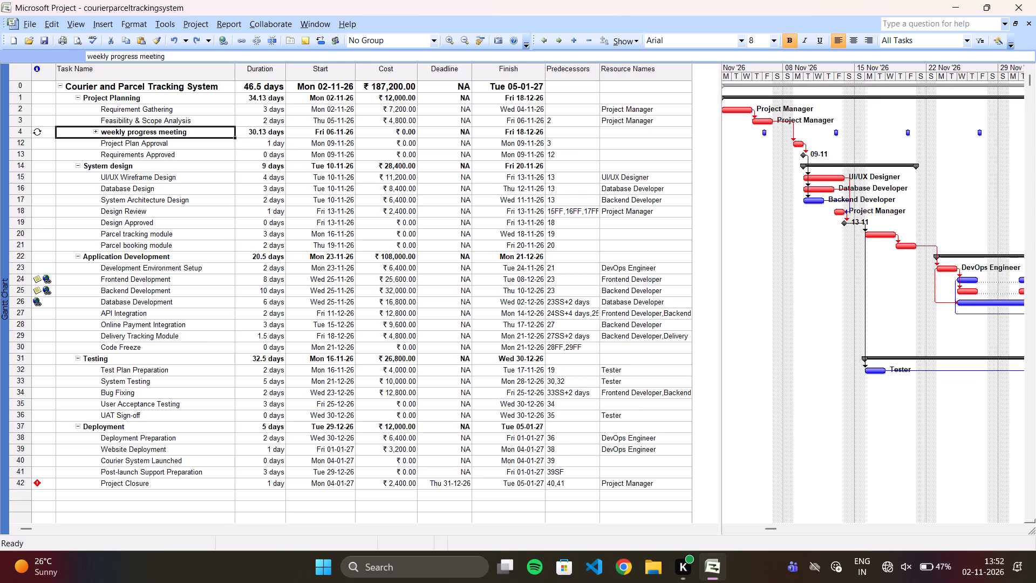
Capture a screenshot of the project plan showing the full task table and the Gantt chart from the week of 01 Nov '26.
left_click(762, 225)
left_click_drag(721, 221, 698, 226)
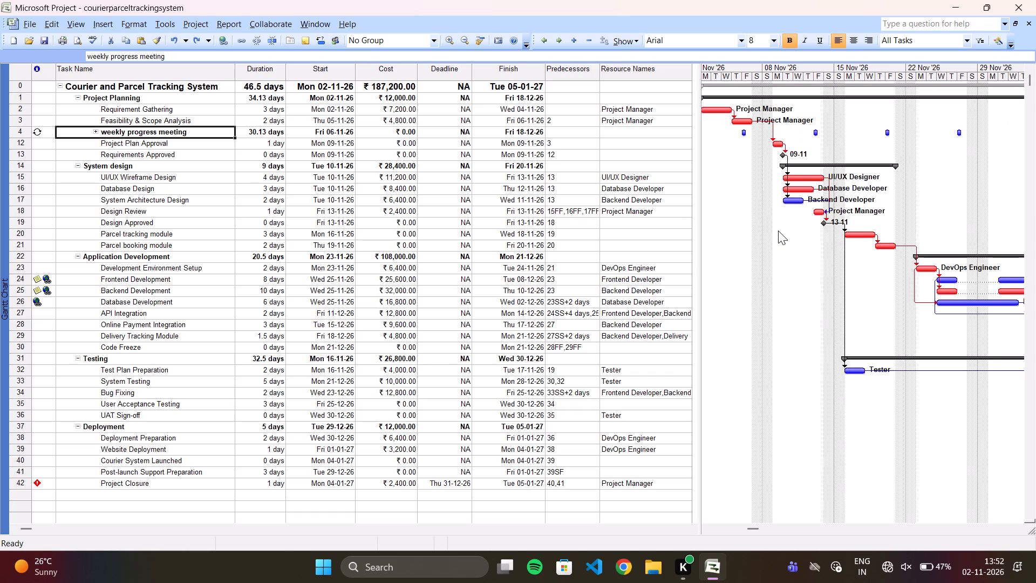
scroll(779, 231, "right", 1)
left_click_drag(752, 526, 722, 537)
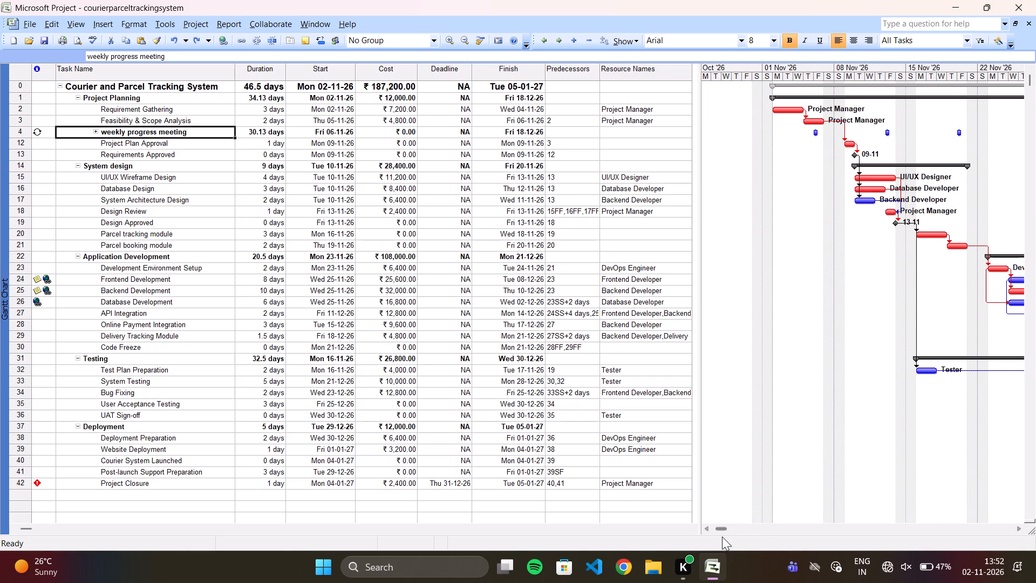
left_click_drag(722, 530, 745, 527)
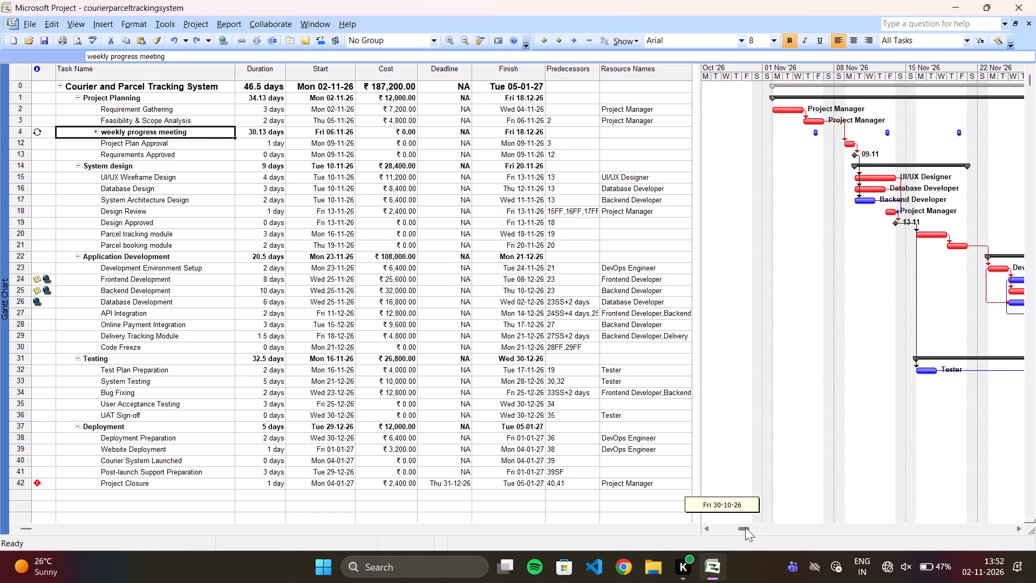
left_click_drag(745, 527, 746, 527)
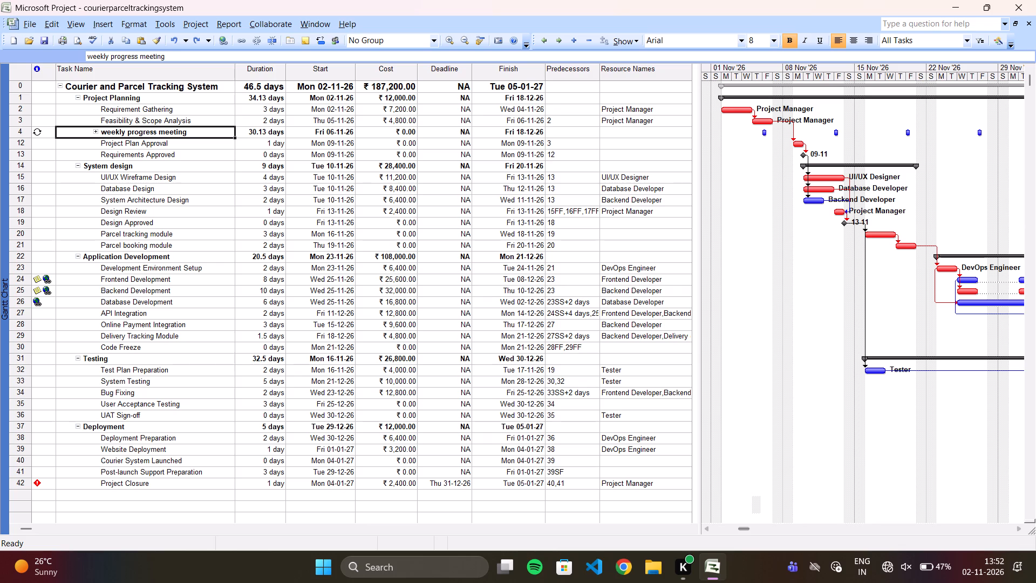
left_click_drag(697, 291, 732, 283)
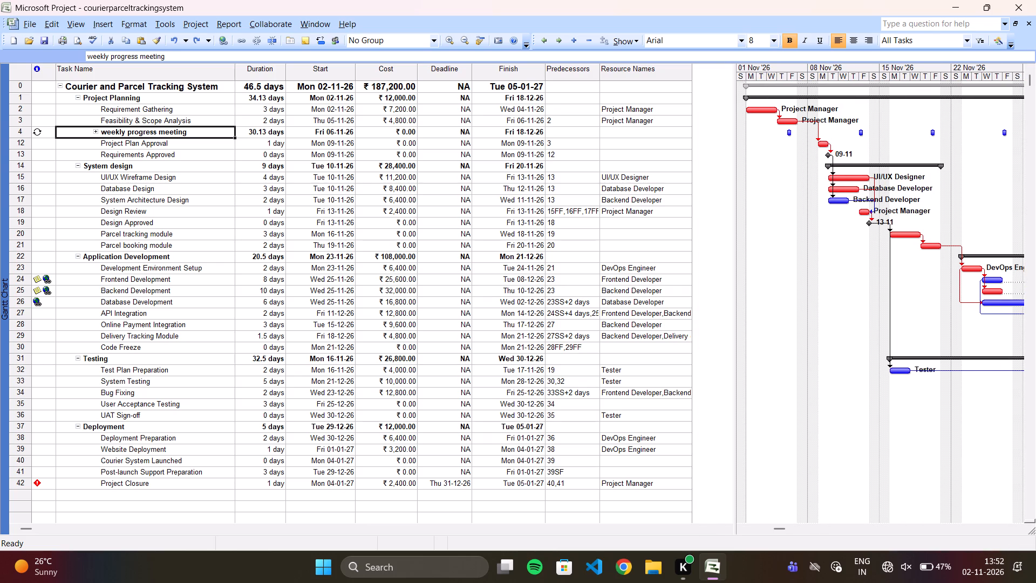
key("Print")
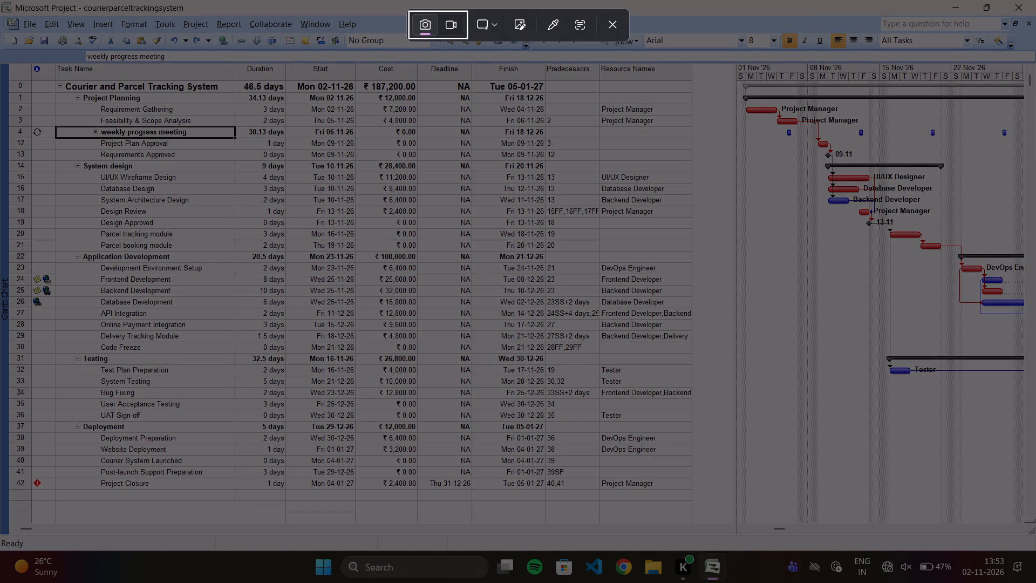
left_click_drag(1, 1, 599, 352)
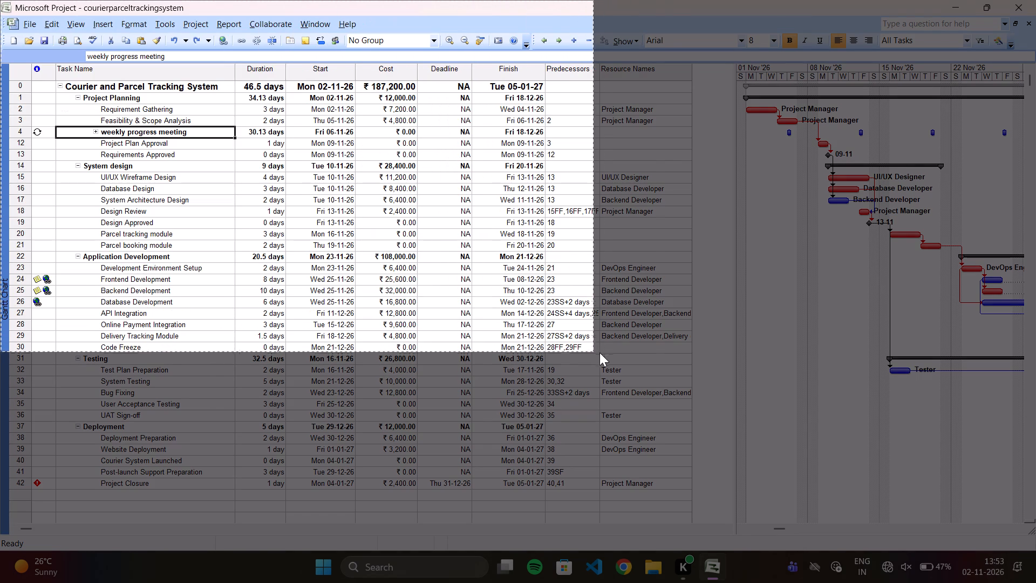
left_click_drag(599, 352, 851, 522)
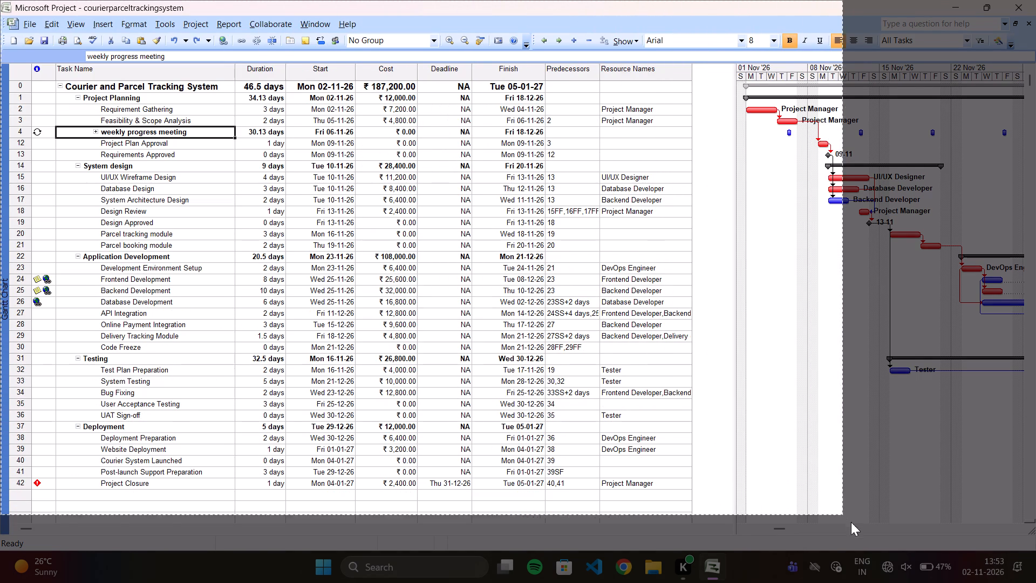
left_click_drag(851, 522, 1035, 507)
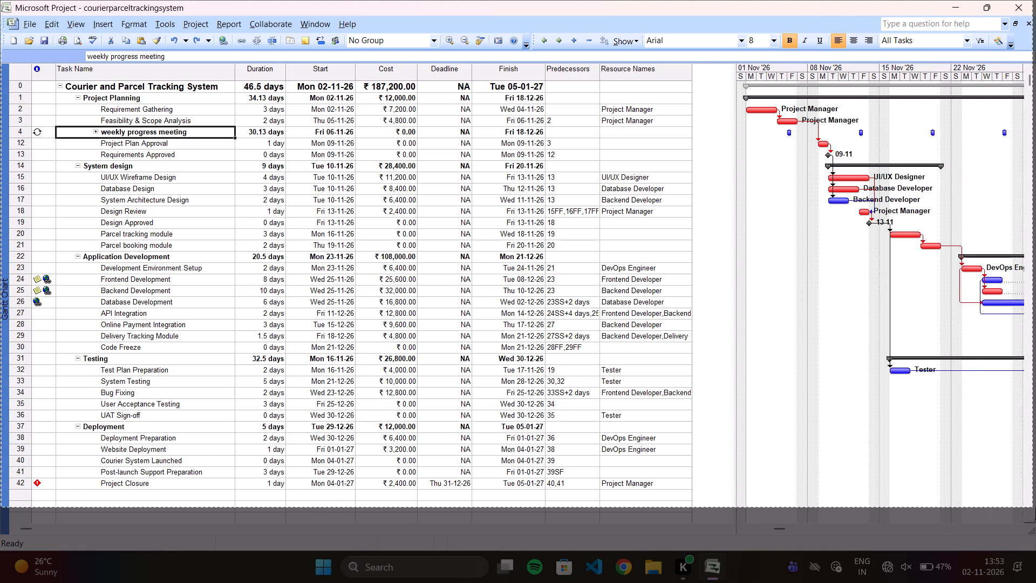
left_click_drag(1035, 507, 1035, 507)
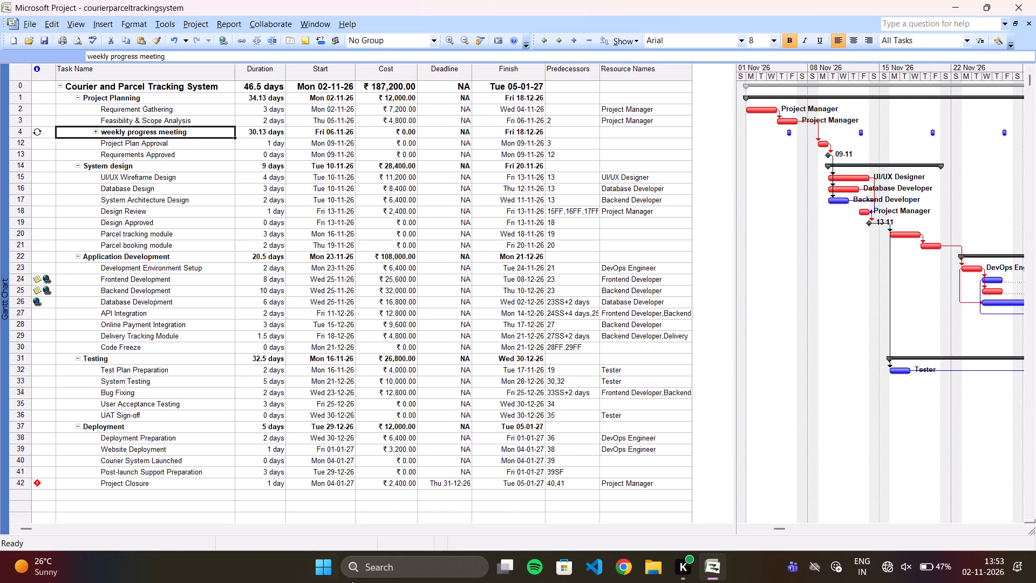
Open Word, create a blank document and paste the captured project plan screenshot into it.
left_click(381, 579)
left_click(381, 572)
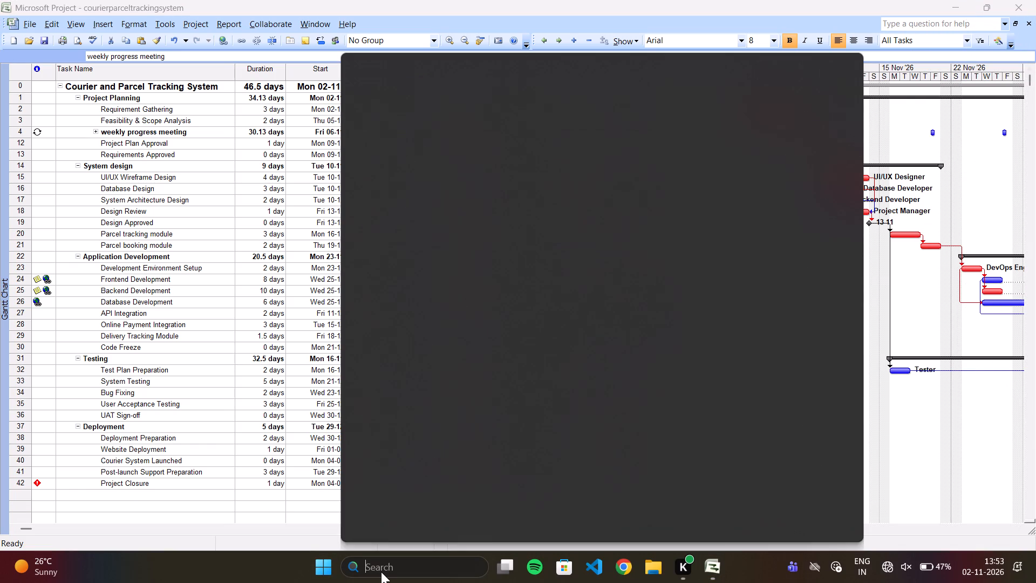
type("word")
key("Return")
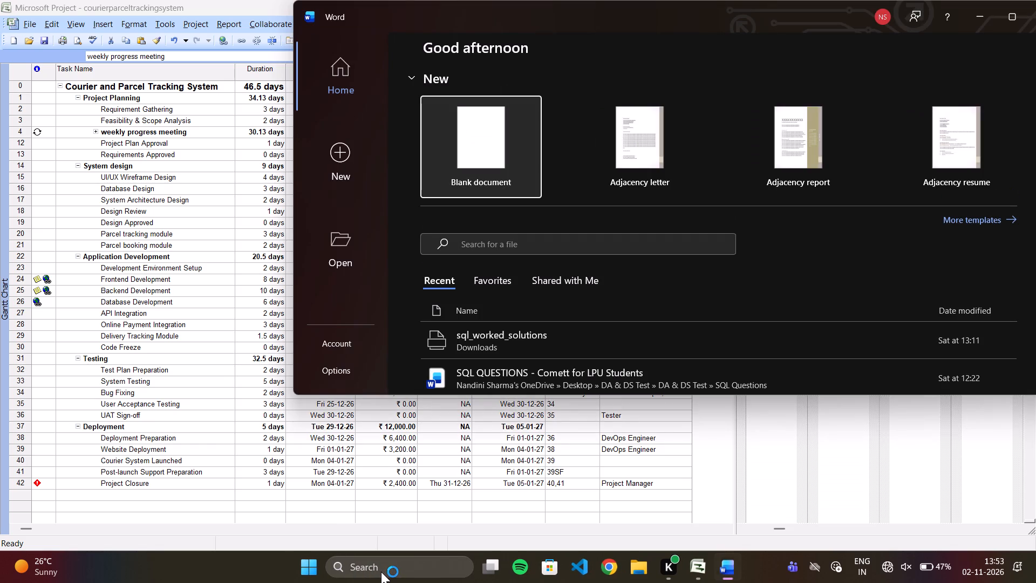
left_click(476, 143)
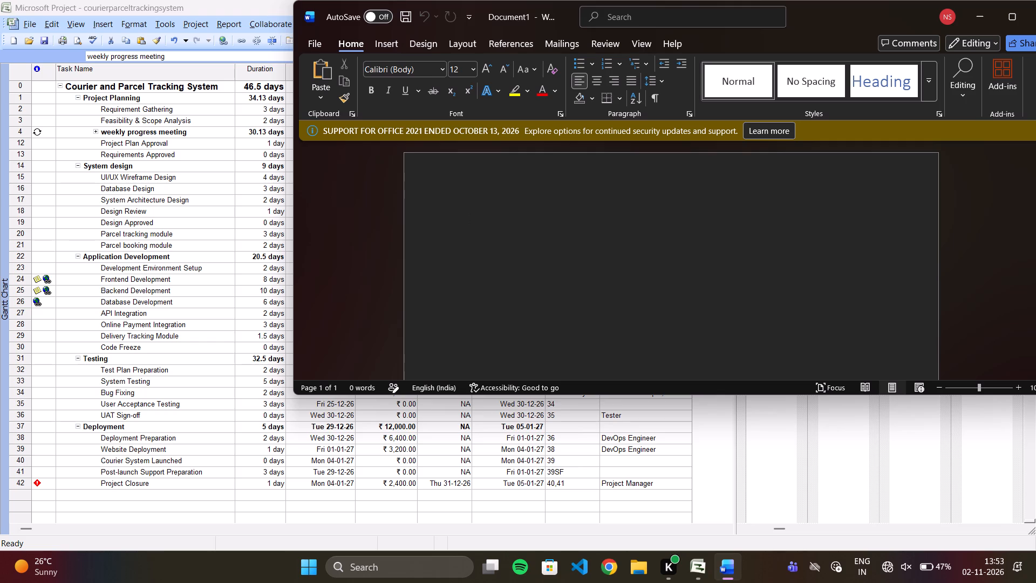
key("ctrl+v")
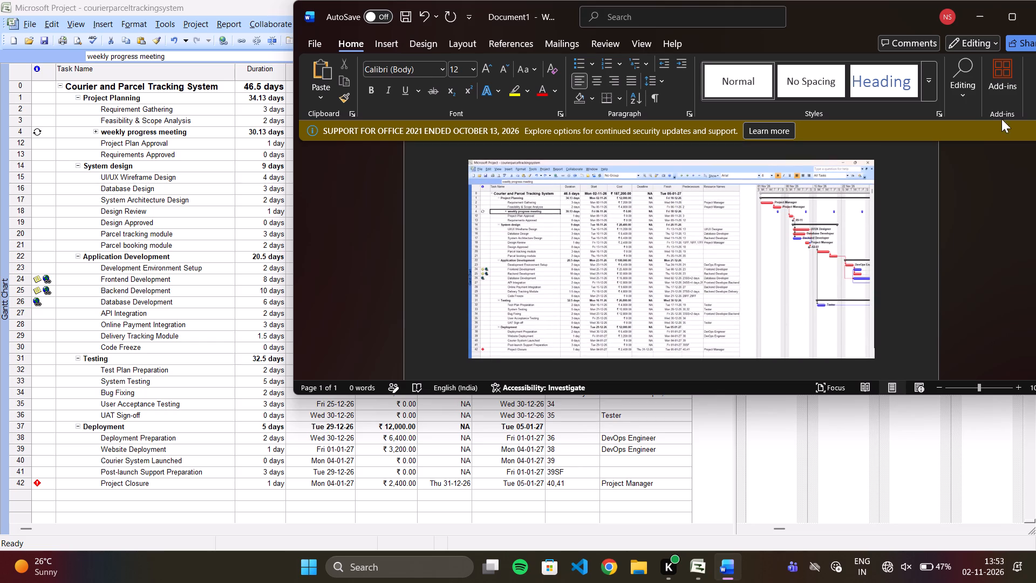
left_click(976, 12)
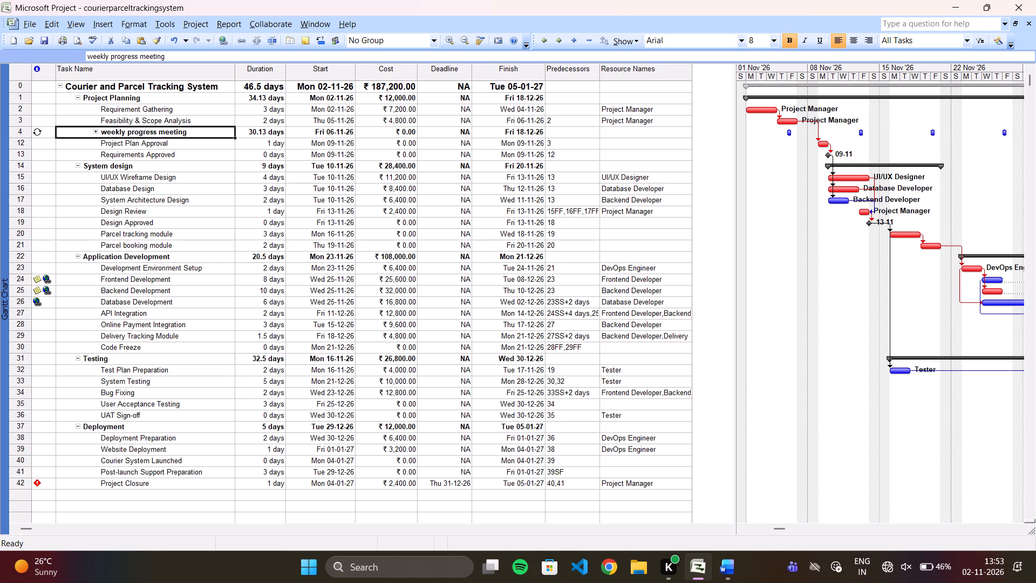
In Microsoft Project, widen the Gantt chart up to the Resource Names column and capture the plan with the chart's December to early January part.
left_click_drag(735, 133, 703, 143)
left_click_drag(703, 143, 610, 146)
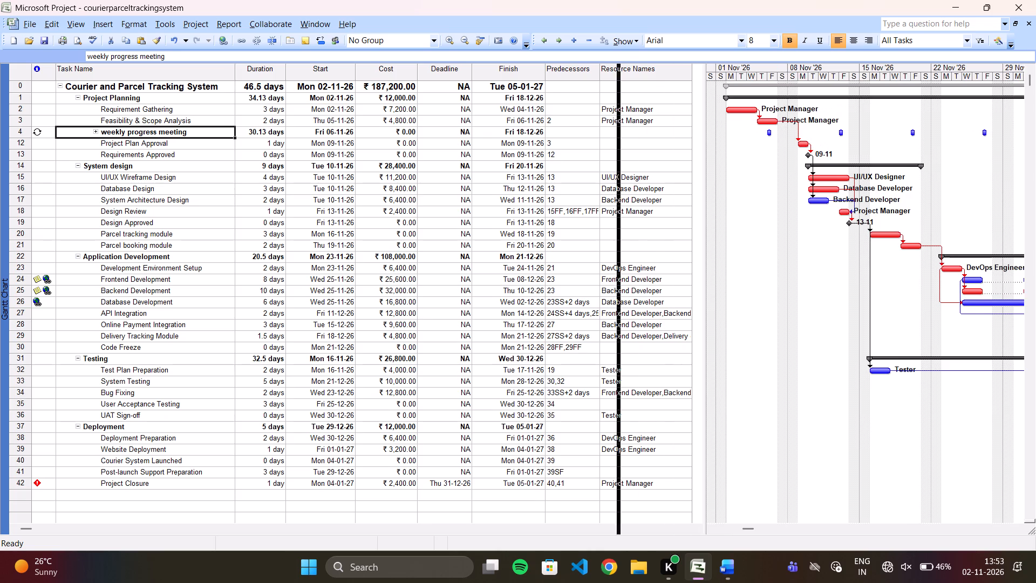
left_click_drag(610, 146, 610, 144)
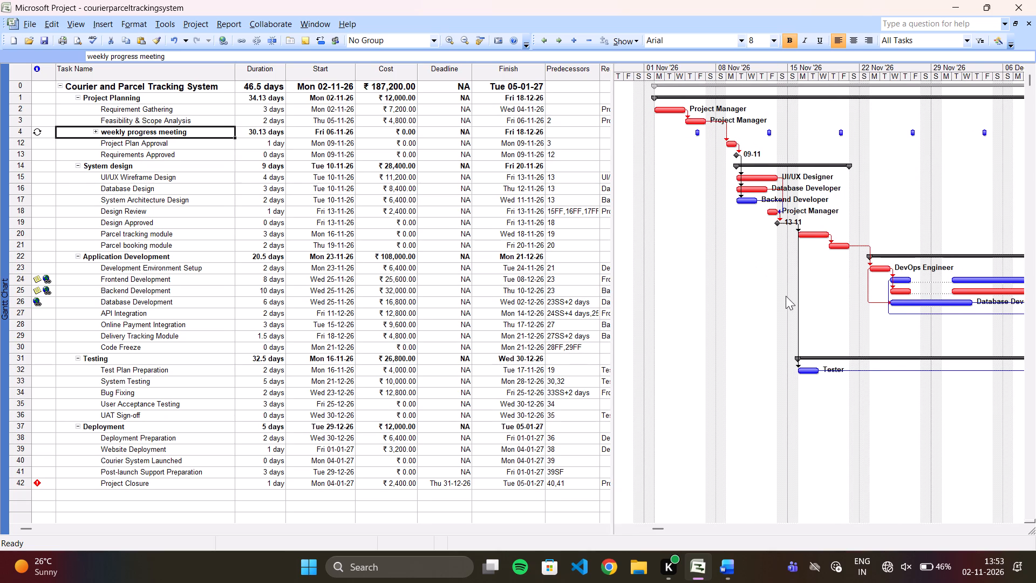
left_click(672, 531)
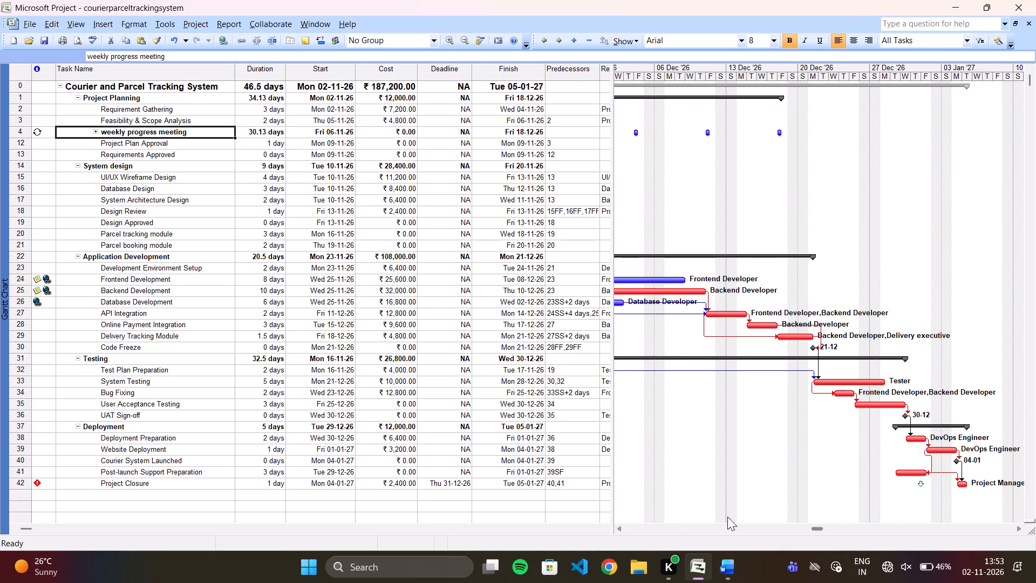
key("Print")
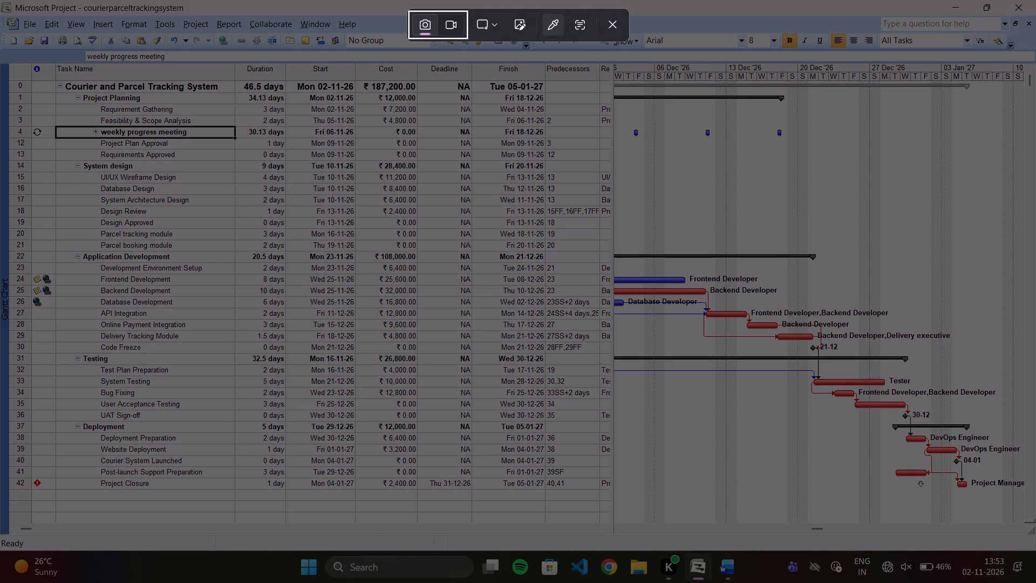
left_click_drag(1, 1, 642, 374)
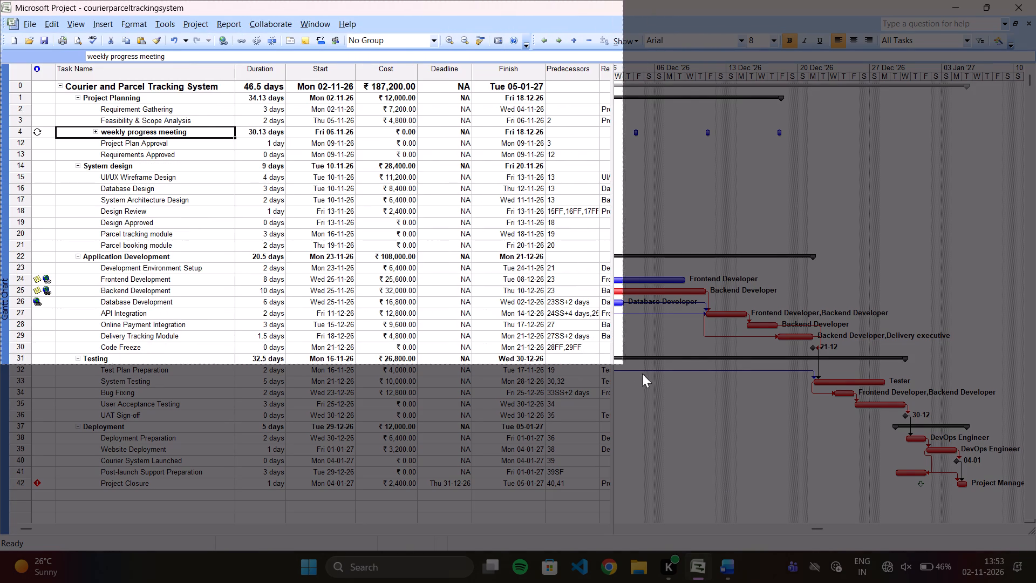
left_click_drag(642, 374, 901, 445)
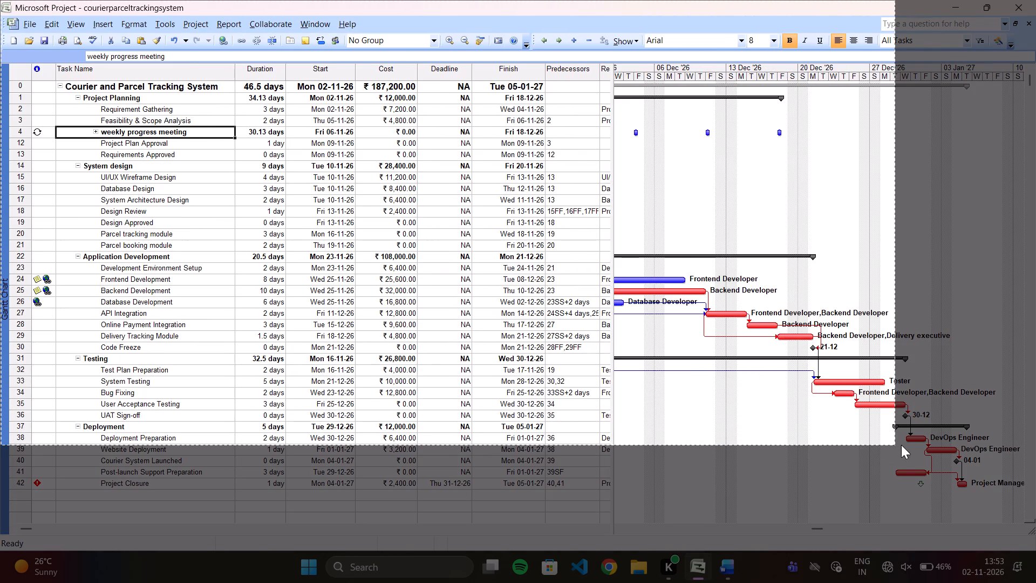
left_click_drag(901, 445, 1035, 527)
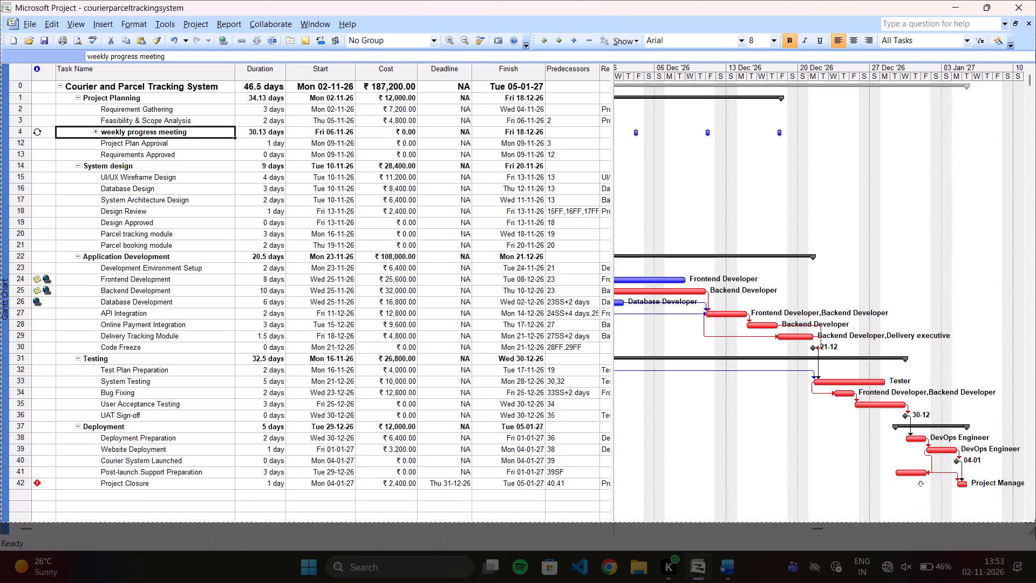
left_click_drag(1035, 527, 1035, 507)
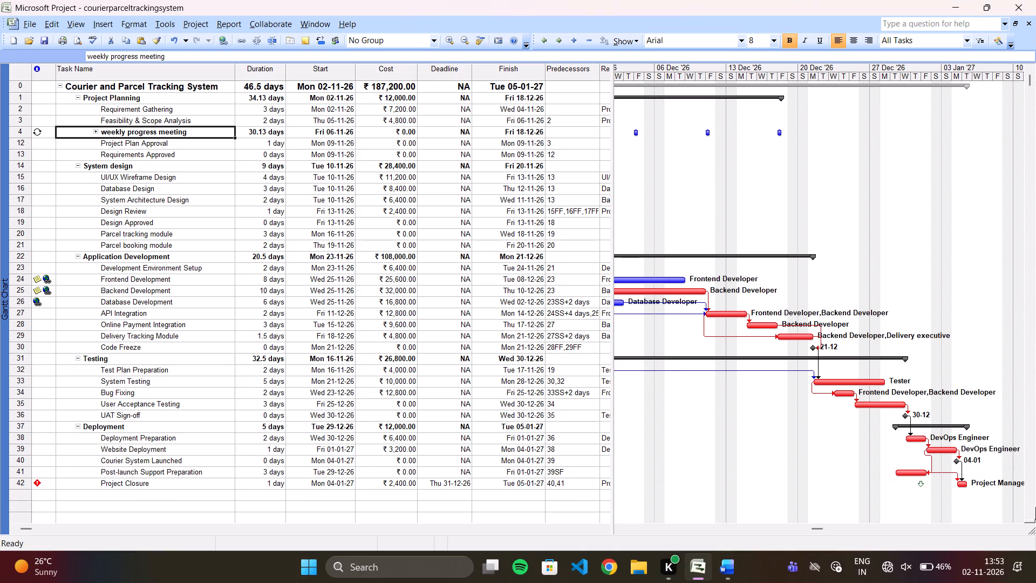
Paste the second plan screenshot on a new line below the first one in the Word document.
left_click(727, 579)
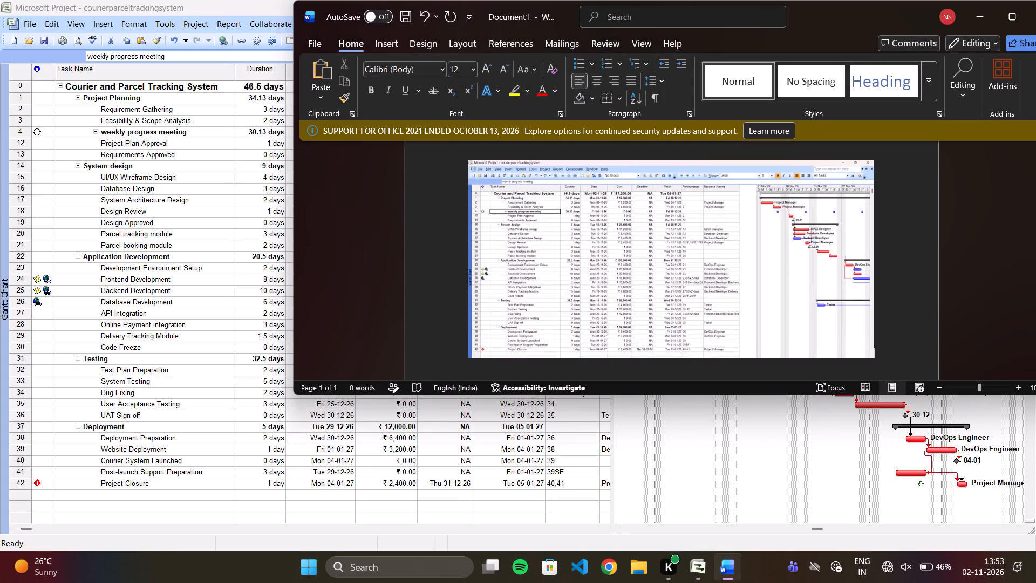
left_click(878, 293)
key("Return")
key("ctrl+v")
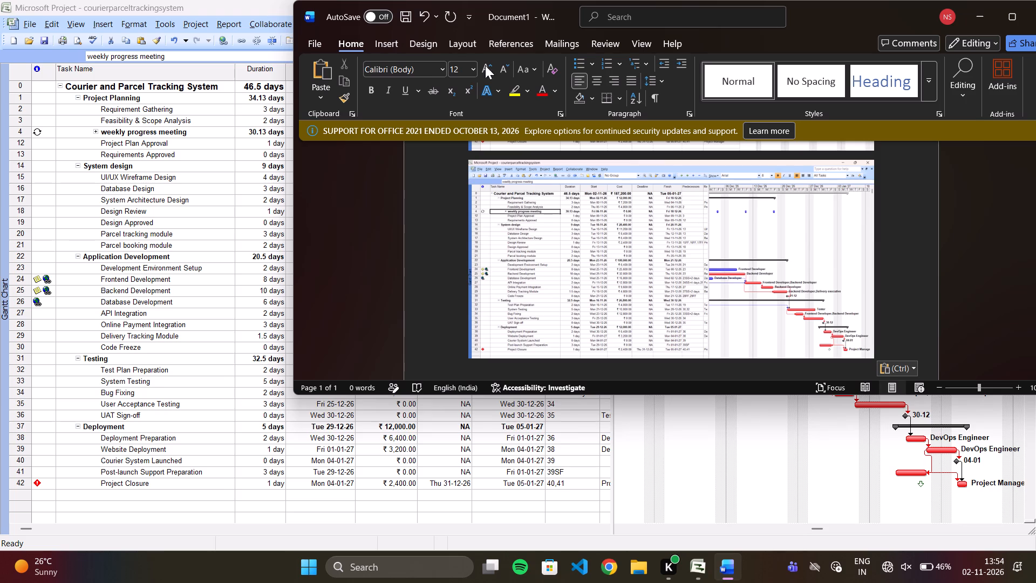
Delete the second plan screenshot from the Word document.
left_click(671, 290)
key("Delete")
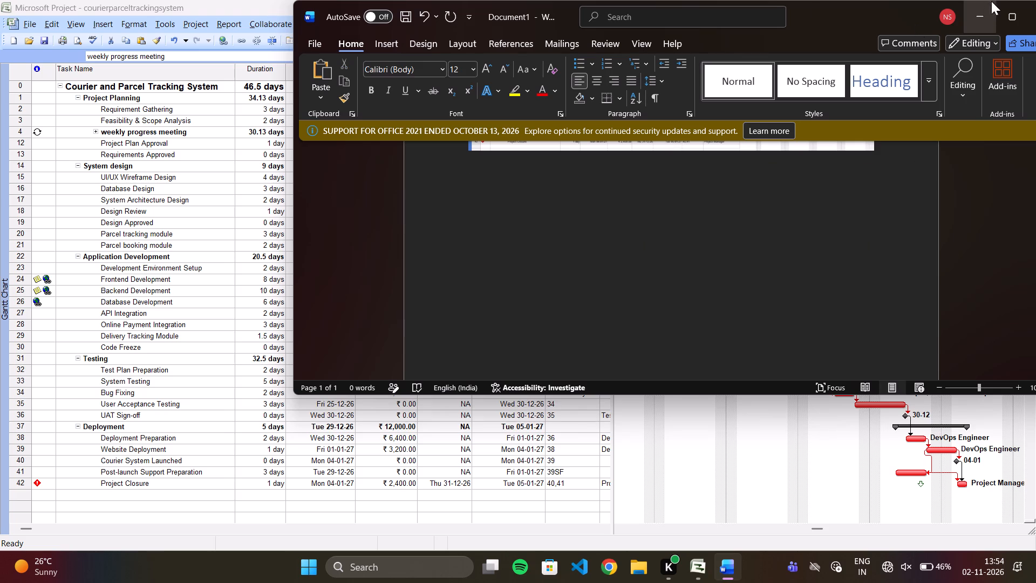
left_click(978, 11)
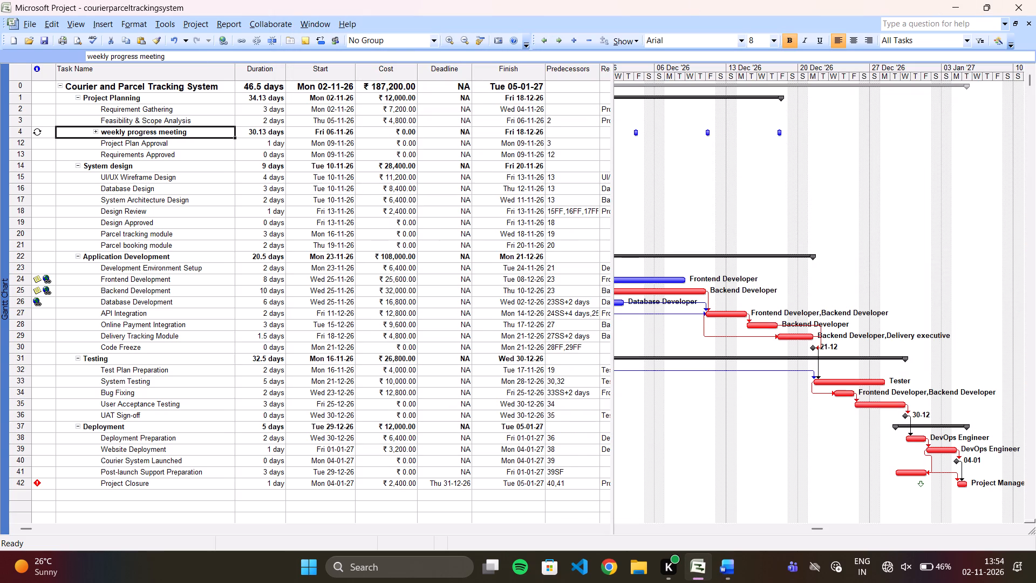
Capture the weekly progress meeting's Recurring Task Information in Microsoft Project and paste the screenshot below the first one in Word.
double_click(195, 131)
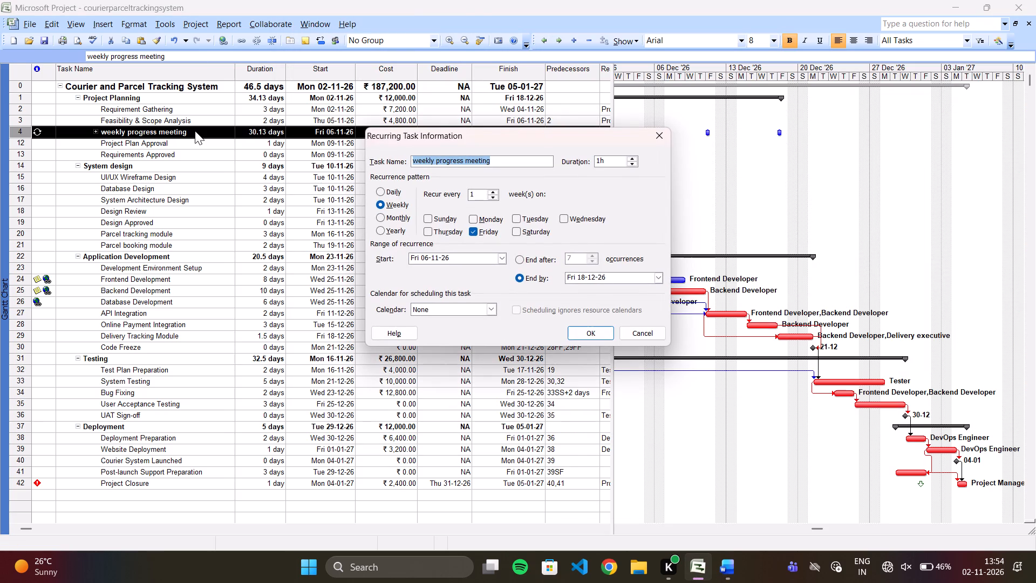
key("Print")
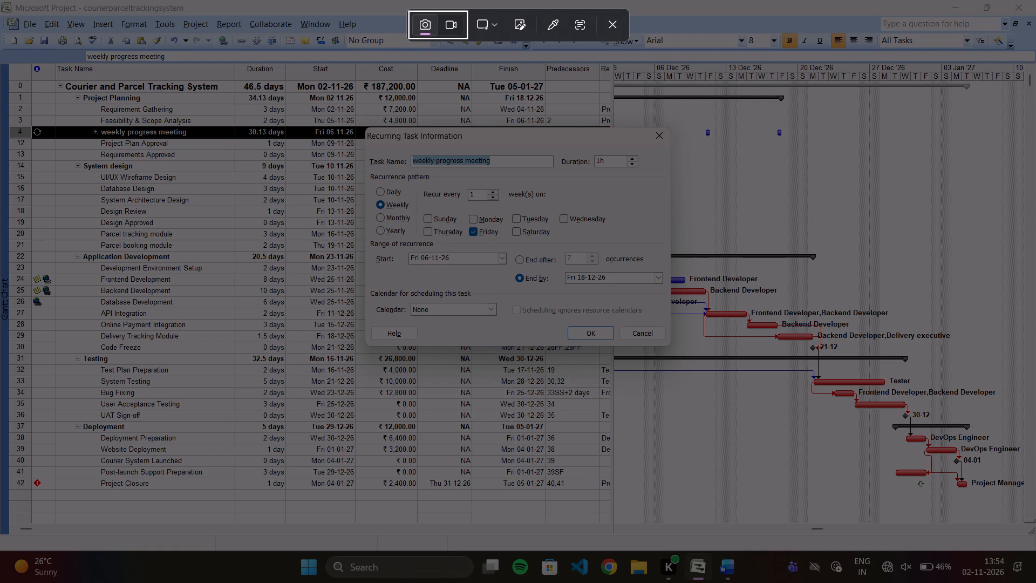
left_click_drag(1, 2, 992, 456)
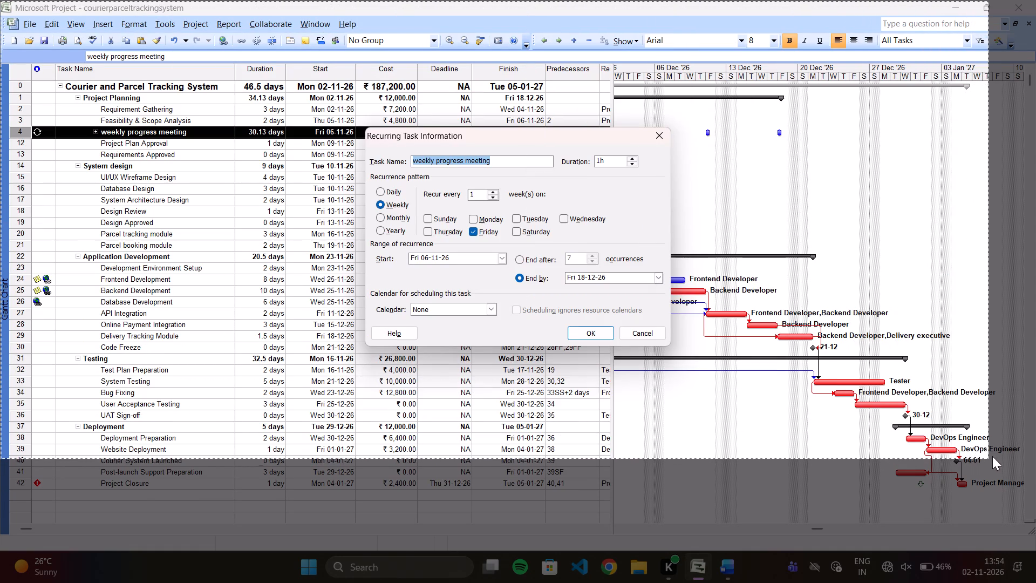
left_click_drag(992, 456, 1035, 379)
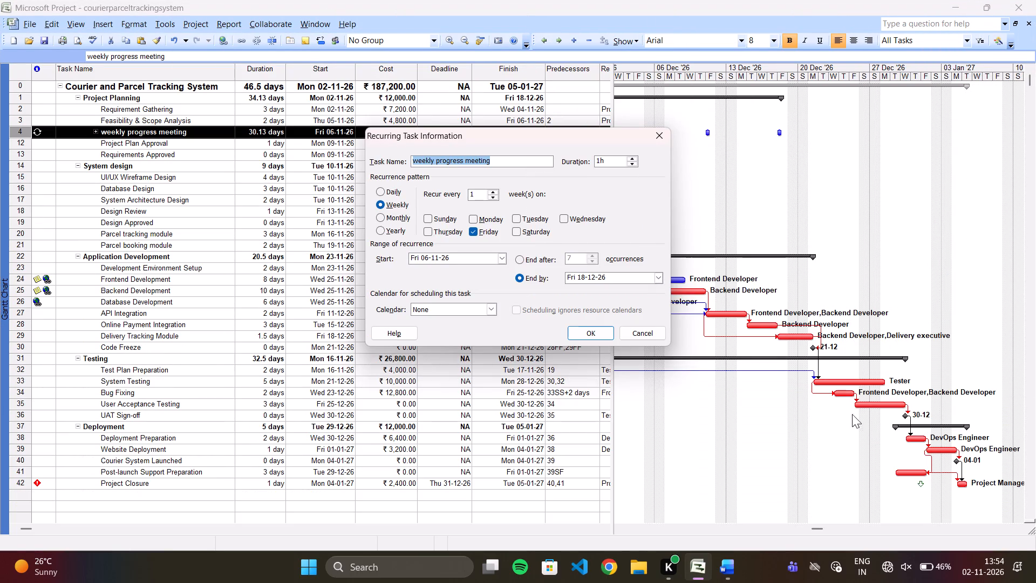
left_click(719, 581)
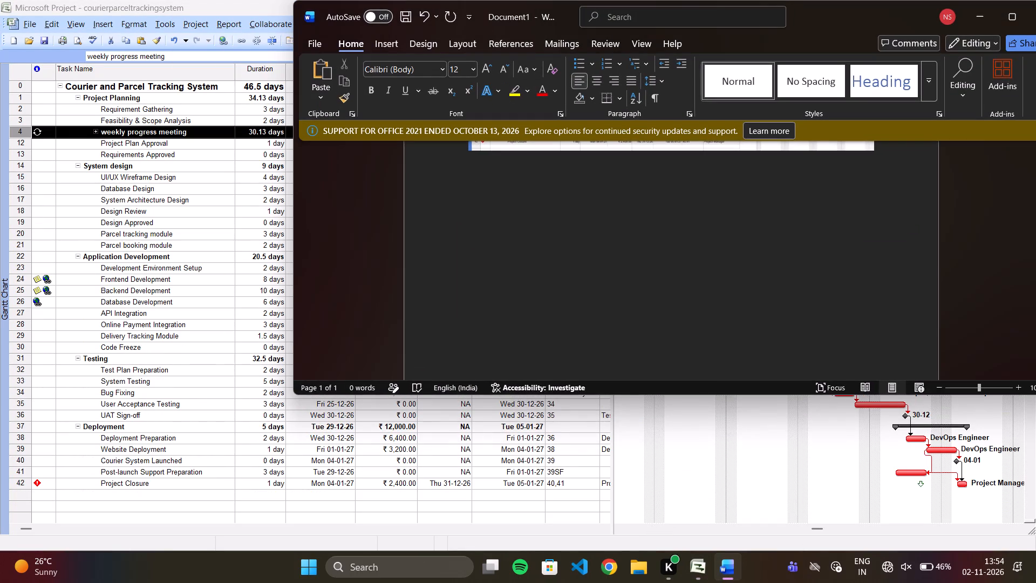
key("ctrl+v")
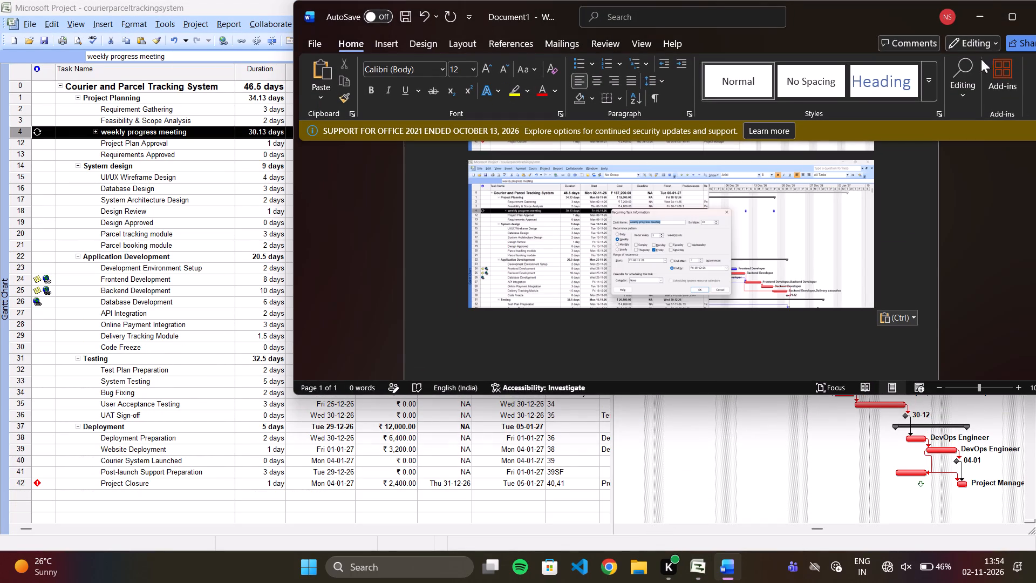
left_click(970, 15)
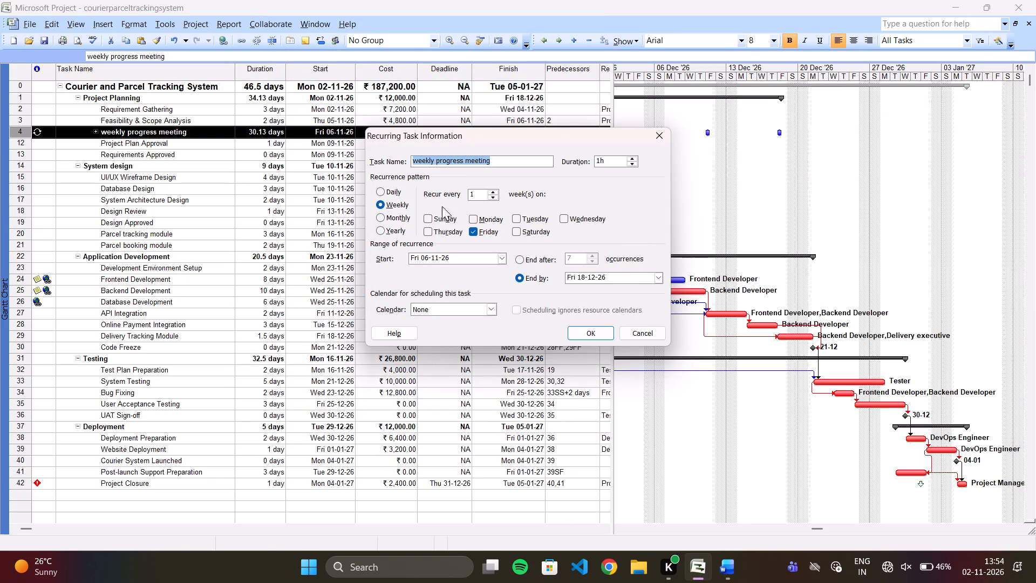
left_click(661, 135)
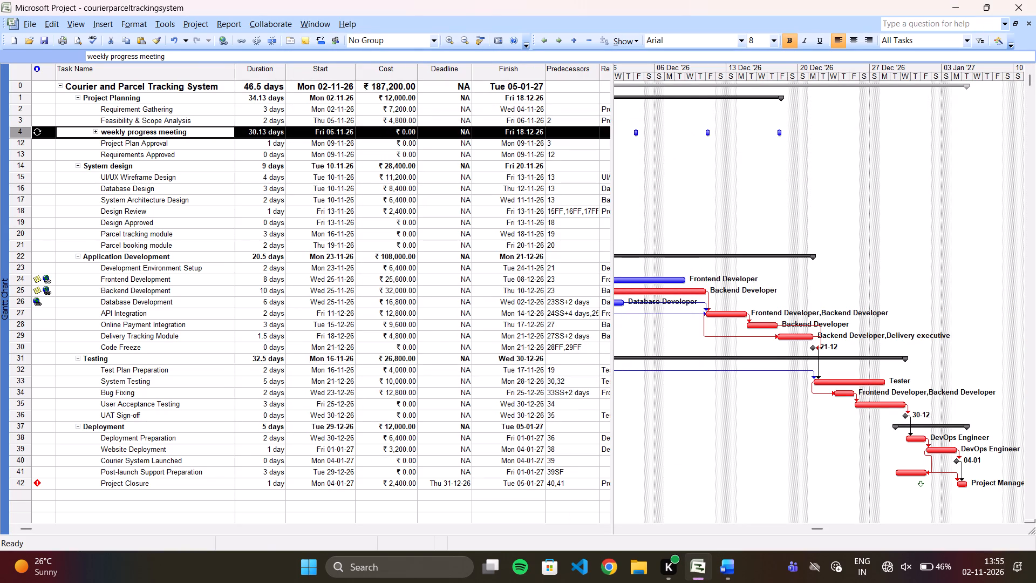
Filter the project plan to show only Critical tasks.
left_click(204, 20)
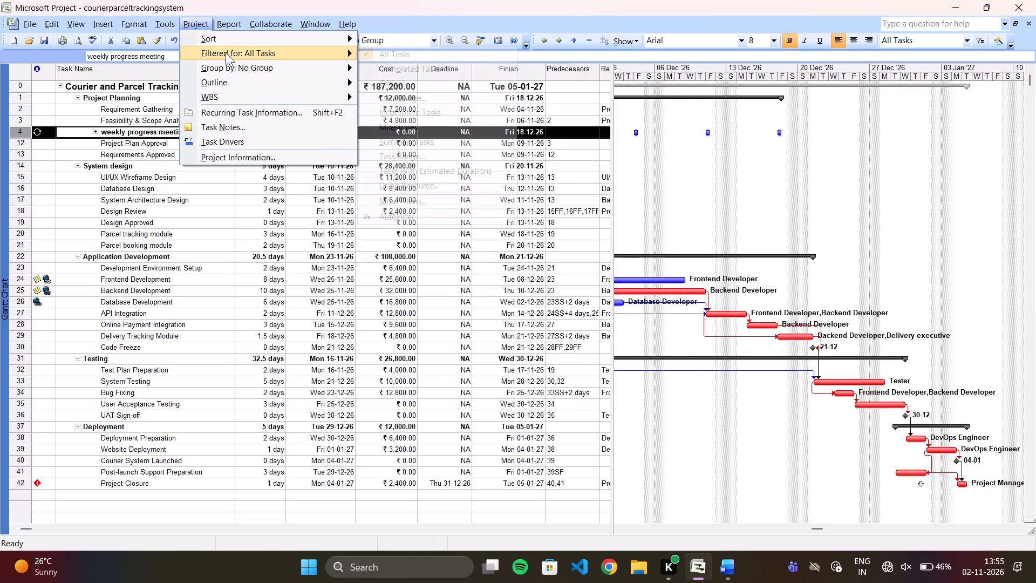
left_click(378, 79)
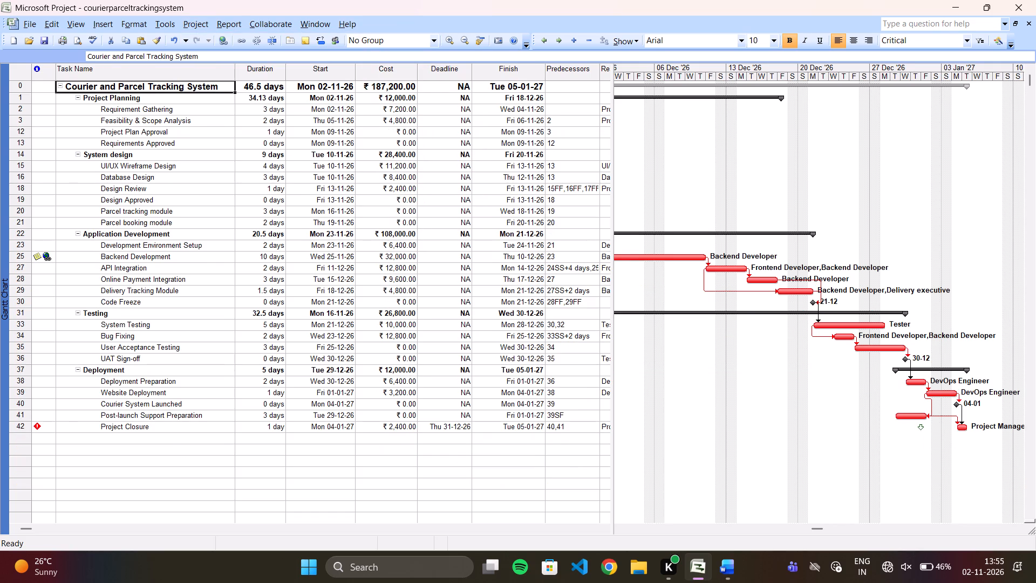
Fit the table to end at the Predecessors column and capture a screenshot of the critical tasks with their Gantt chart.
left_click_drag(613, 168, 600, 168)
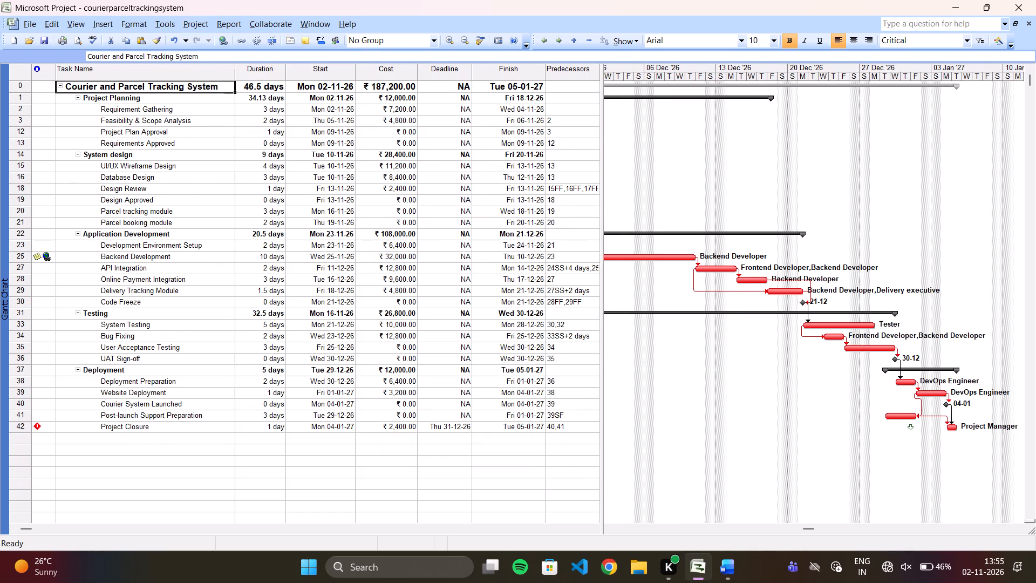
key("ctrl+Print")
key("Print")
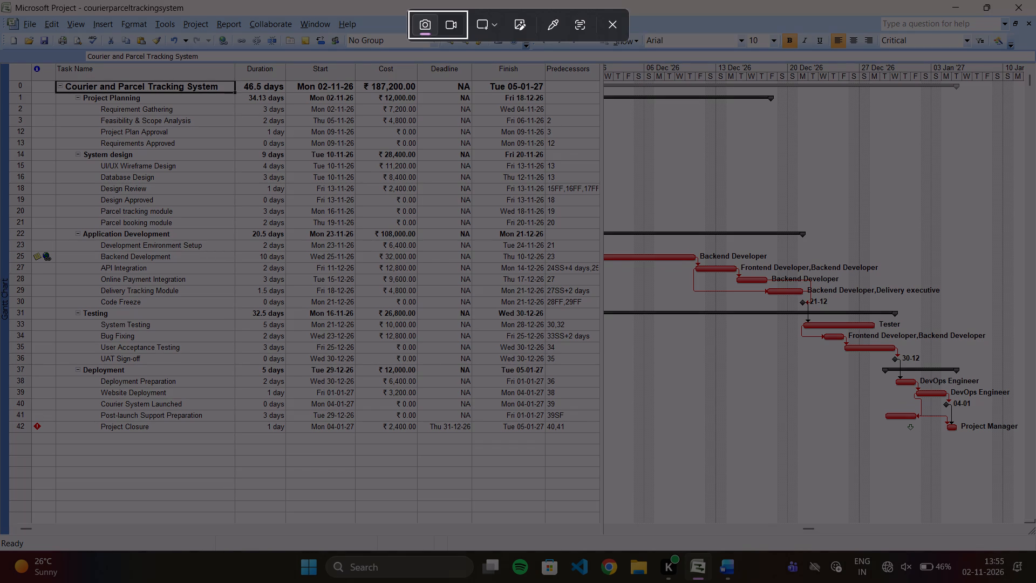
left_click_drag(0, 1, 740, 405)
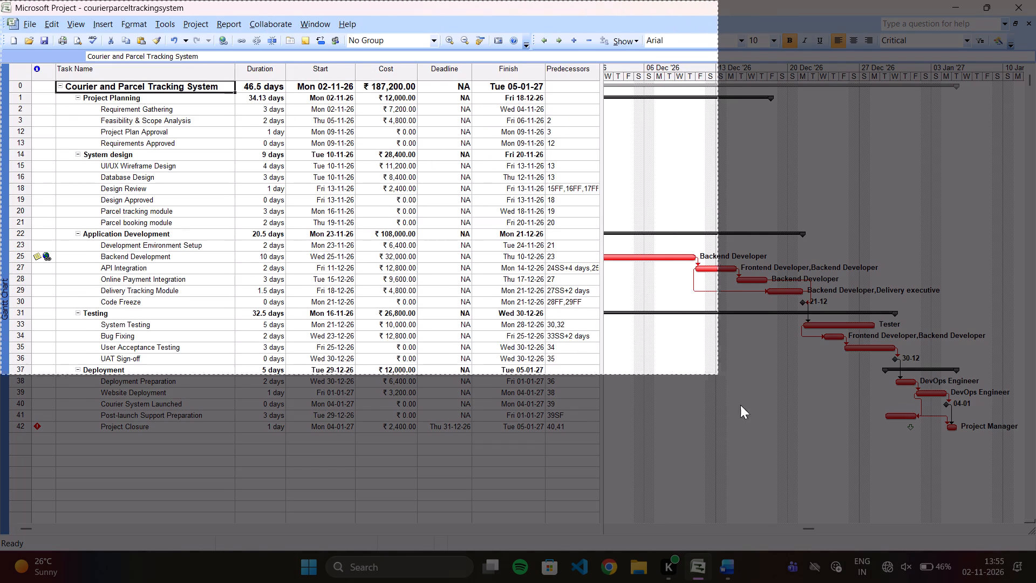
left_click_drag(740, 405, 971, 426)
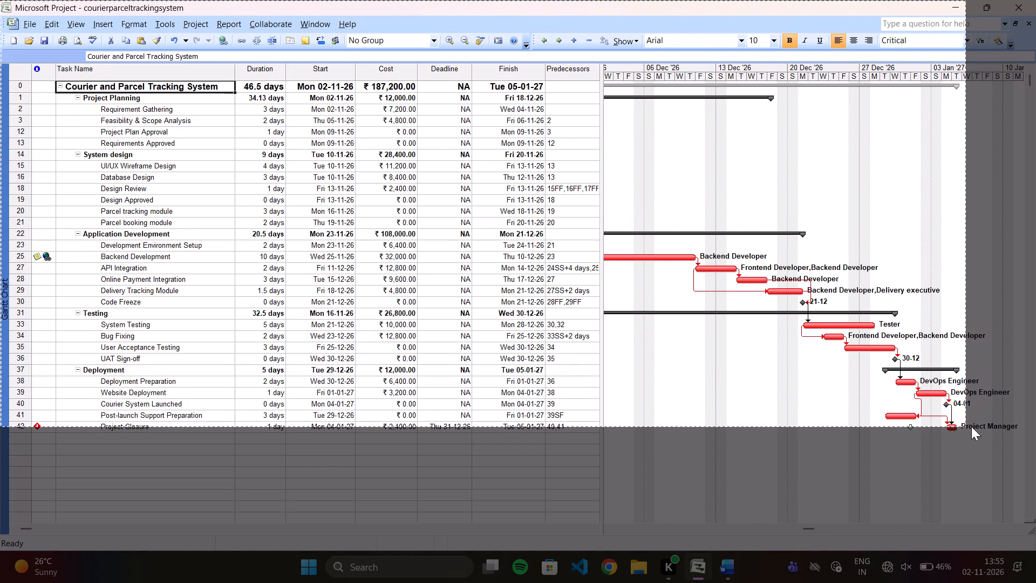
left_click_drag(971, 426, 1035, 423)
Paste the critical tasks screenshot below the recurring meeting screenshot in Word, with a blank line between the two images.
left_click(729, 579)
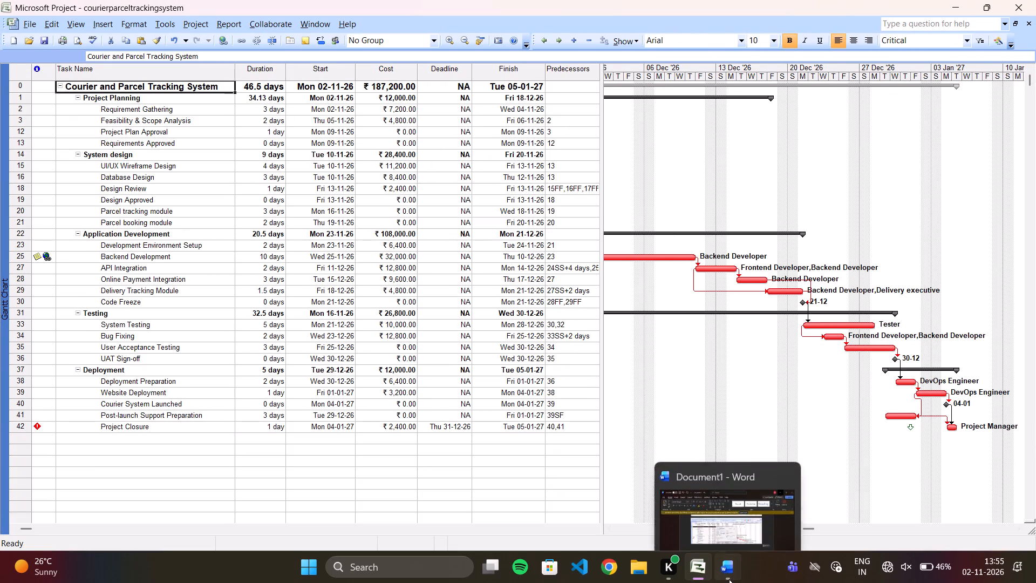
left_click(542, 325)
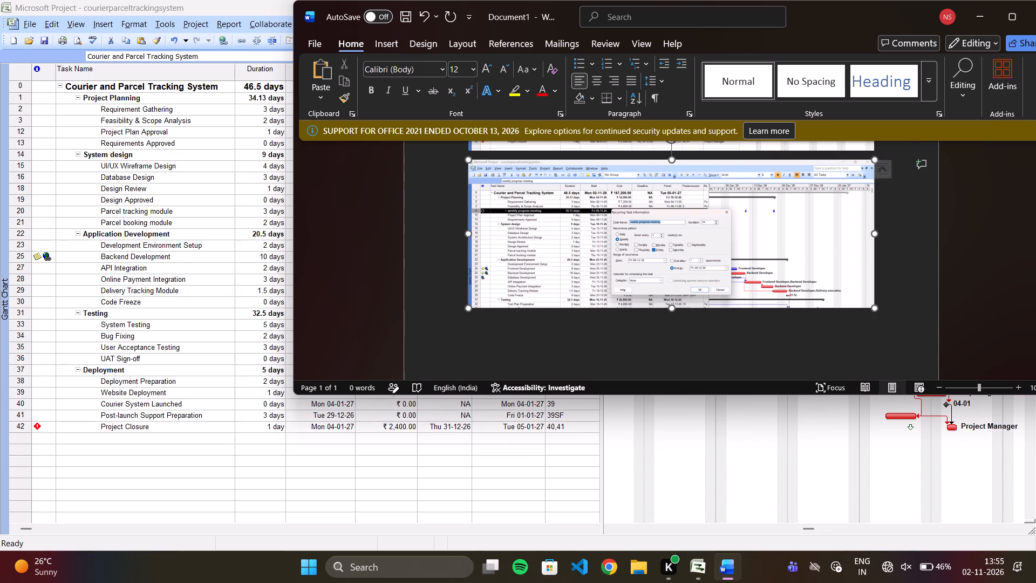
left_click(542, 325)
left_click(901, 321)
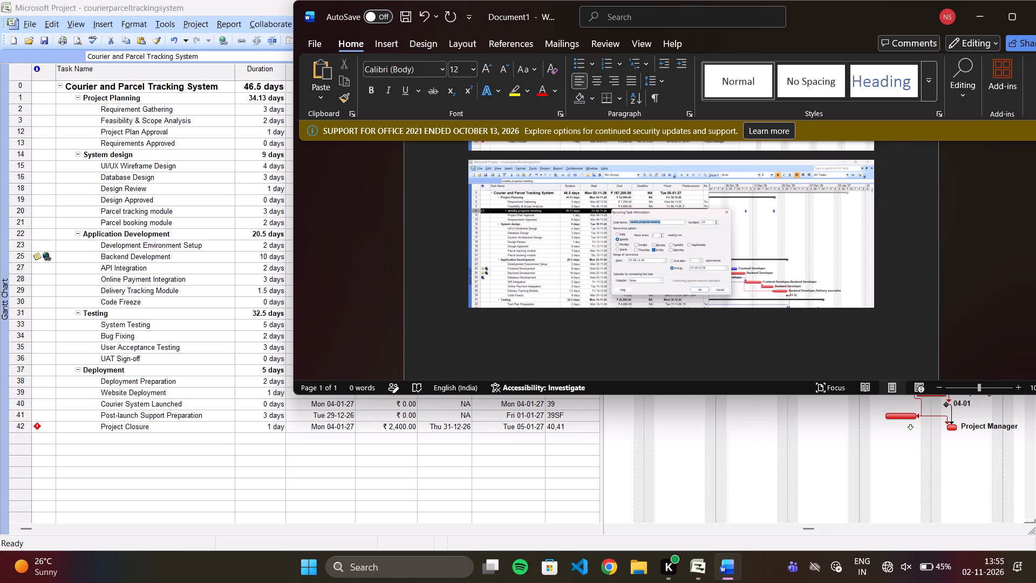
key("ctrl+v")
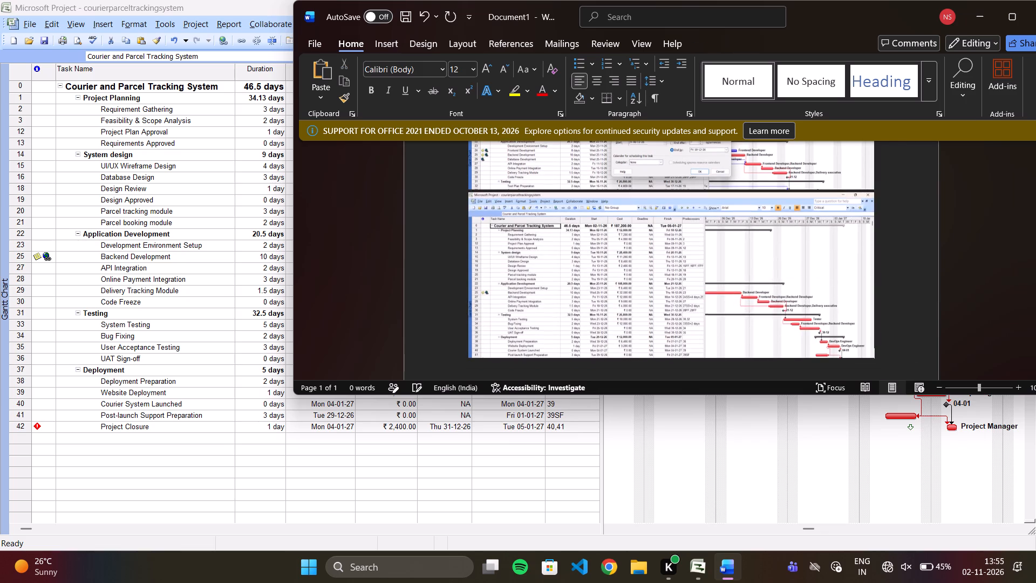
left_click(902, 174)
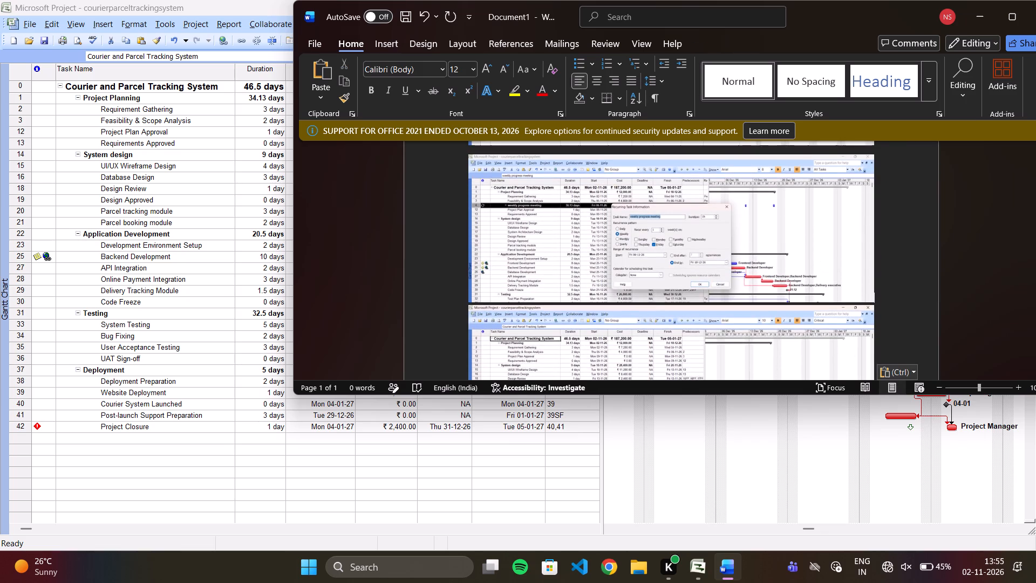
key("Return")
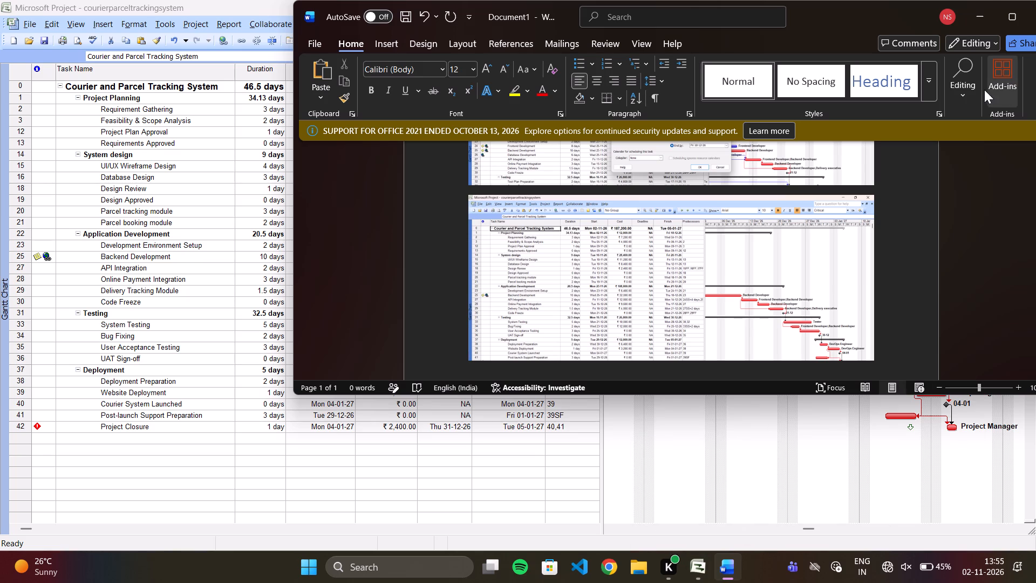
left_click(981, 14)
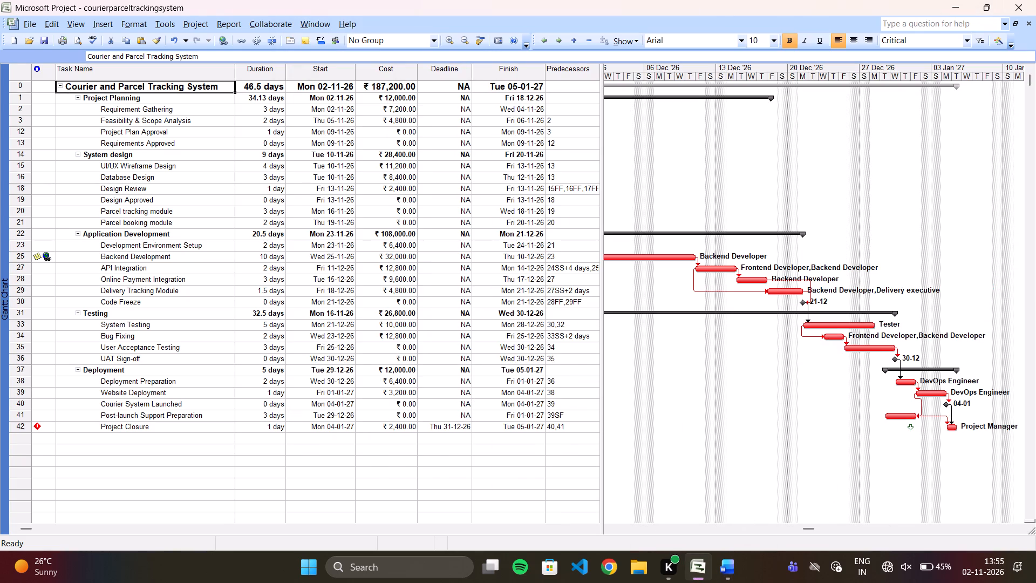
Capture the critical tasks in Microsoft Project with the filter choices showing Critical selected, and replace the critical tasks screenshot in Word with it.
left_click(198, 23)
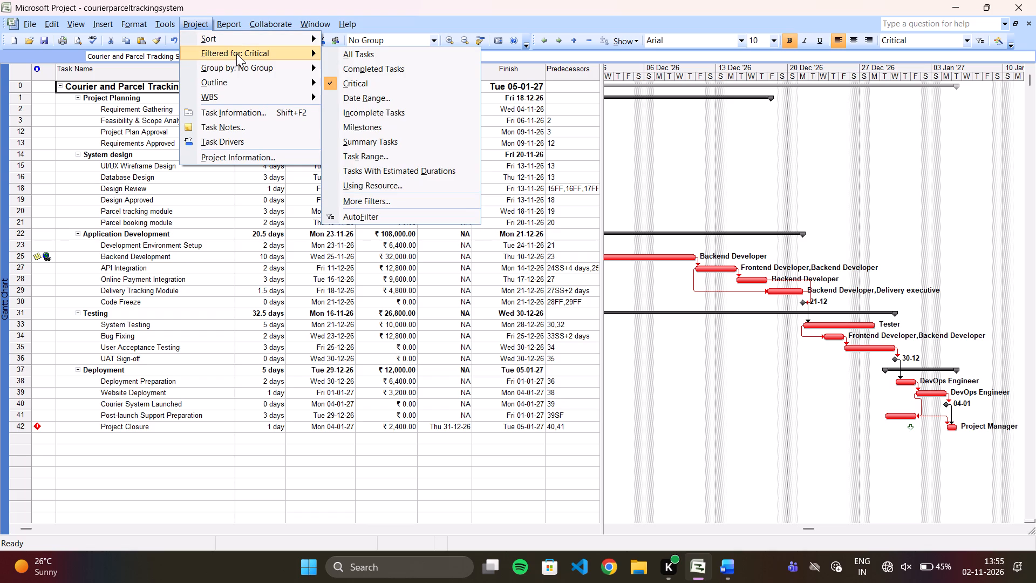
key("Print")
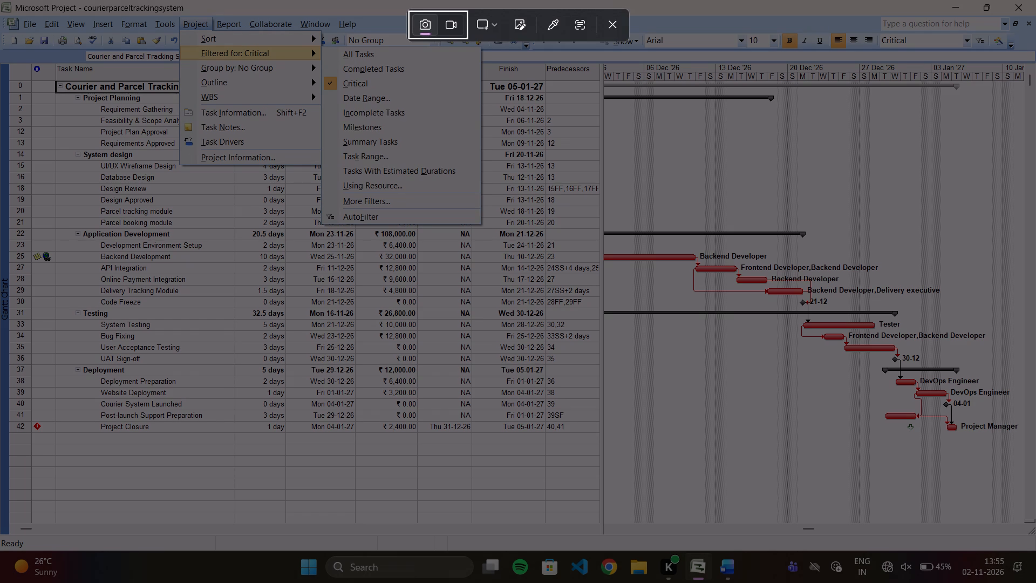
left_click_drag(0, 0, 660, 325)
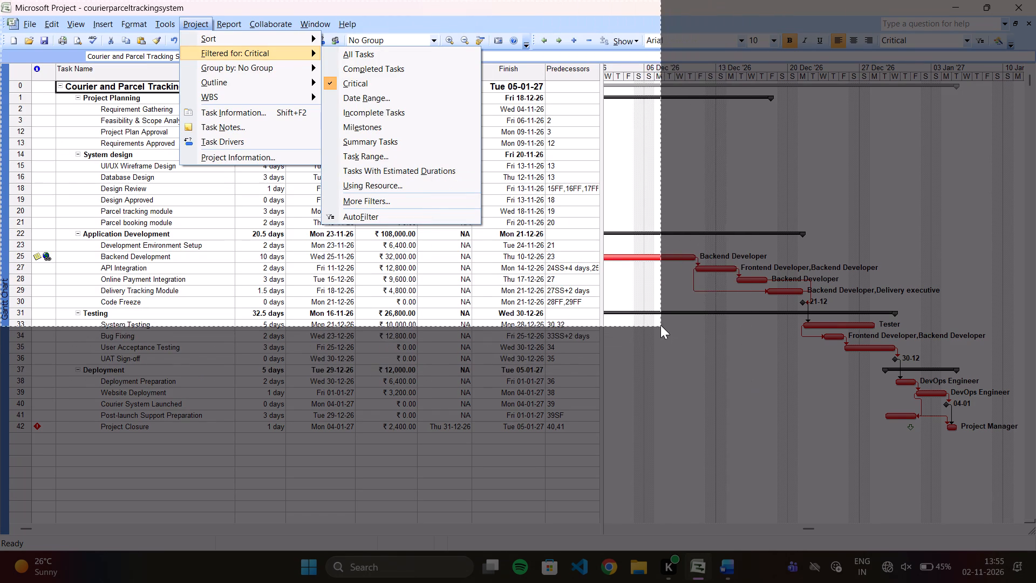
left_click_drag(660, 325, 970, 341)
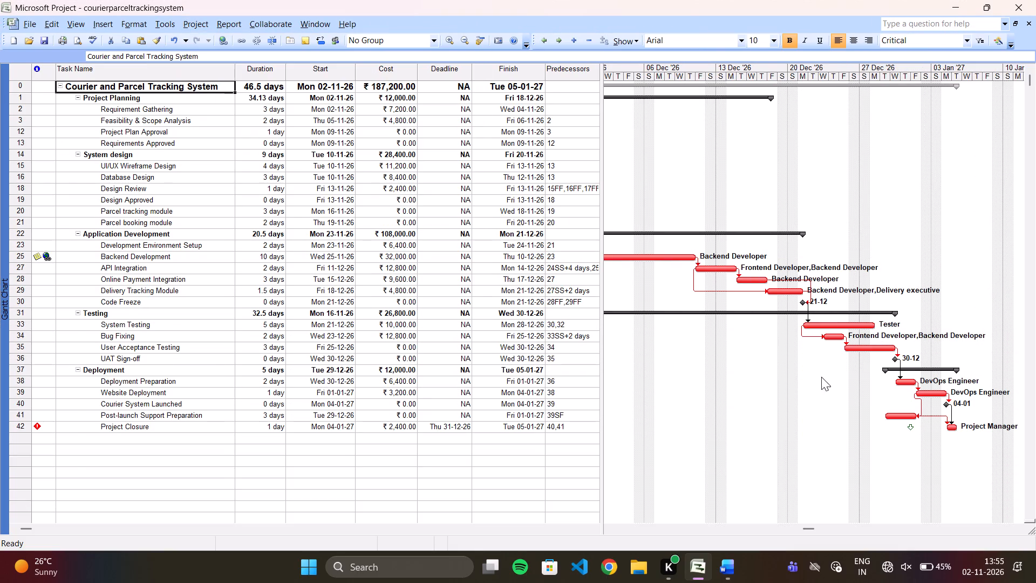
left_click(728, 569)
left_click(633, 280)
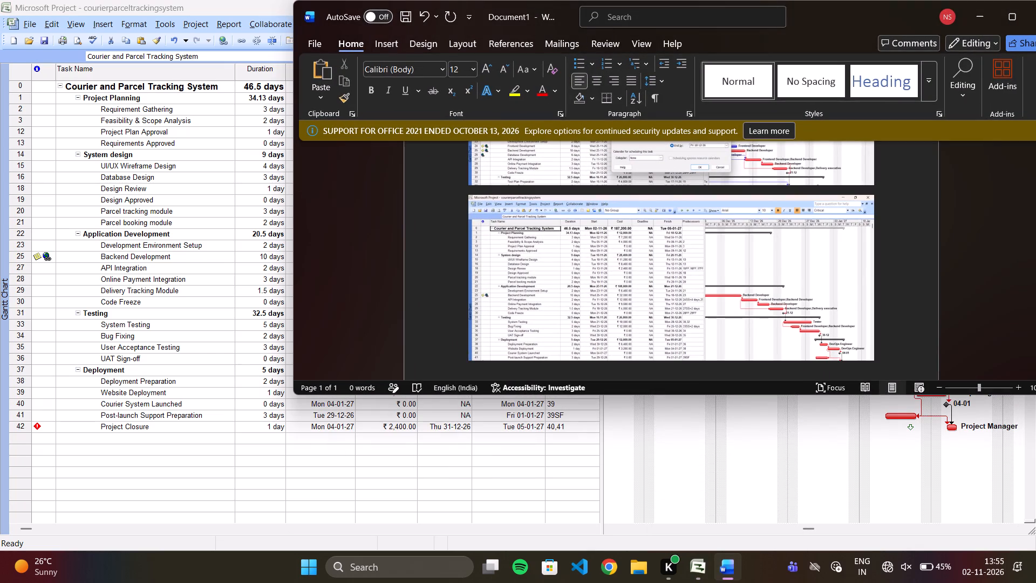
key("Delete")
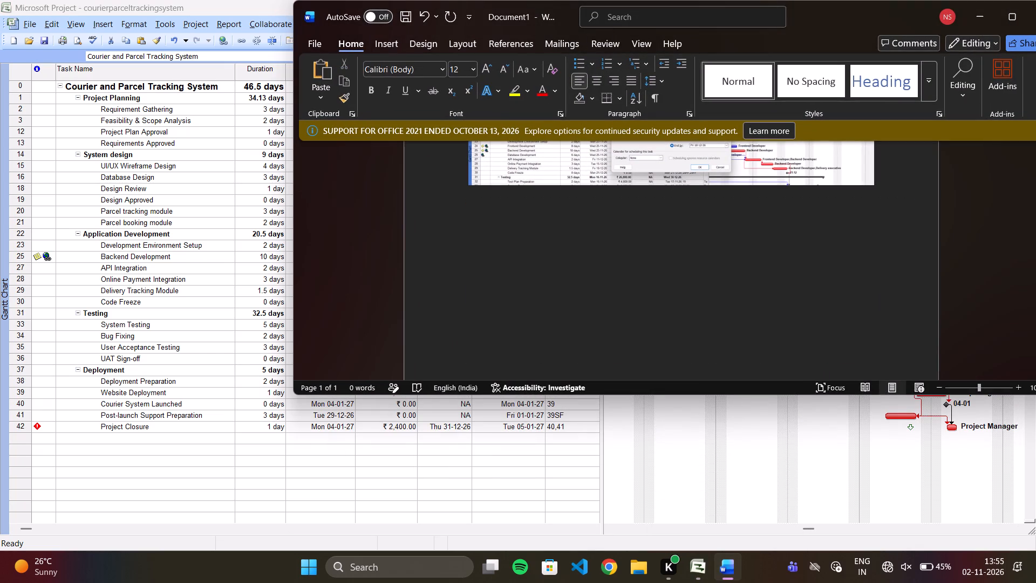
key("ctrl+v")
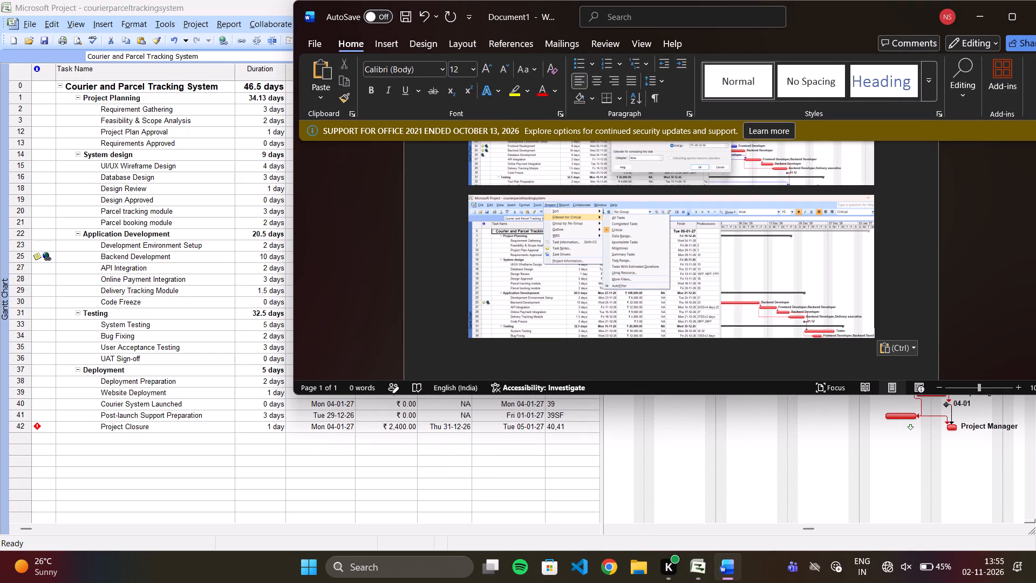
left_click(977, 26)
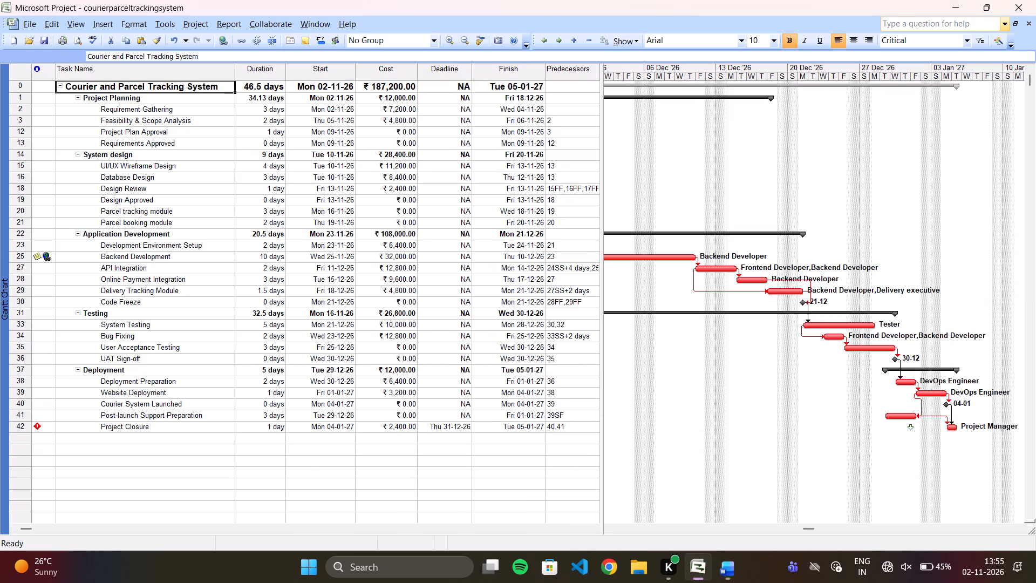
Set the project plan's filter to All Tasks in Microsoft Project.
left_click(190, 27)
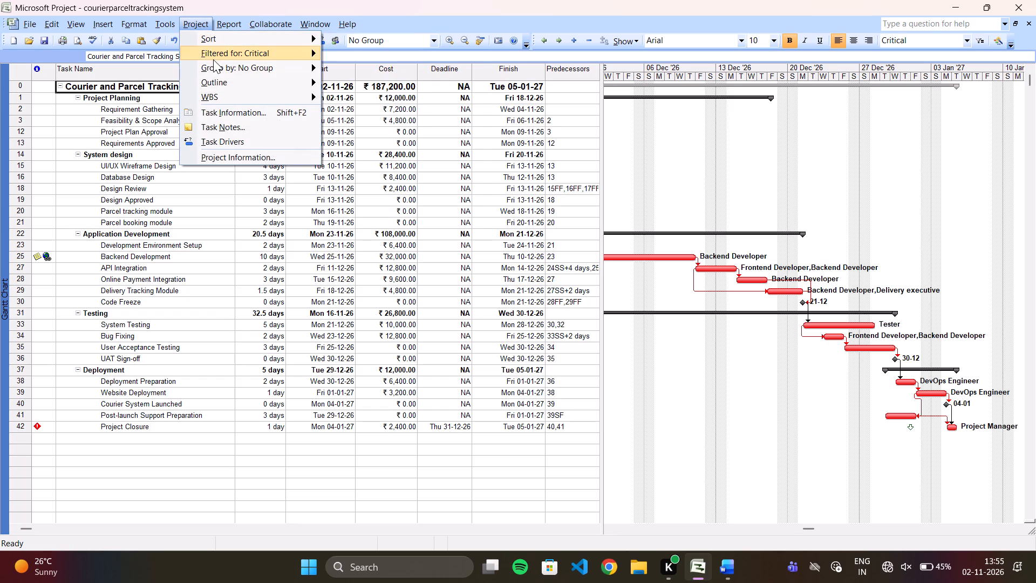
left_click(347, 53)
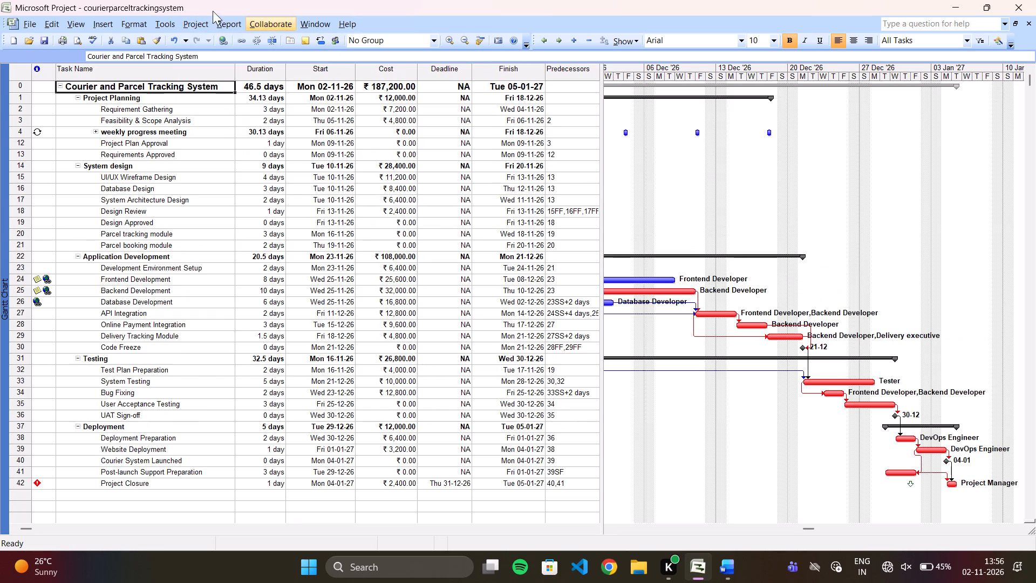
Capture the project's Resource Sheet view and paste the screenshot below the critical tasks screenshot in Word.
left_click(74, 25)
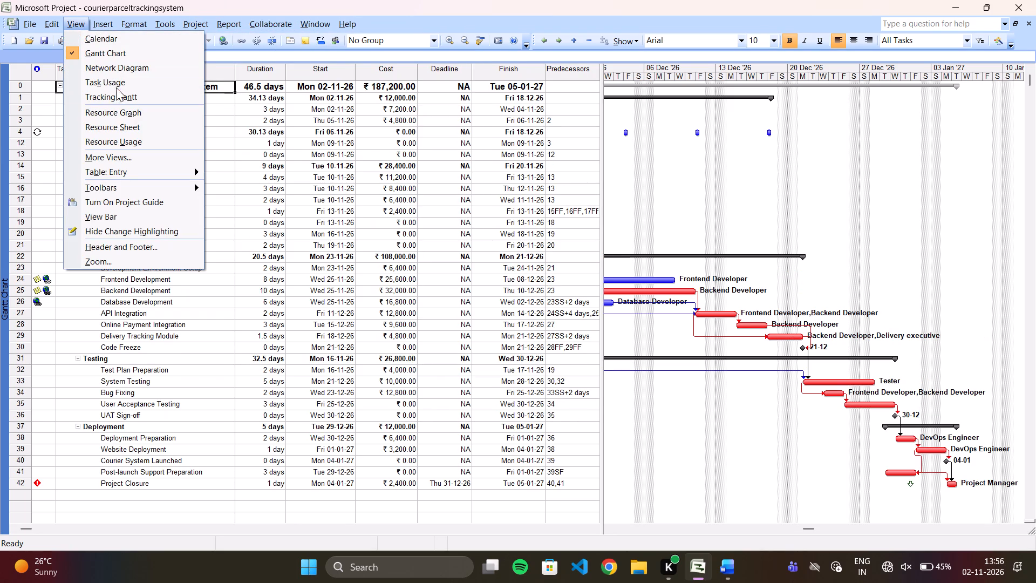
left_click(124, 124)
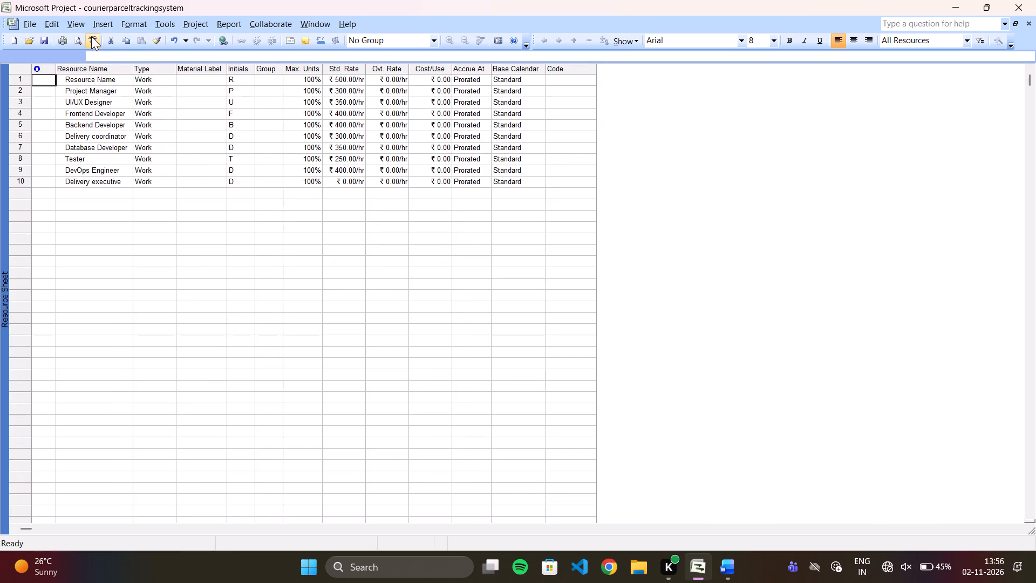
left_click(77, 25)
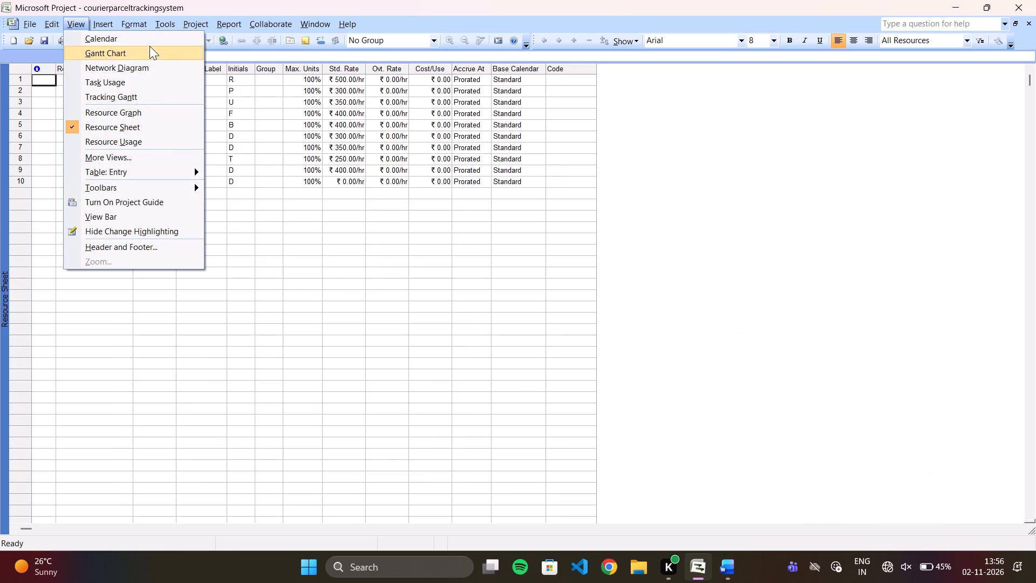
left_click_drag(175, 44, 181, 49)
left_click_drag(181, 49, 276, 211)
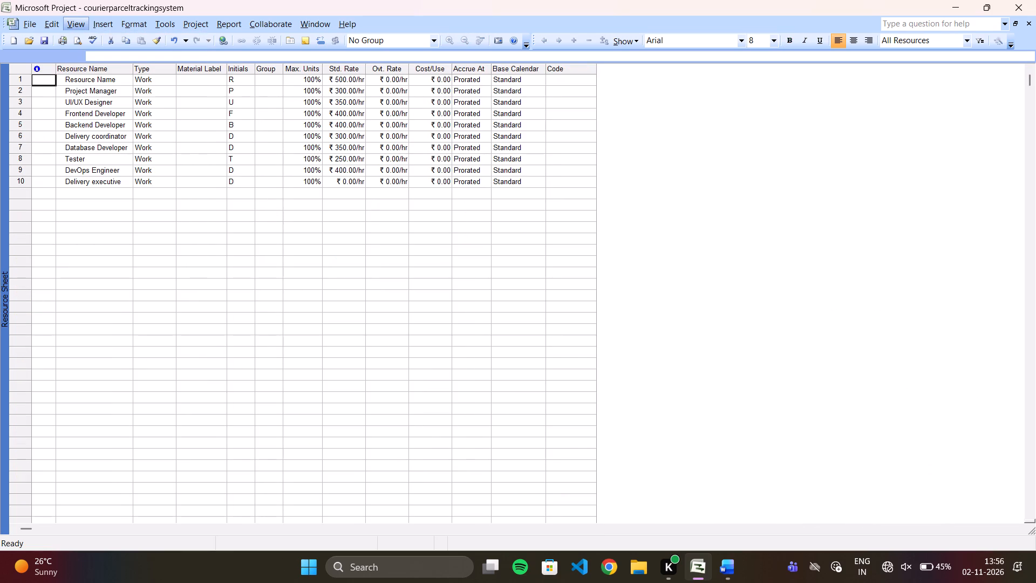
key("Print")
left_click_drag(0, 1, 601, 260)
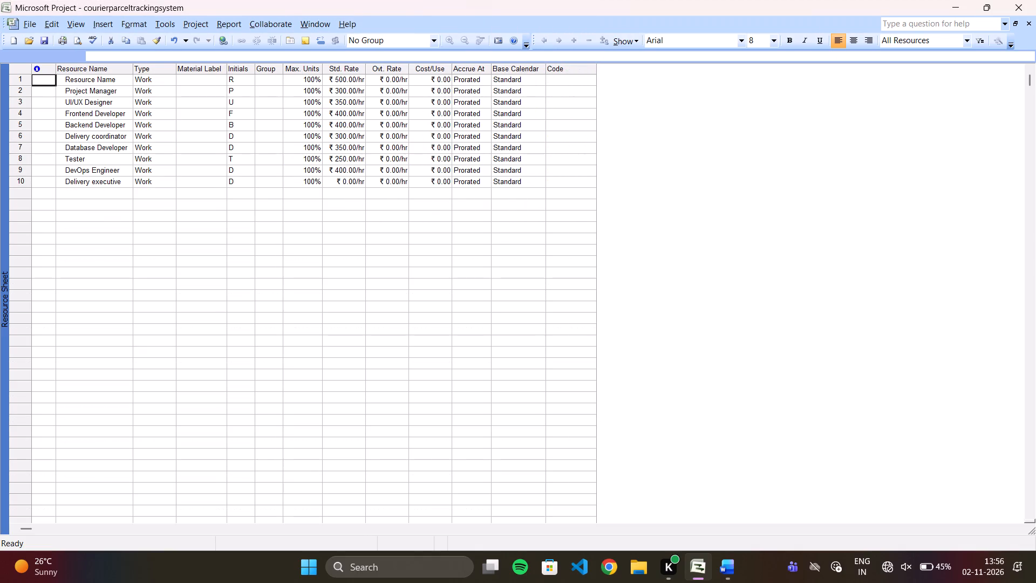
left_click(70, 25)
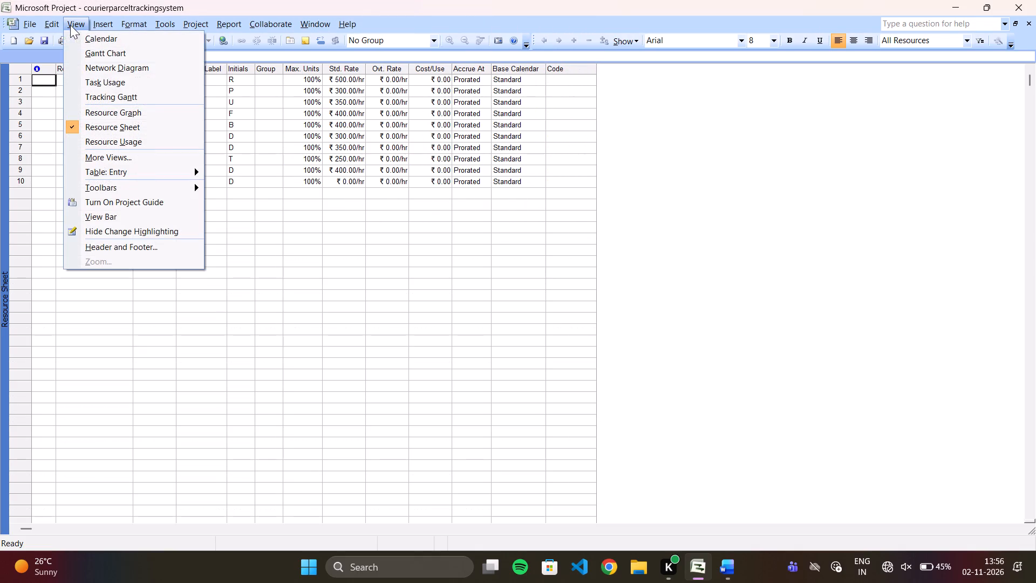
left_click(738, 582)
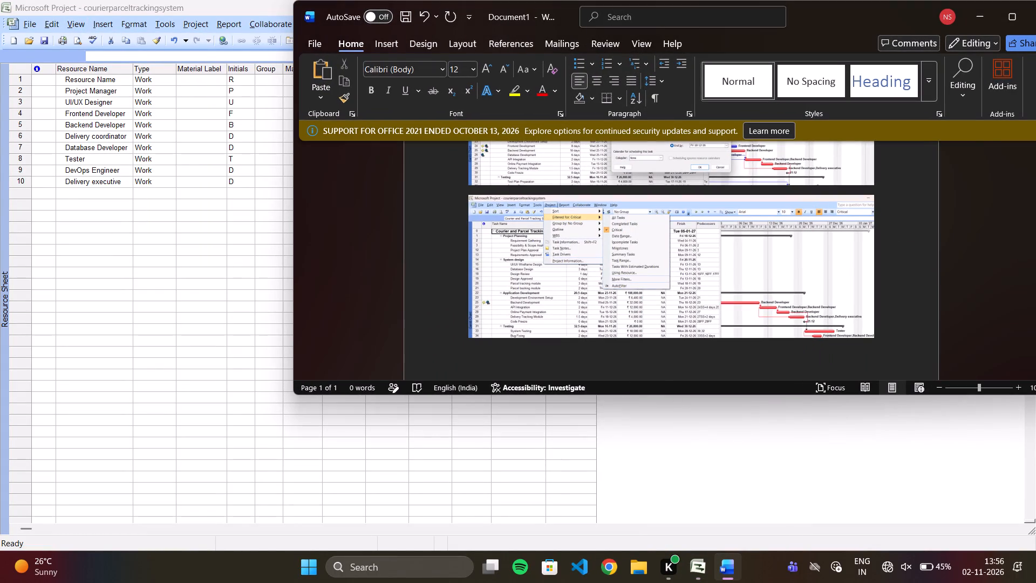
left_click(827, 355)
key("ctrl+v")
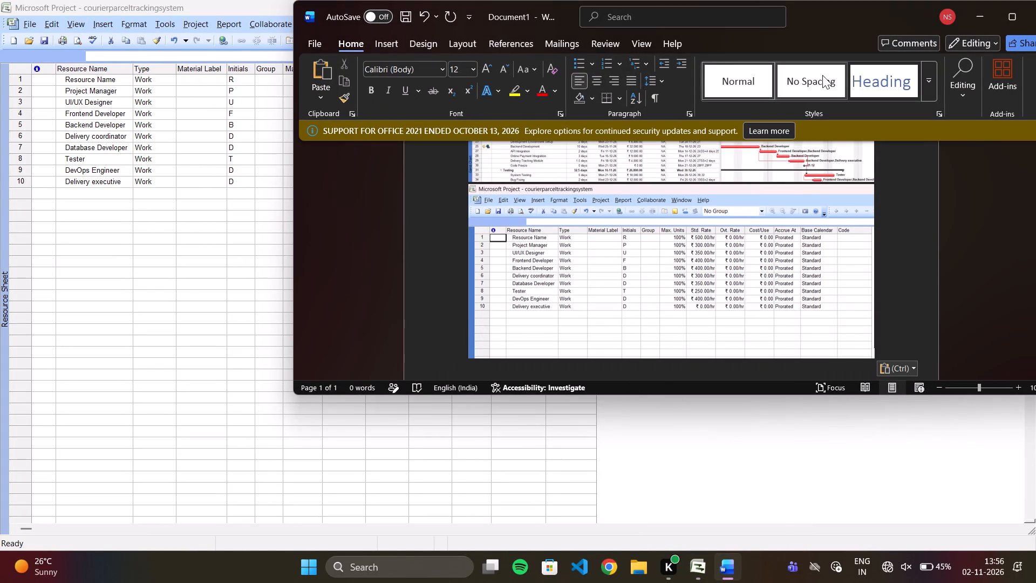
left_click(967, 13)
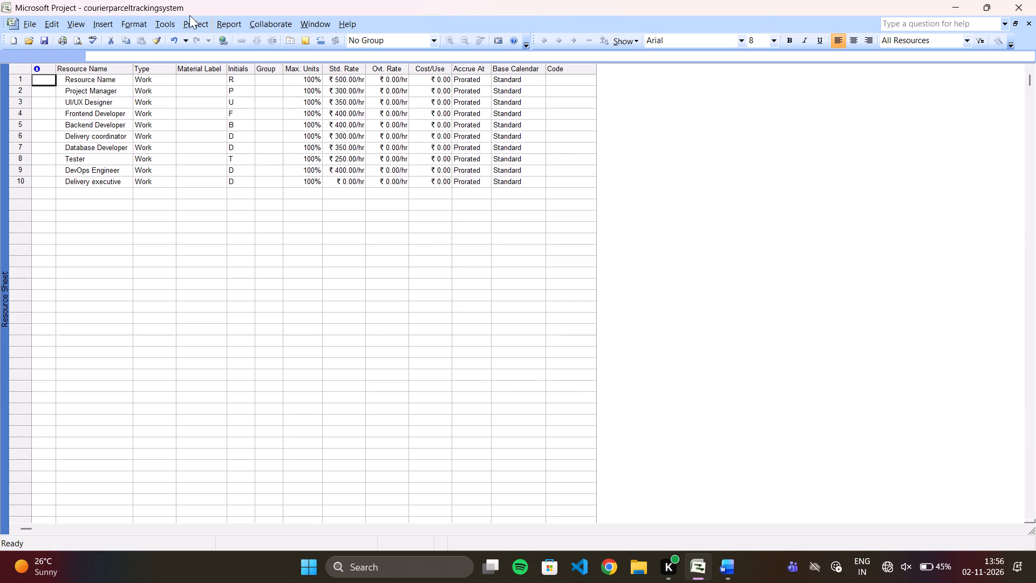
Show the project in Calendar view and capture a screenshot of the first three weeks from November 2026.
left_click(84, 25)
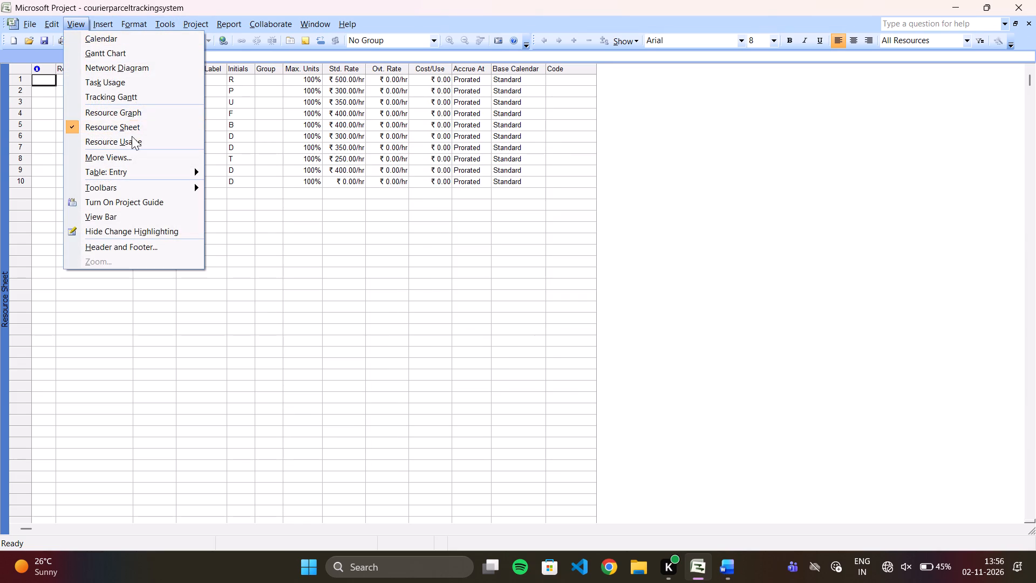
left_click(117, 42)
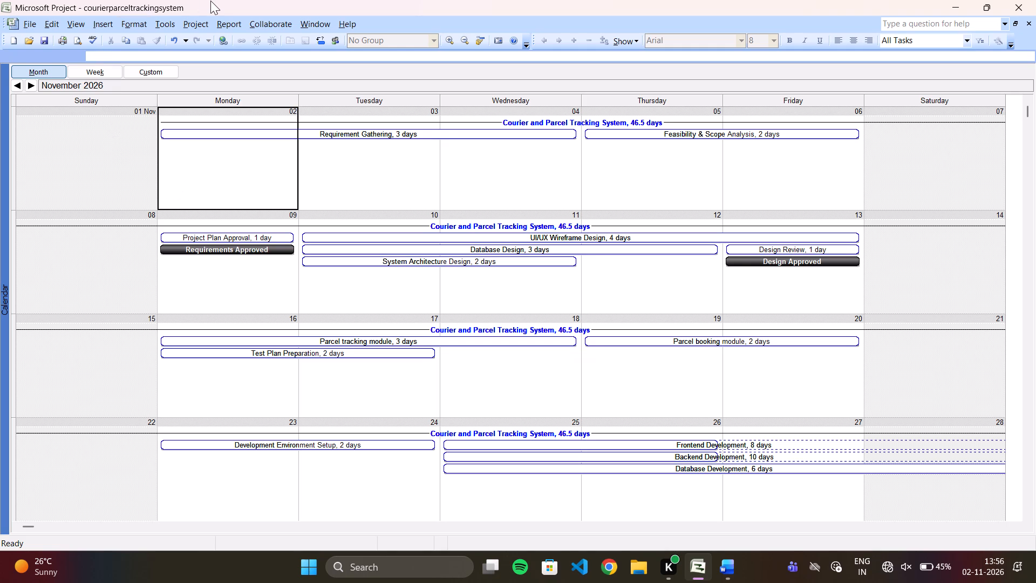
key("Print")
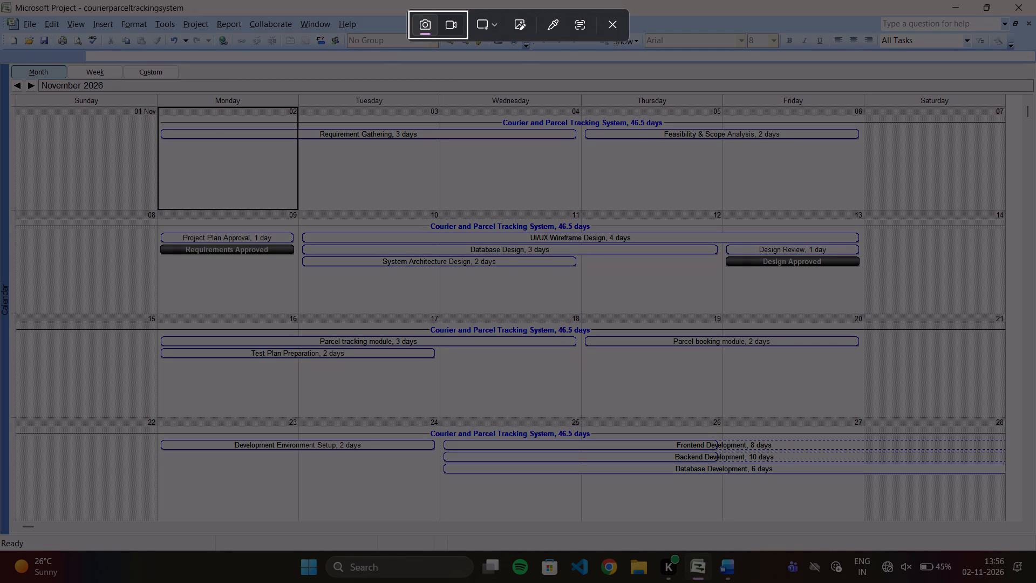
left_click_drag(1, 49, 833, 380)
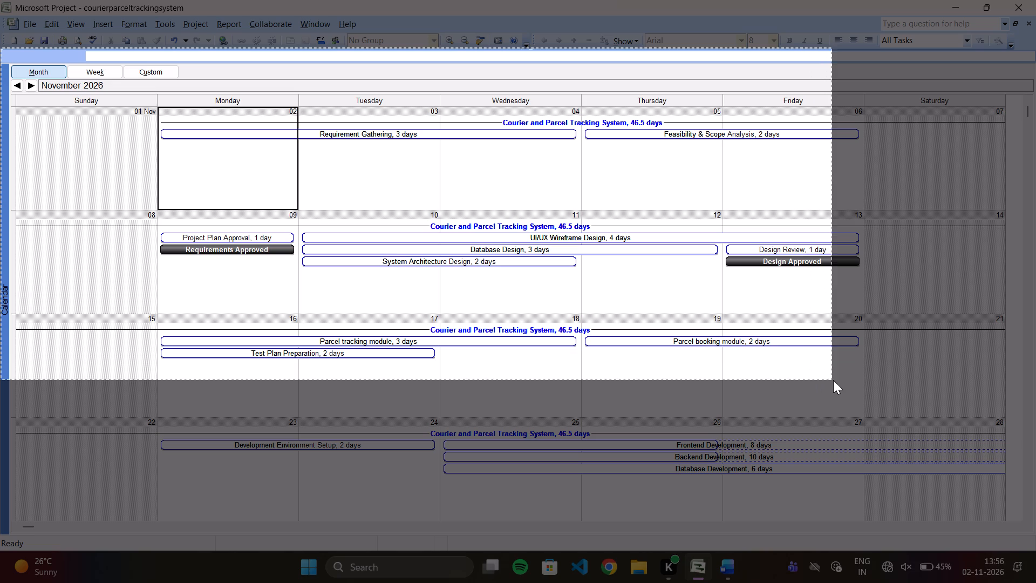
left_click_drag(833, 380, 889, 391)
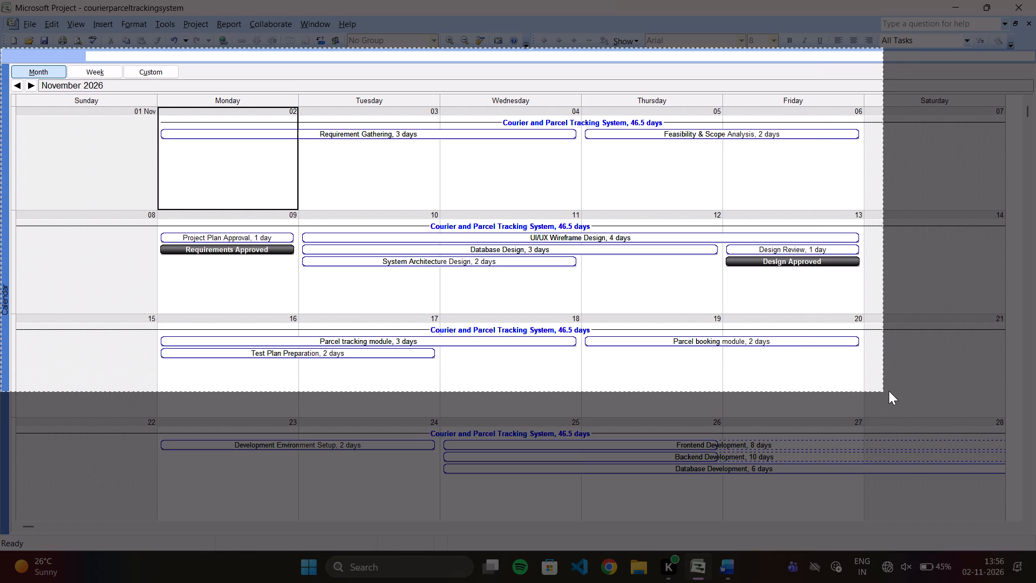
left_click_drag(889, 391, 1035, 390)
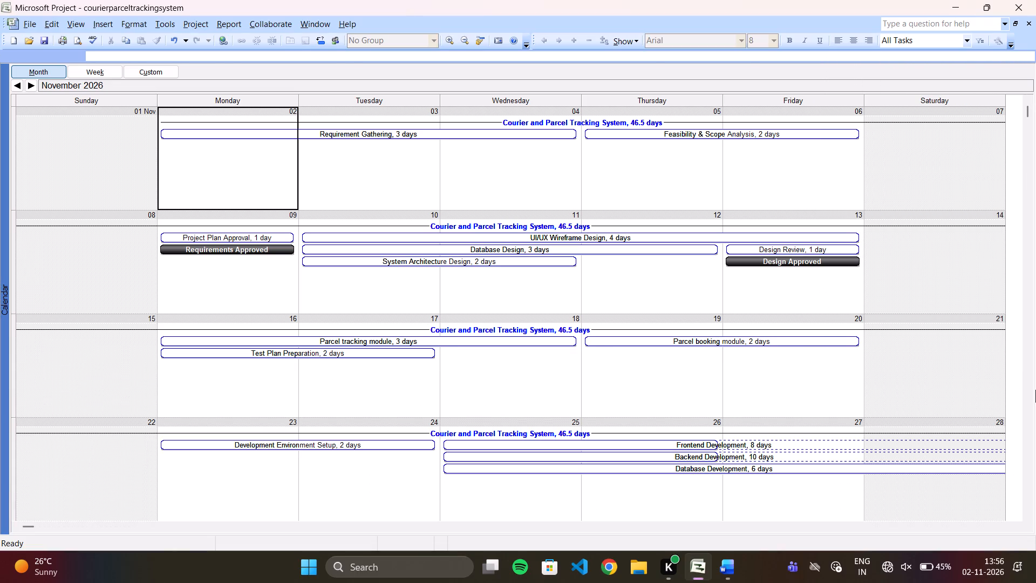
Switch the project plan back to the Gantt Chart view.
left_click(73, 26)
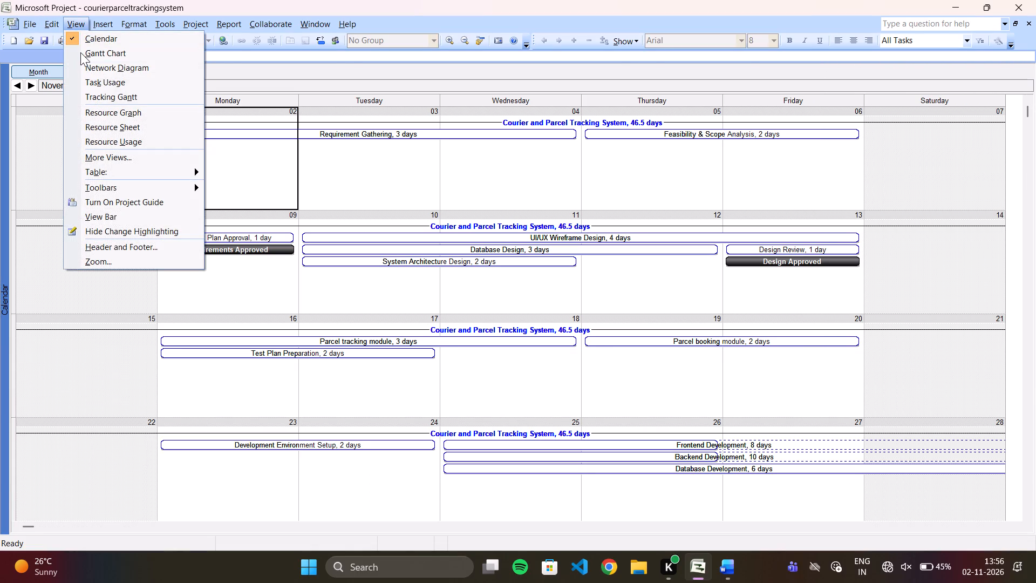
left_click(80, 52)
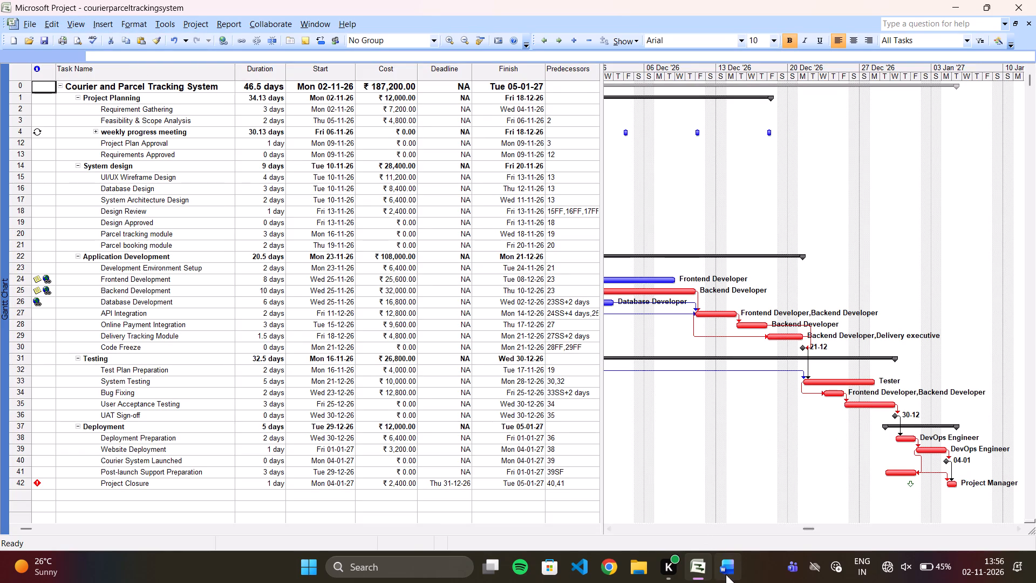
Paste the calendar screenshot below the resource sheet screenshot in Word and insert a line break between the two pictures.
left_click(726, 574)
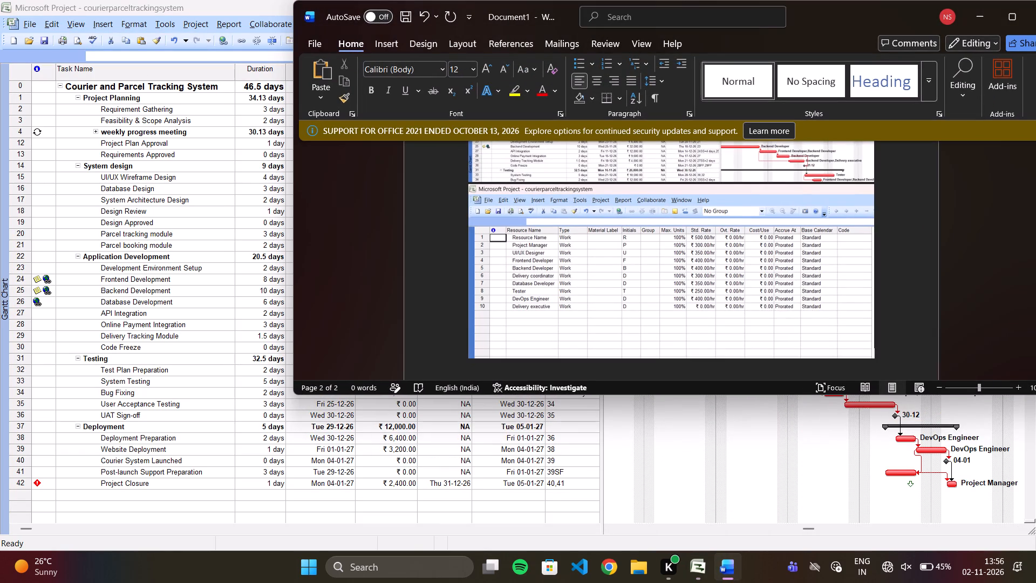
left_click(912, 344)
key("ctrl+v")
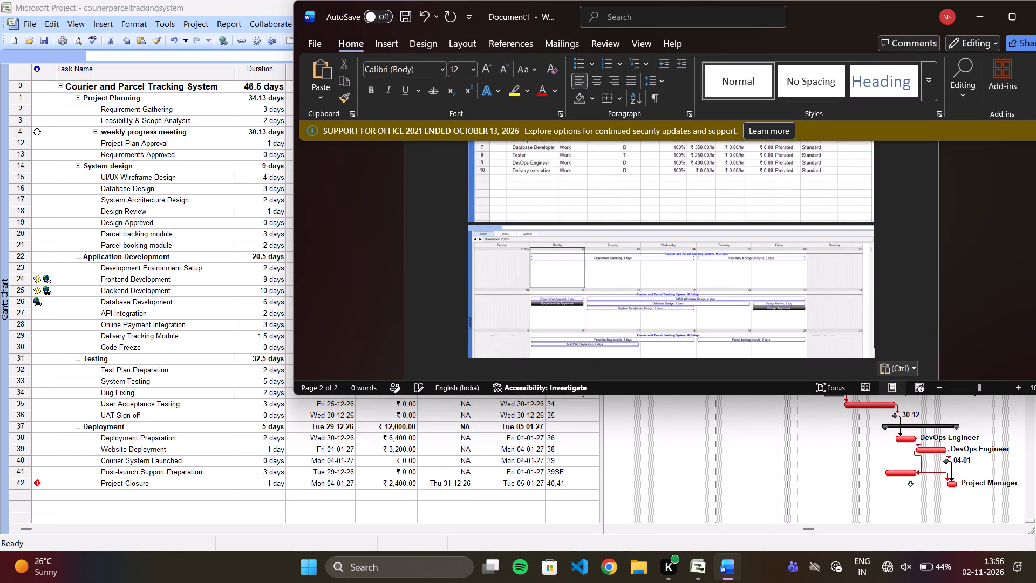
left_click(881, 213)
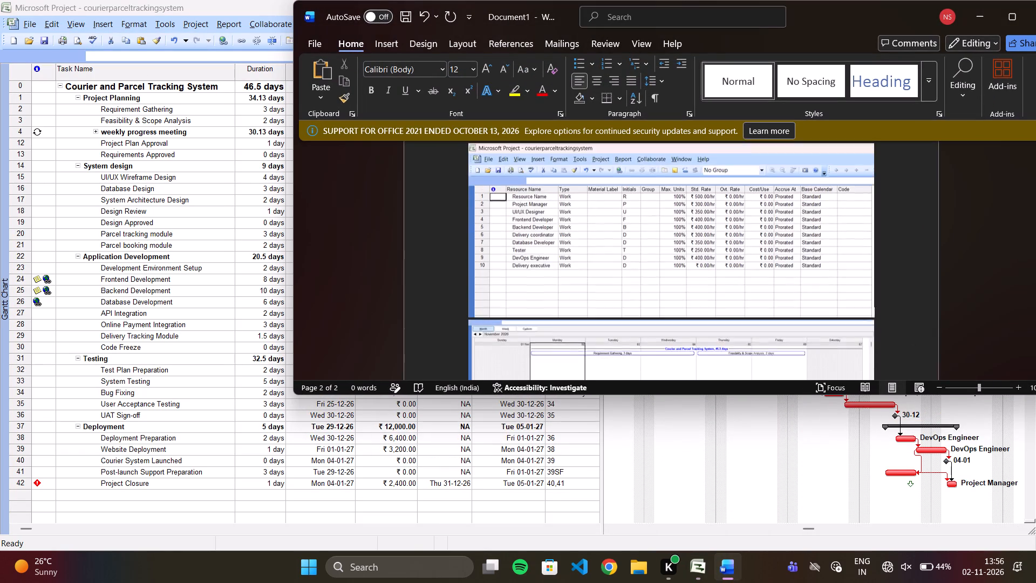
key("Return")
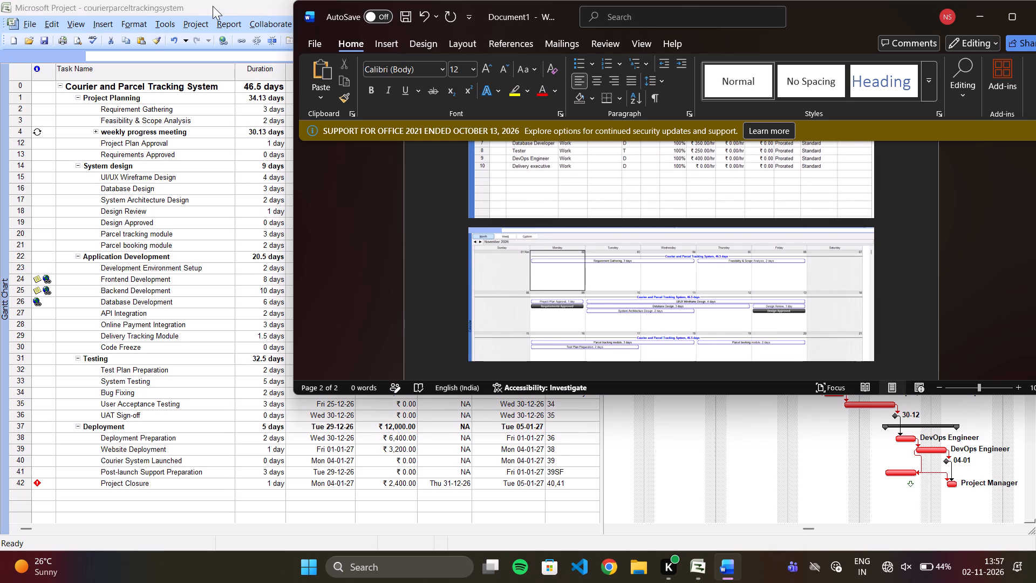
Capture Microsoft Project's Tracking commands with Set Baseline highlighted and paste the screenshot below the calendar screenshot in Word.
left_click(213, 6)
left_click(160, 22)
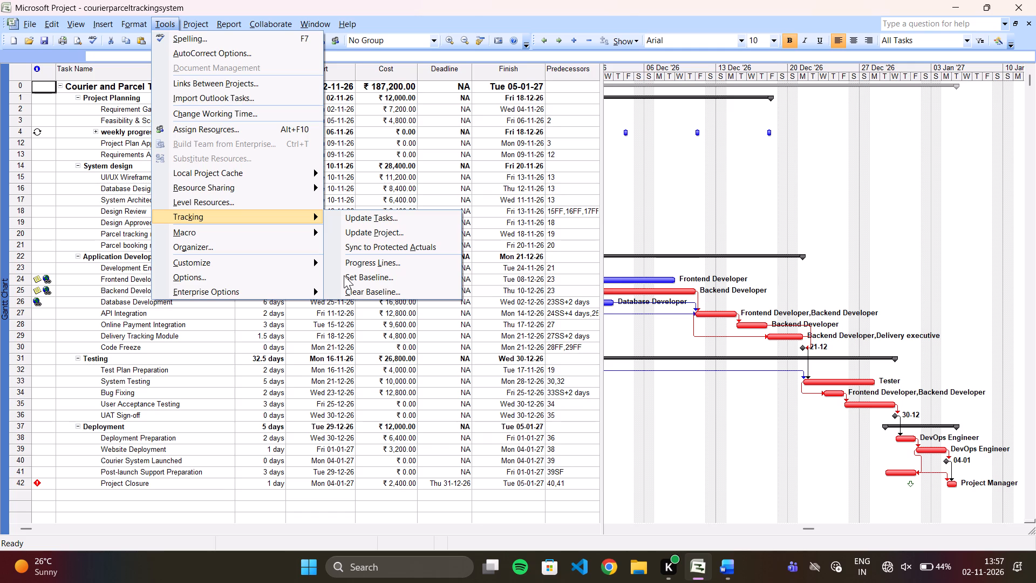
key("Print")
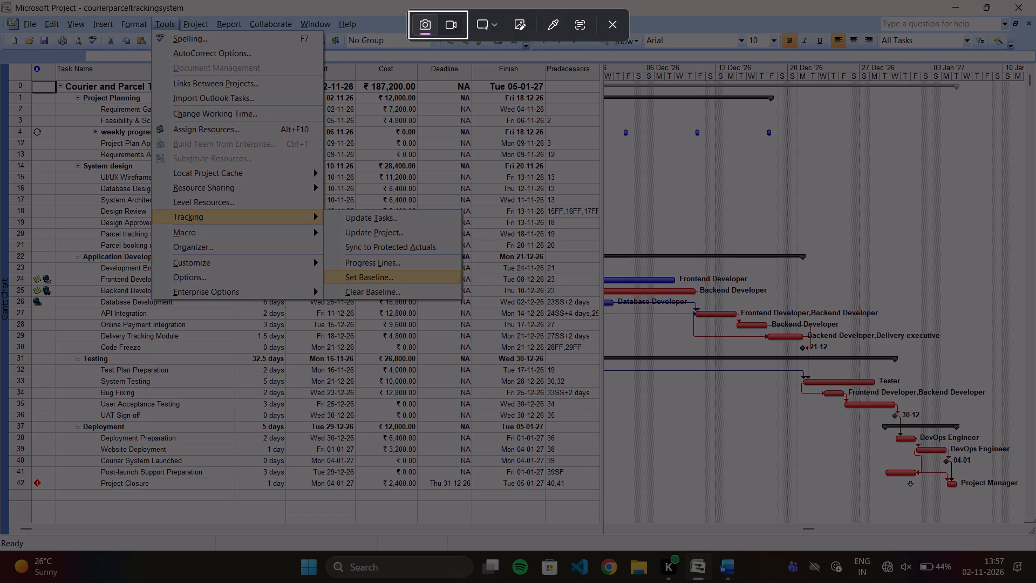
left_click_drag(2, 0, 459, 331)
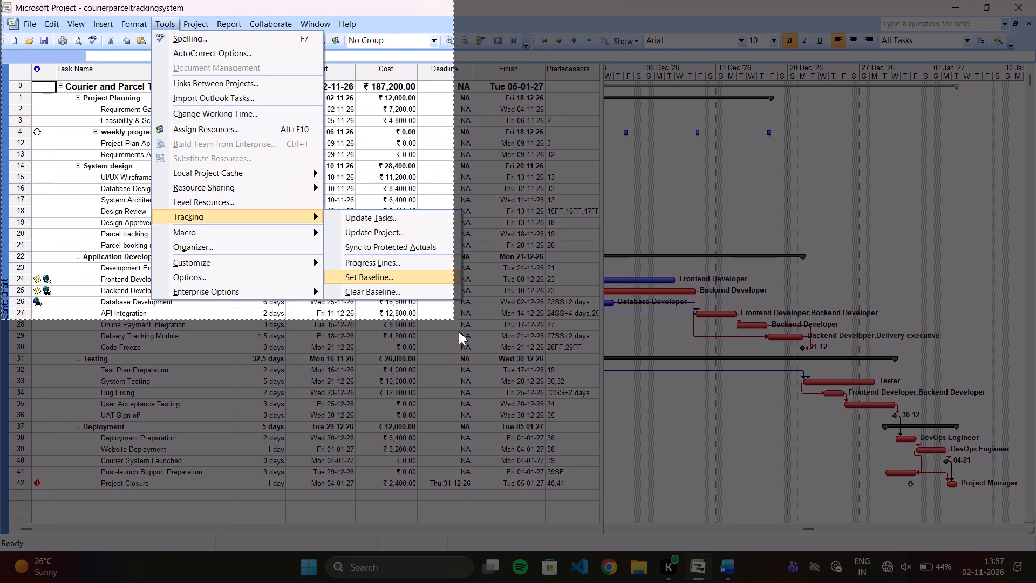
left_click_drag(459, 331, 478, 309)
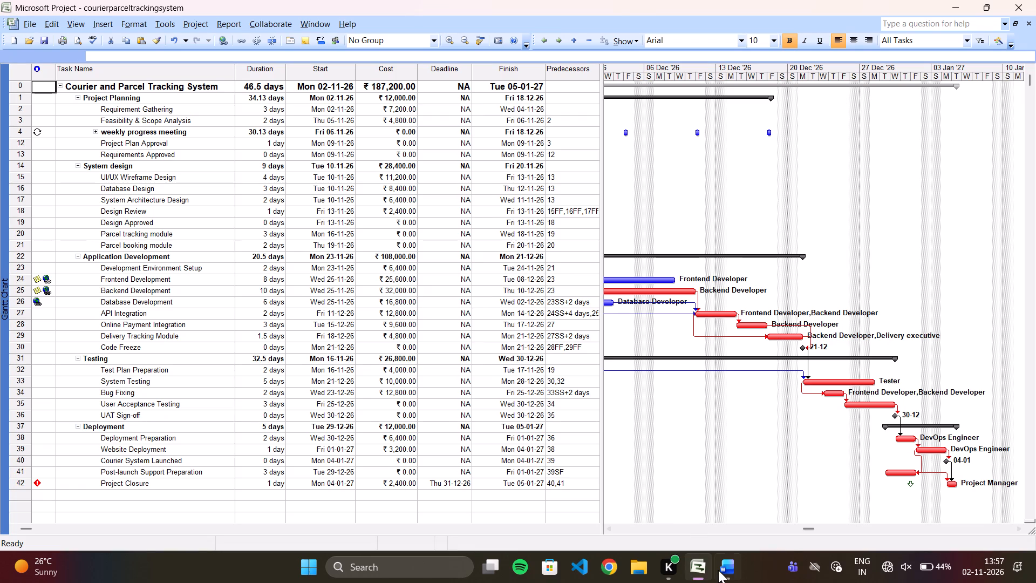
left_click(716, 569)
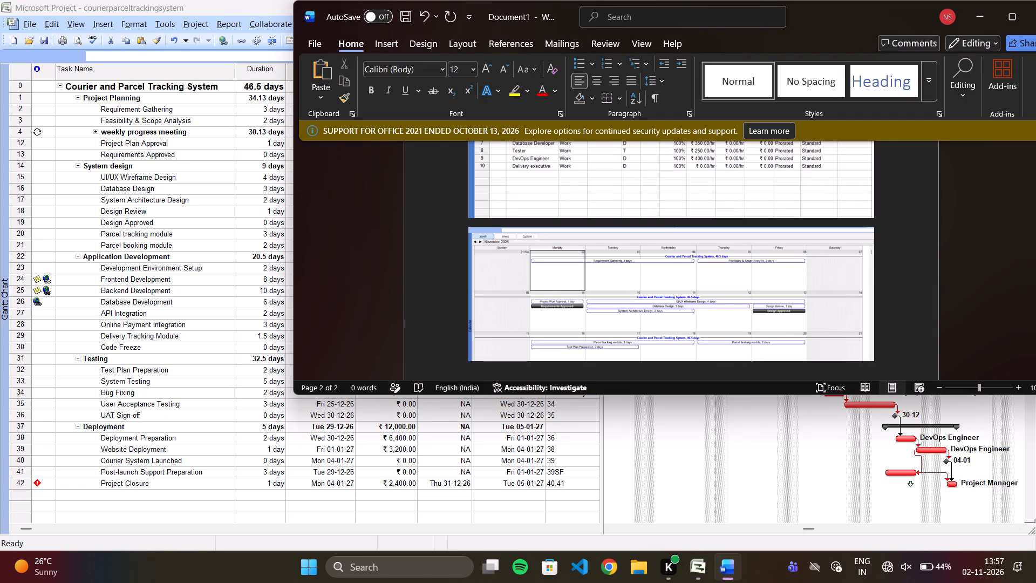
left_click(903, 356)
key("ctrl+v")
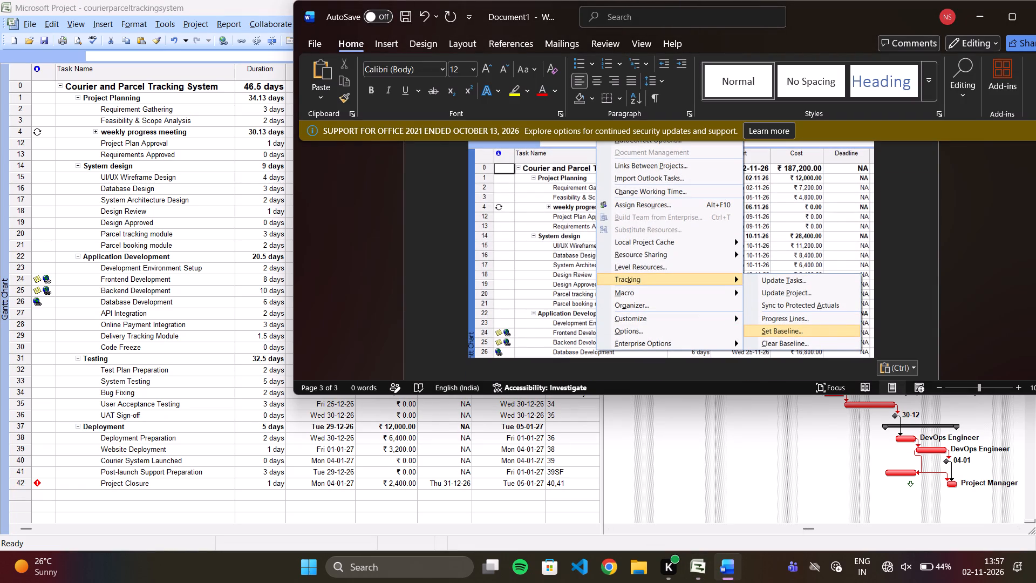
left_click(985, 9)
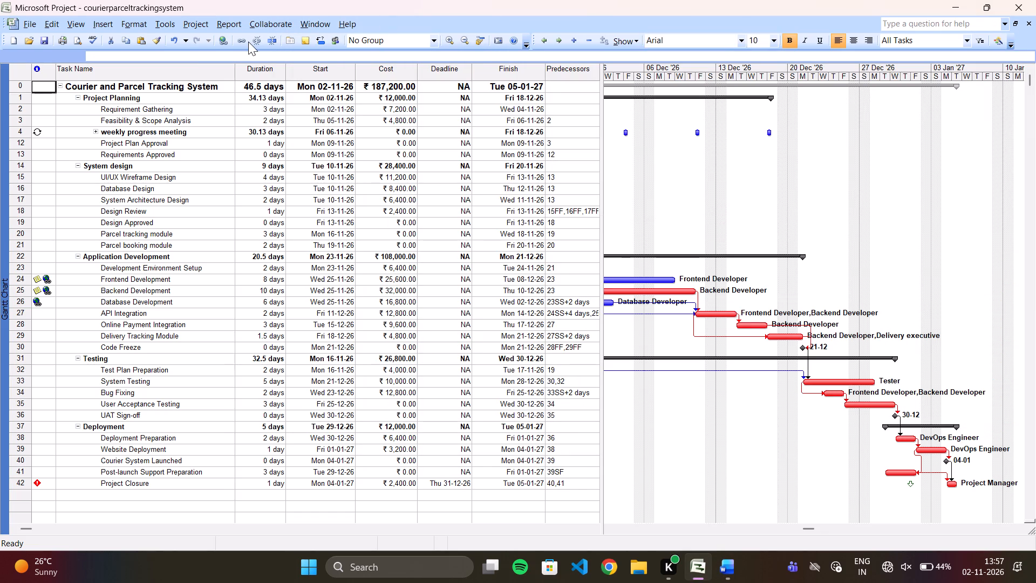
Capture Microsoft Project's Insert commands with Recurring Task highlighted and paste the screenshot below the Set Baseline screenshot in Word.
left_click(74, 25)
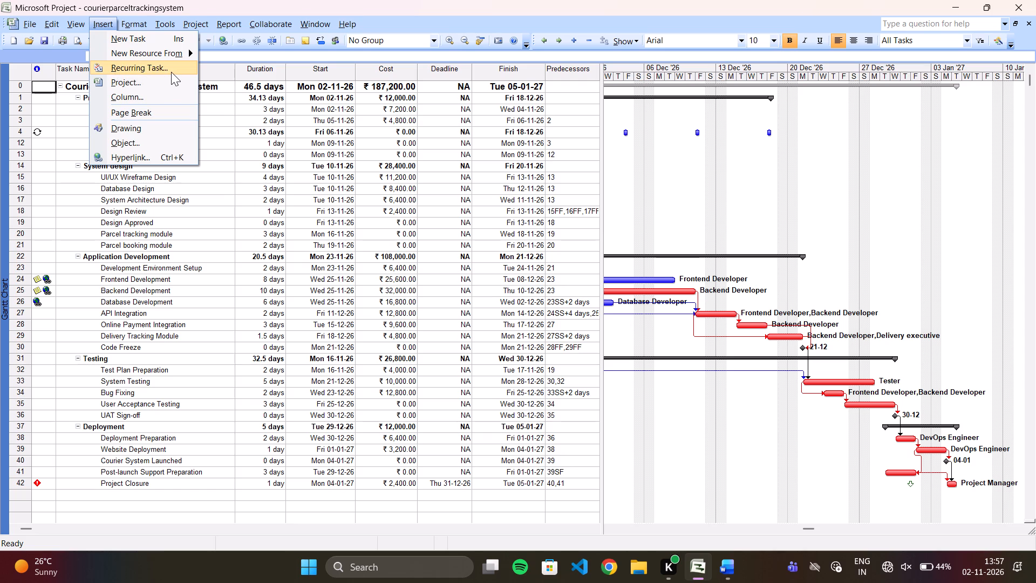
key("Print")
left_click_drag(71, 2, 142, 118)
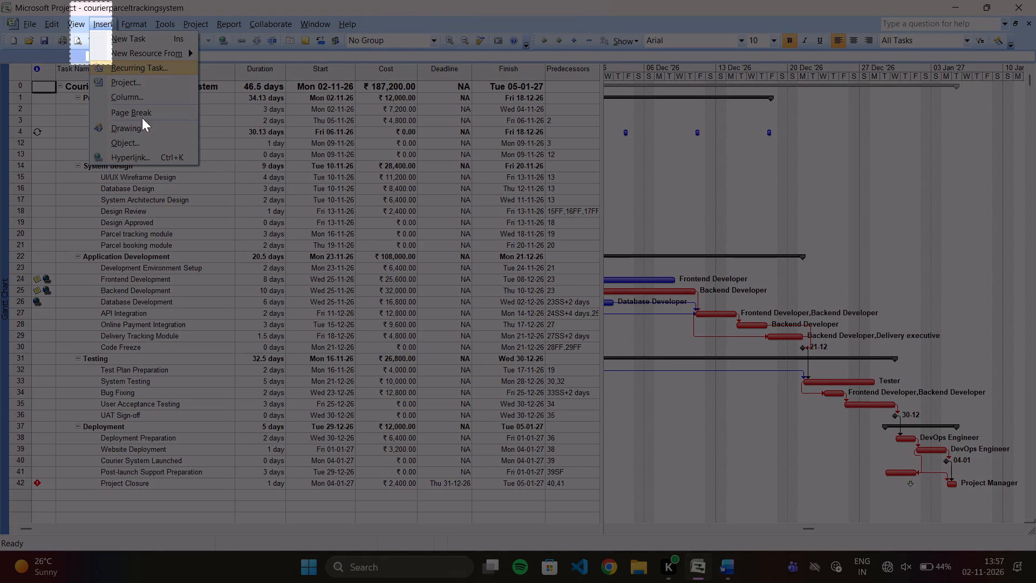
left_click_drag(142, 118, 233, 200)
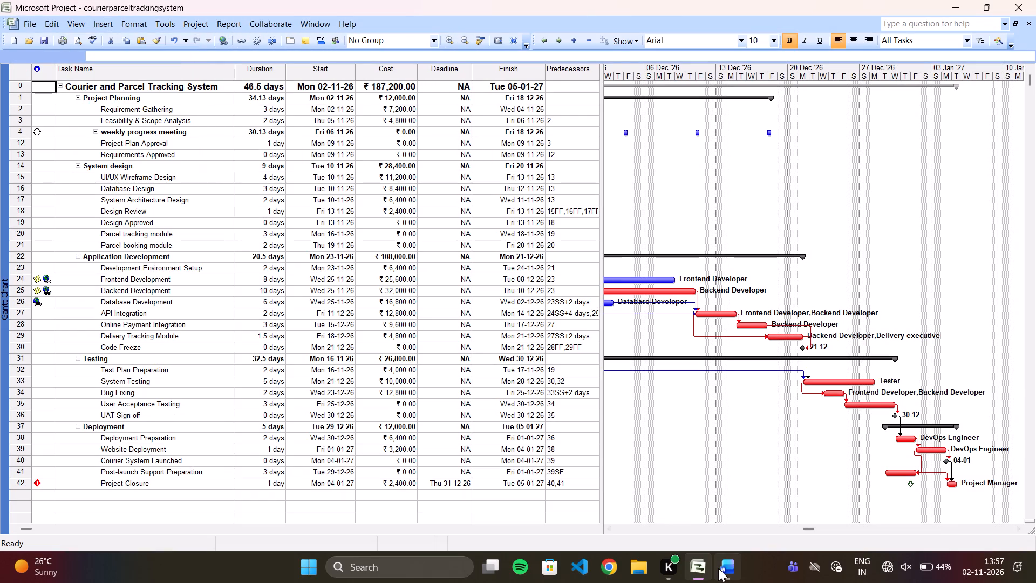
left_click(718, 568)
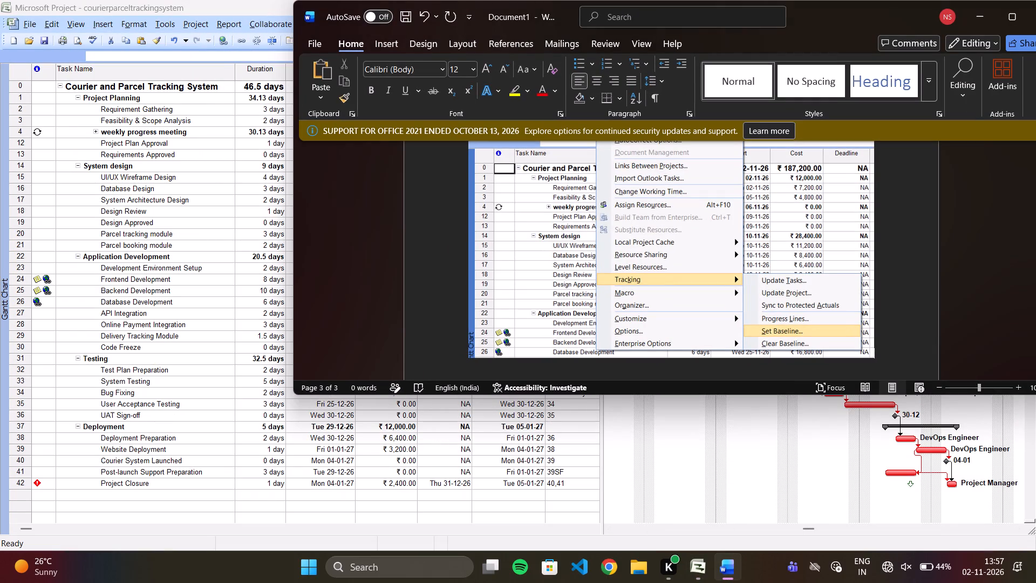
left_click(892, 351)
key("ctrl+v")
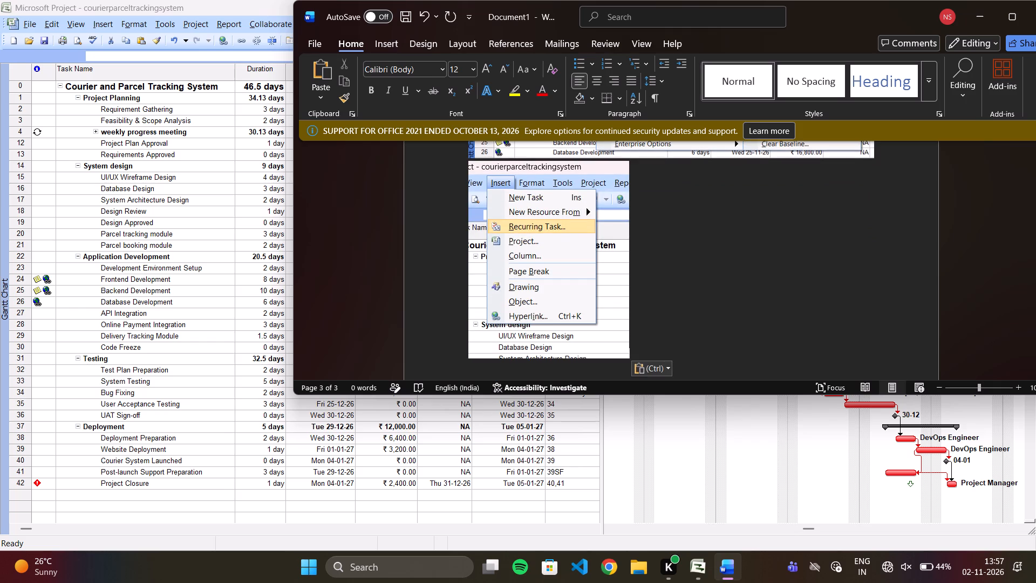
left_click(206, 0)
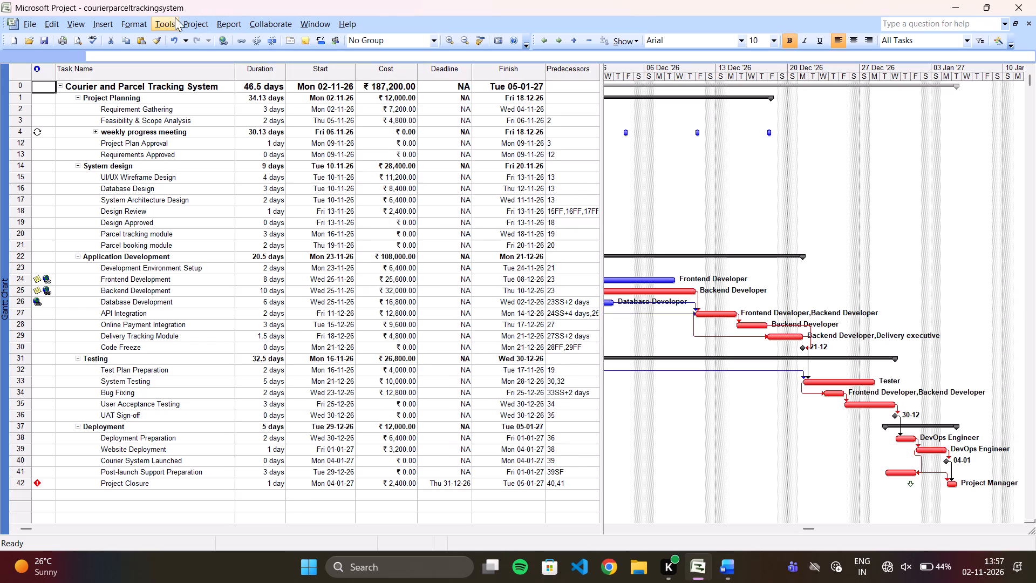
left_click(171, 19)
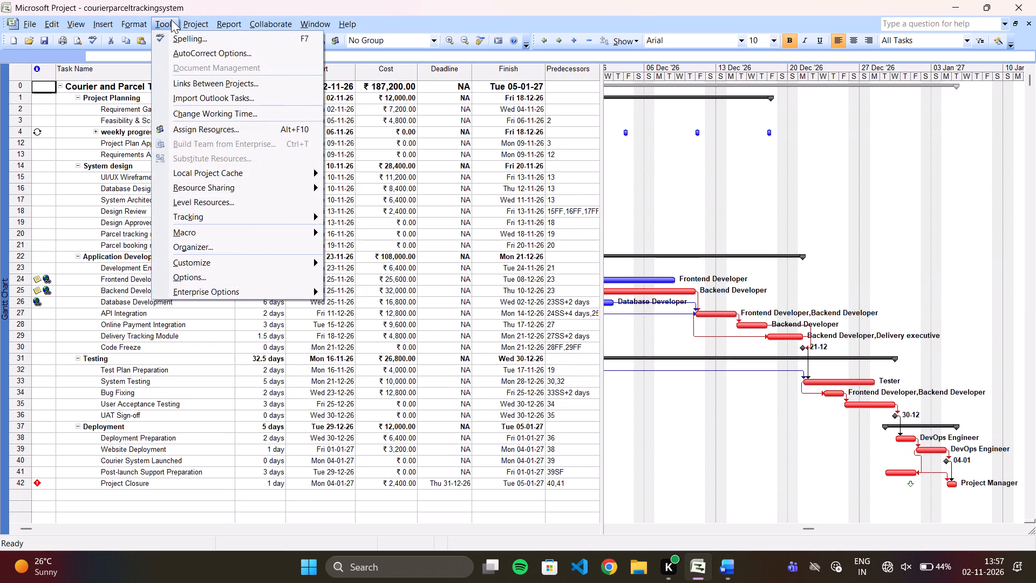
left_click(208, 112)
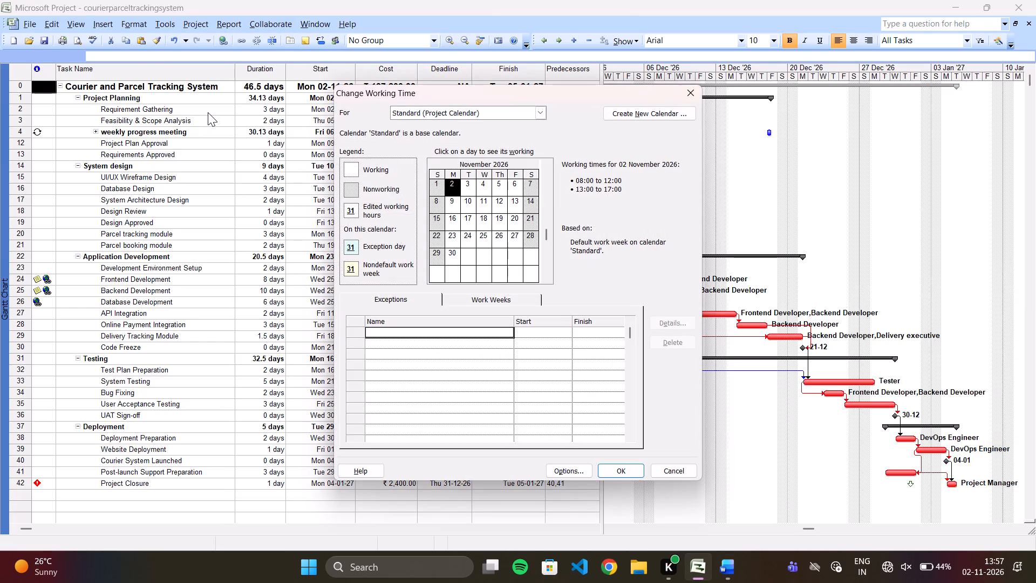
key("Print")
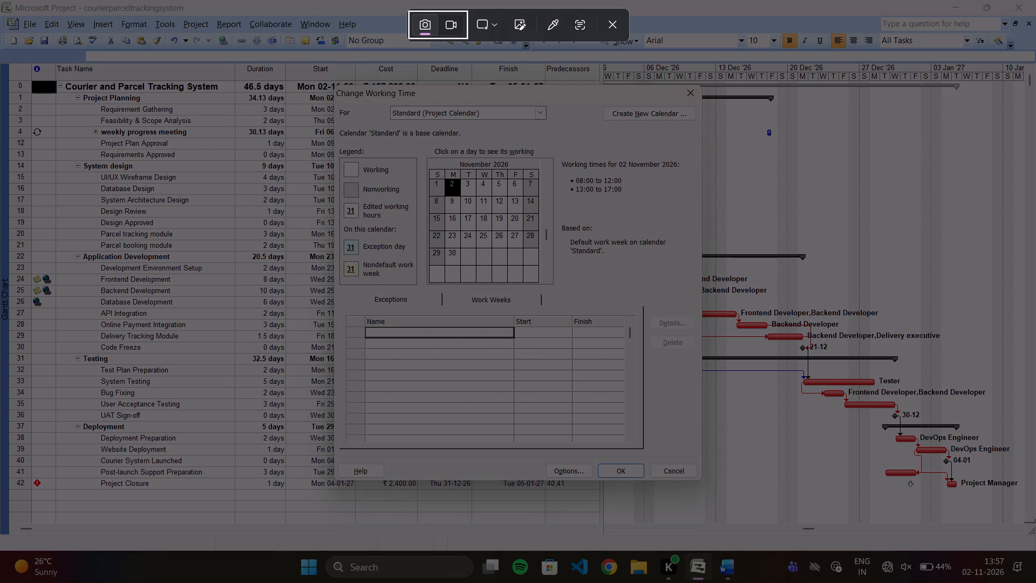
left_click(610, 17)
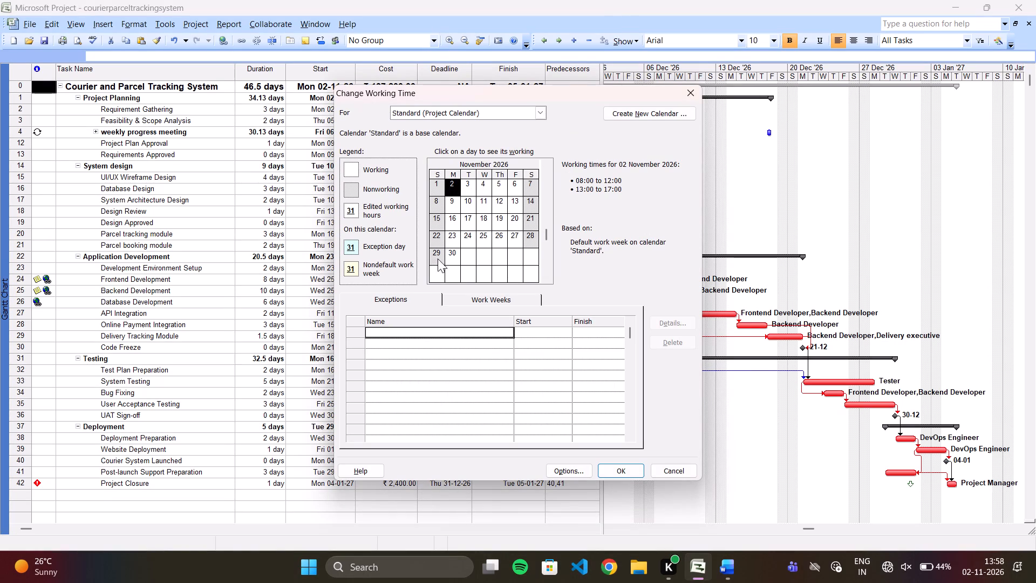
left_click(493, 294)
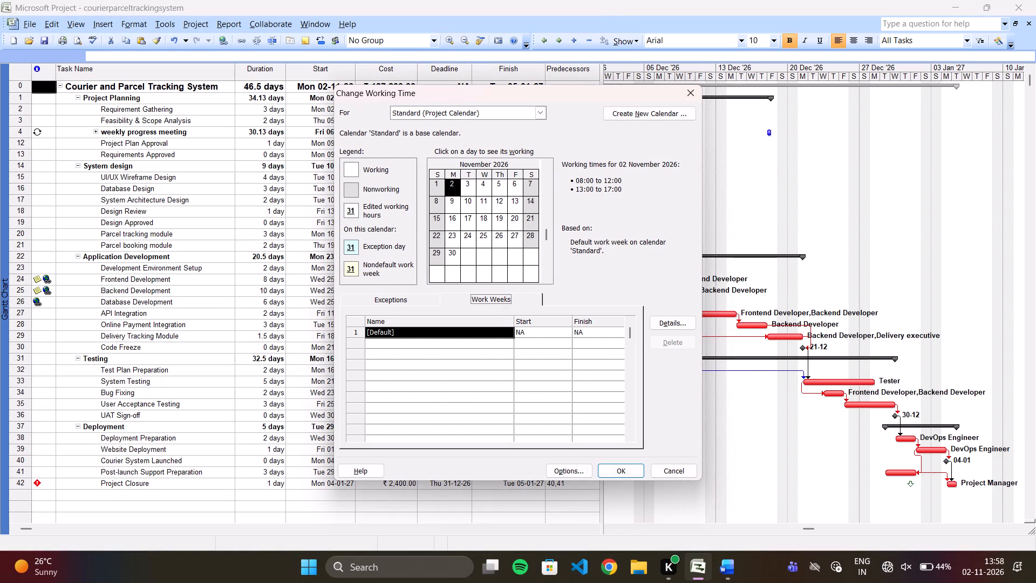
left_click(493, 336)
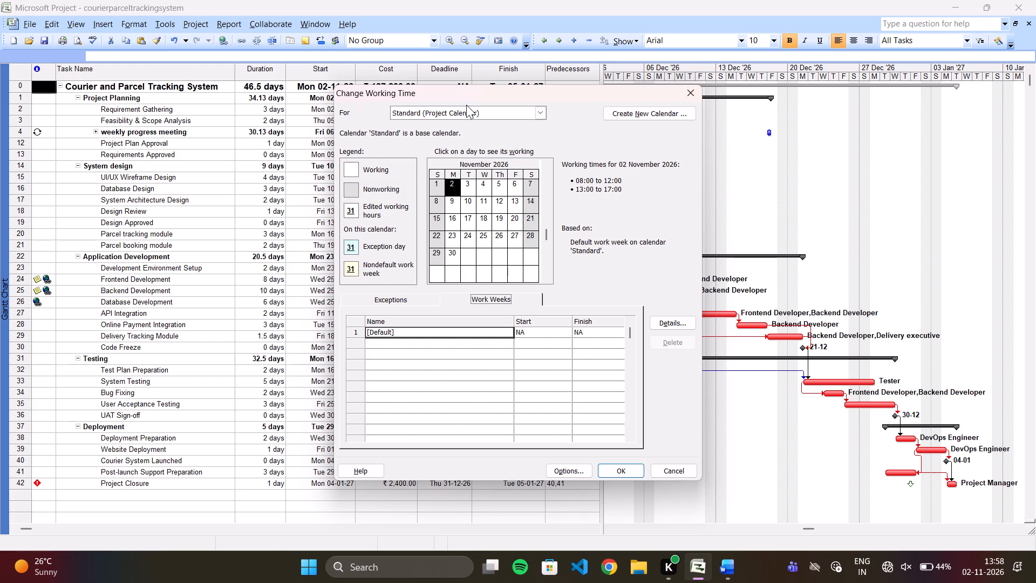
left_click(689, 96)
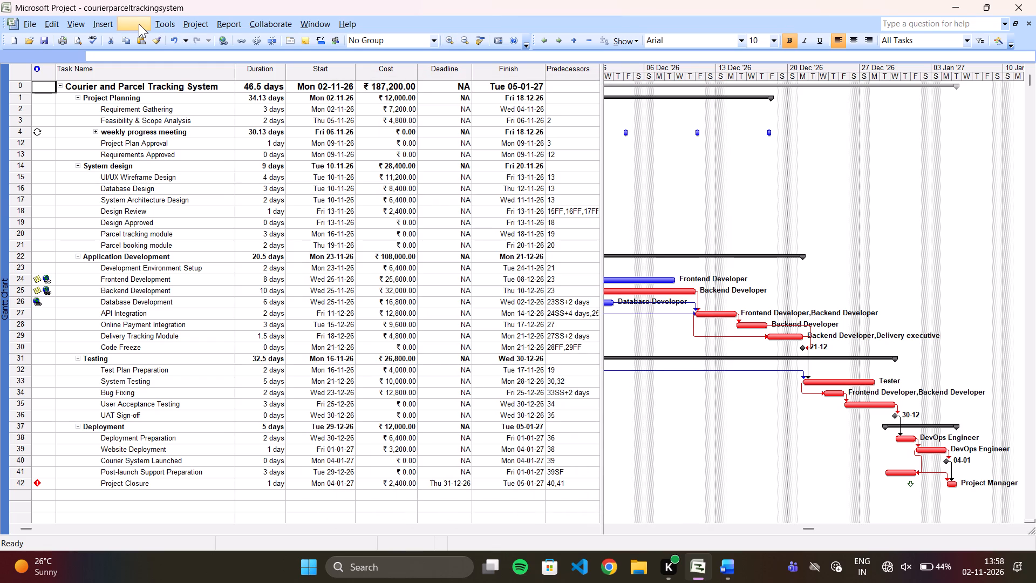
Capture the project's Assign Resources dialog and paste the screenshot below the Recurring Task screenshot in Word, closing the dialog when done.
left_click(153, 24)
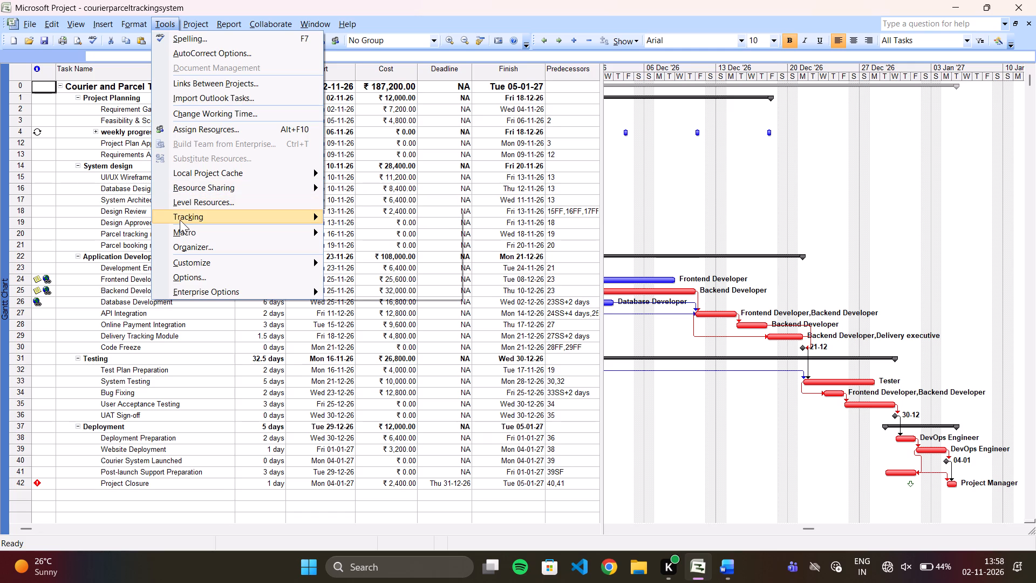
left_click(186, 124)
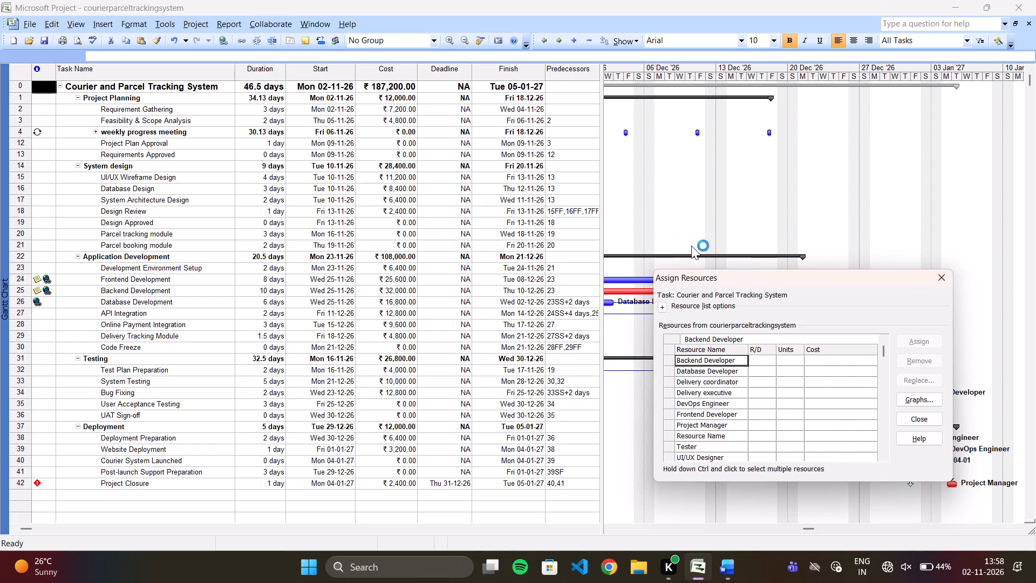
left_click_drag(774, 279, 661, 129)
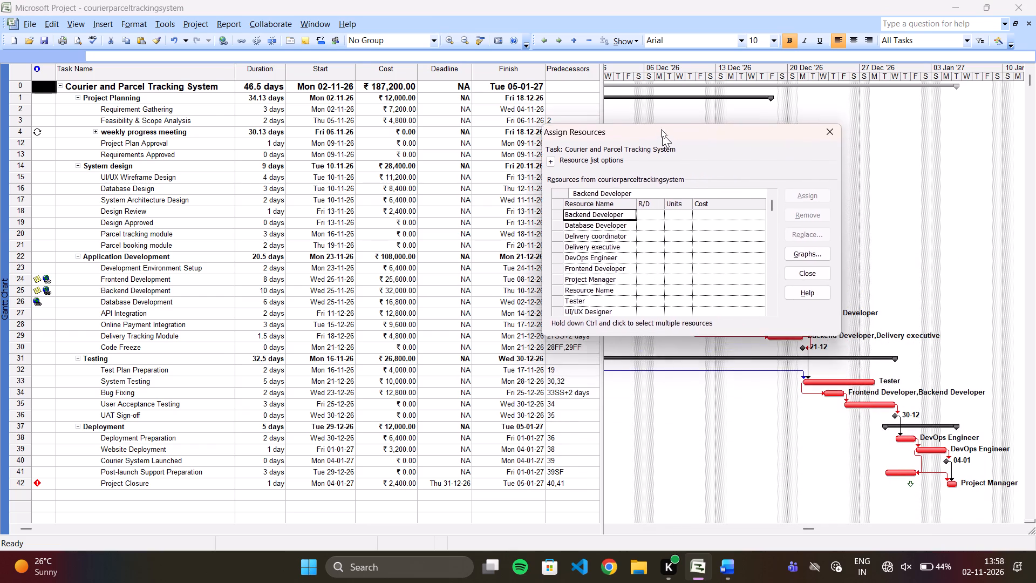
left_click_drag(661, 129, 380, 135)
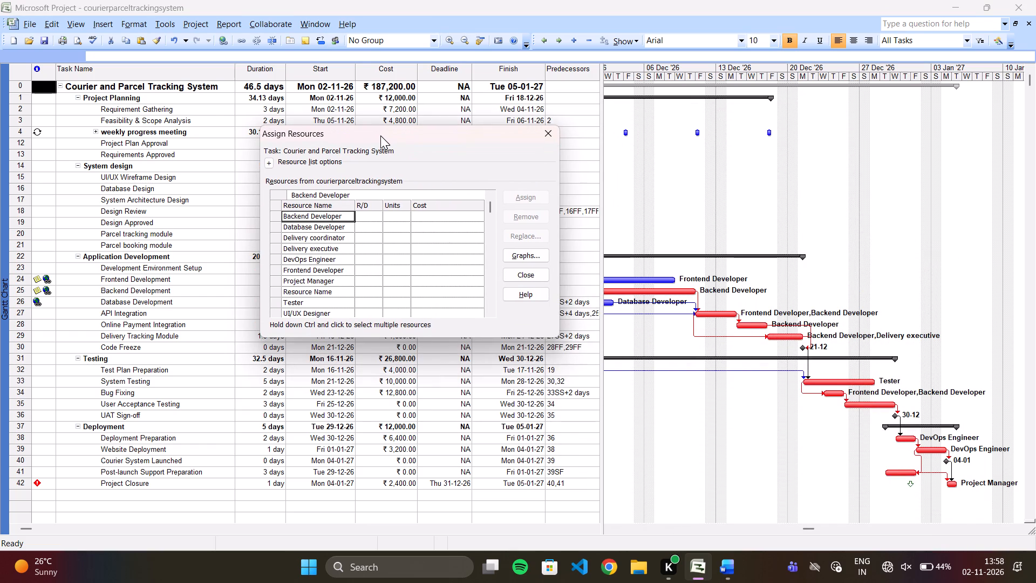
key("Print")
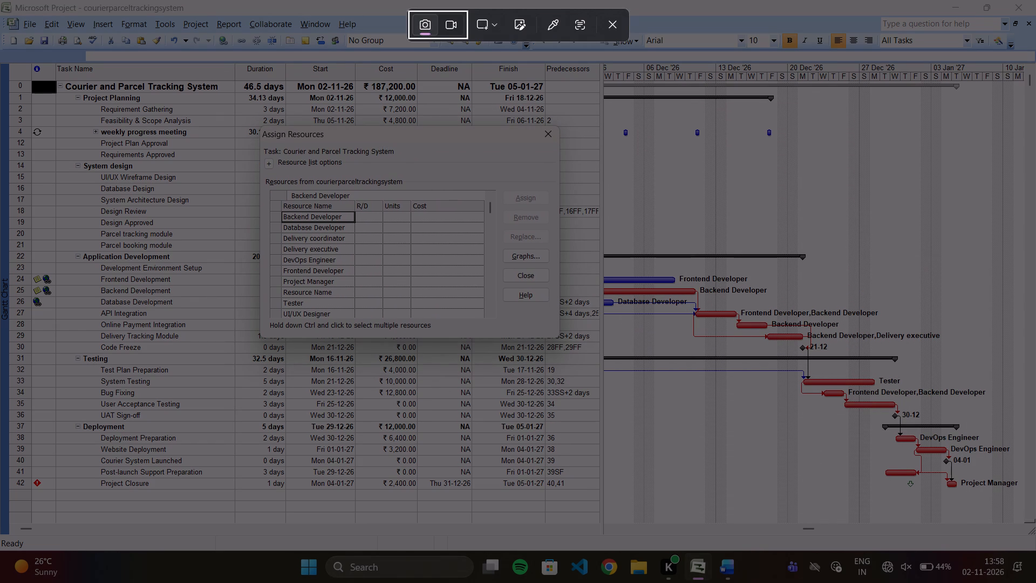
left_click_drag(247, 121, 595, 390)
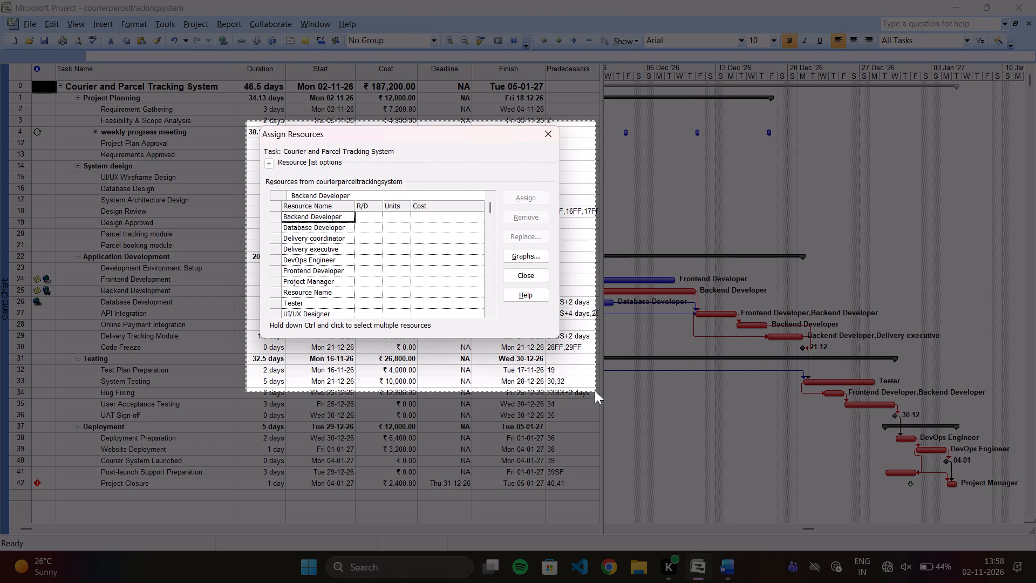
left_click_drag(595, 390, 569, 352)
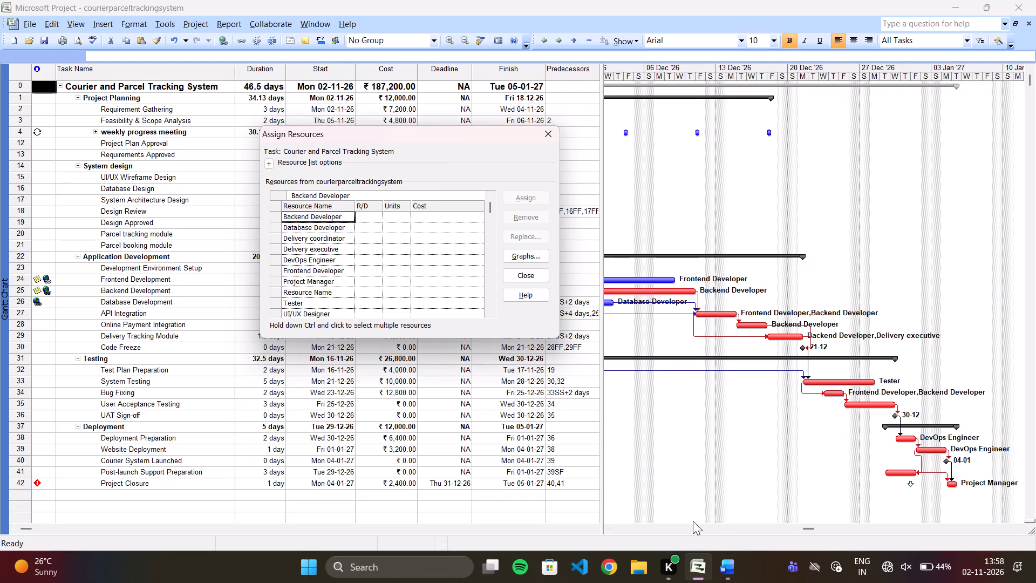
left_click(730, 576)
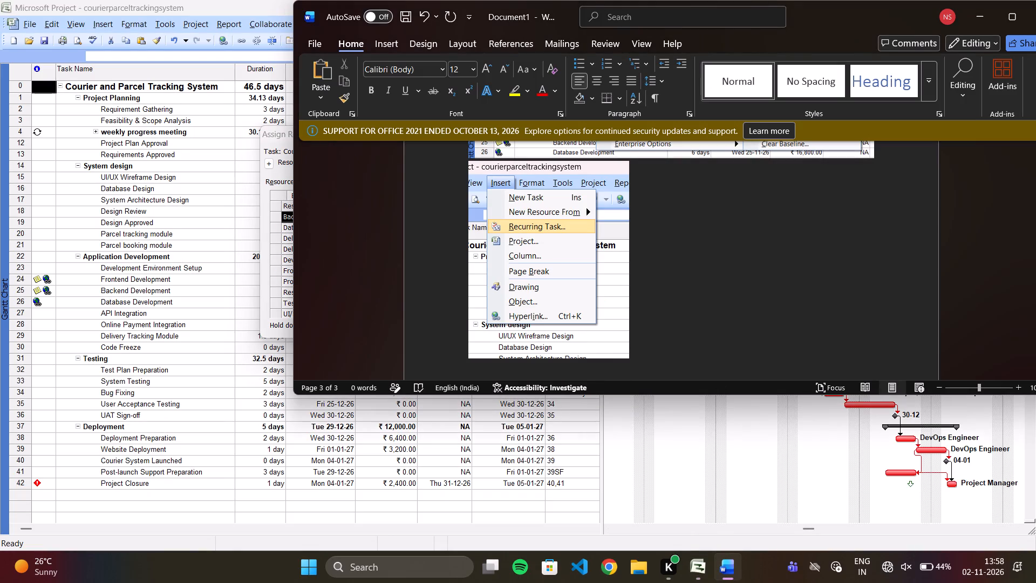
key("ctrl+v")
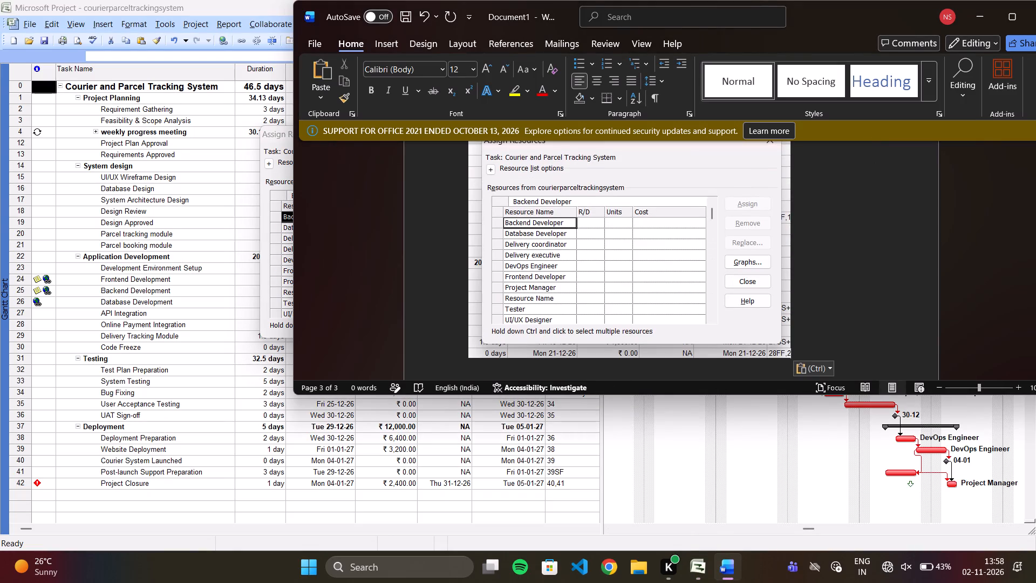
left_click(982, 21)
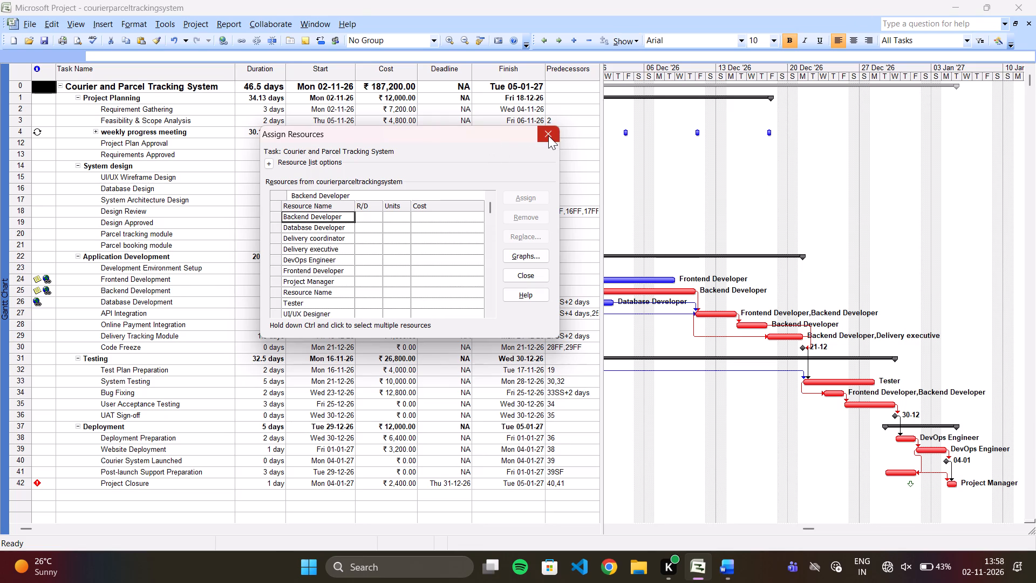
left_click(548, 135)
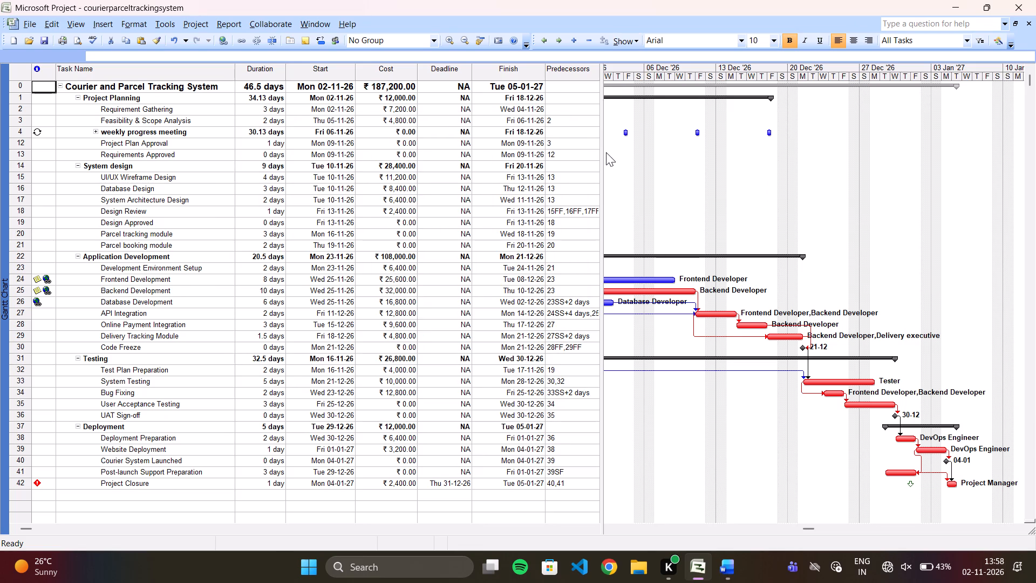
Widen the Gantt Chart's table area to show the Resource Names column and capture the Finish, Predecessors and Resource Names columns.
left_click_drag(602, 152, 677, 150)
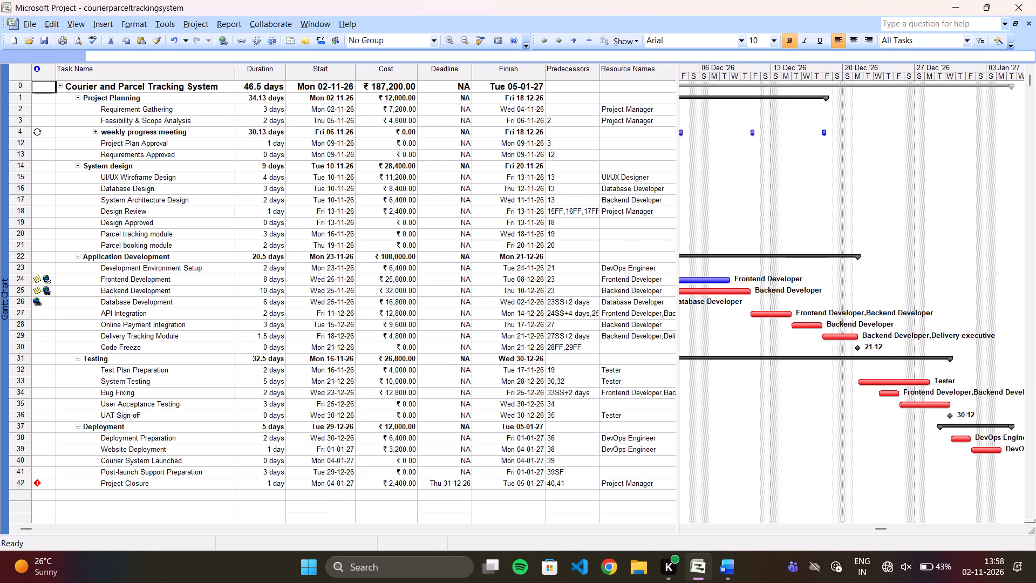
key("Print")
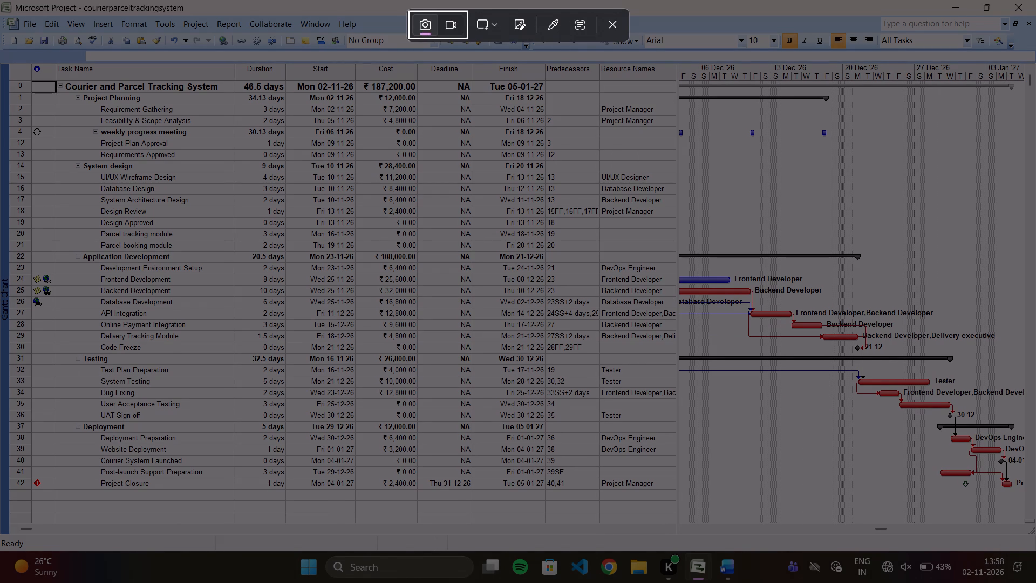
left_click_drag(481, 56, 557, 134)
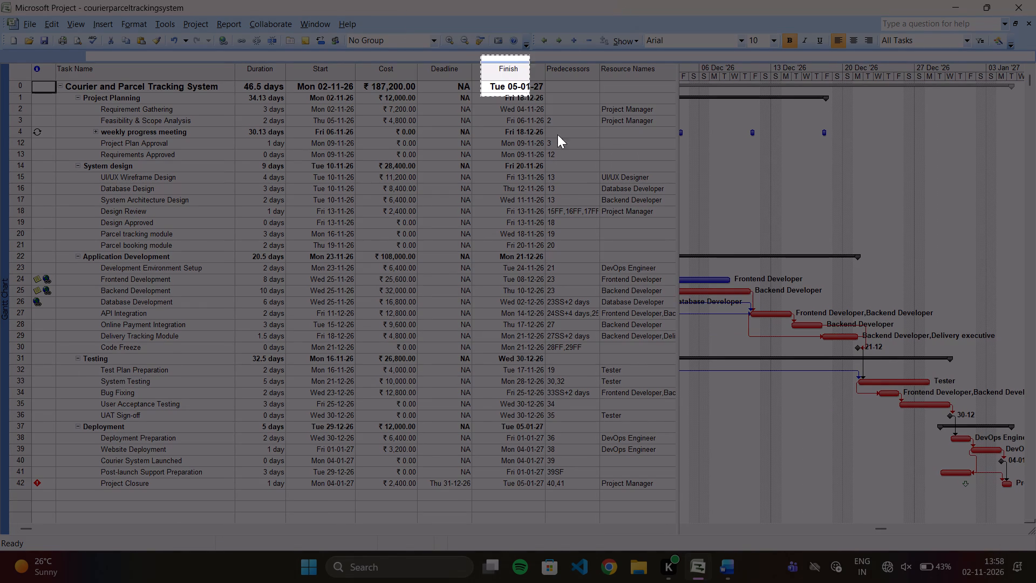
left_click_drag(557, 134, 614, 534)
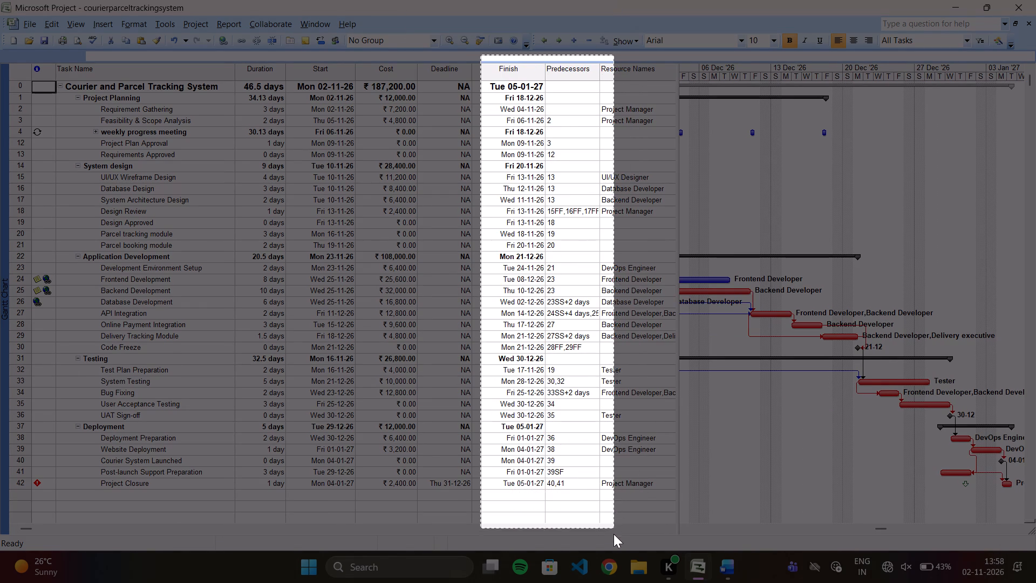
left_click_drag(614, 534, 611, 557)
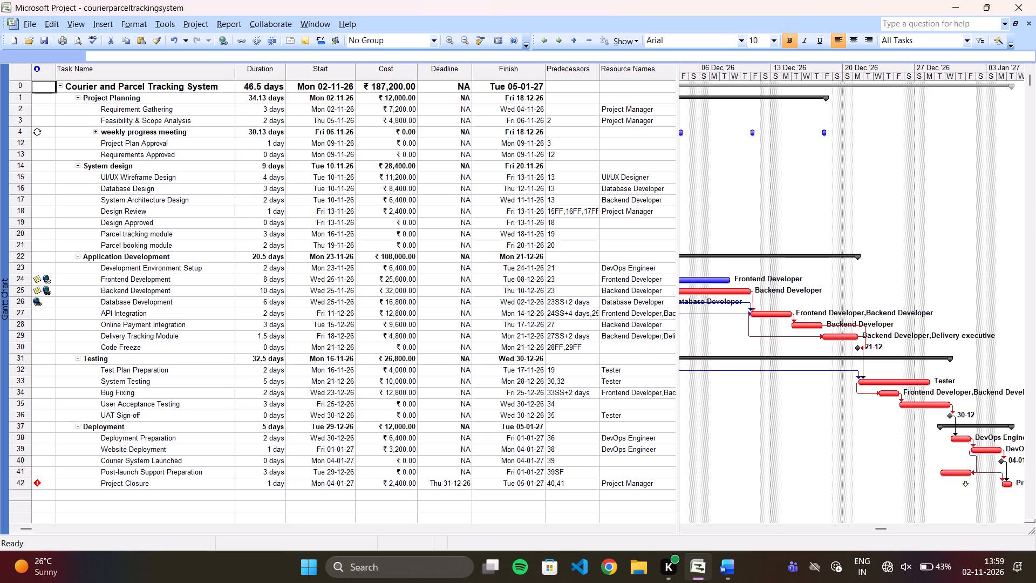
Review the recurrence settings of the weekly progress meeting task and close them without changes.
double_click(152, 133)
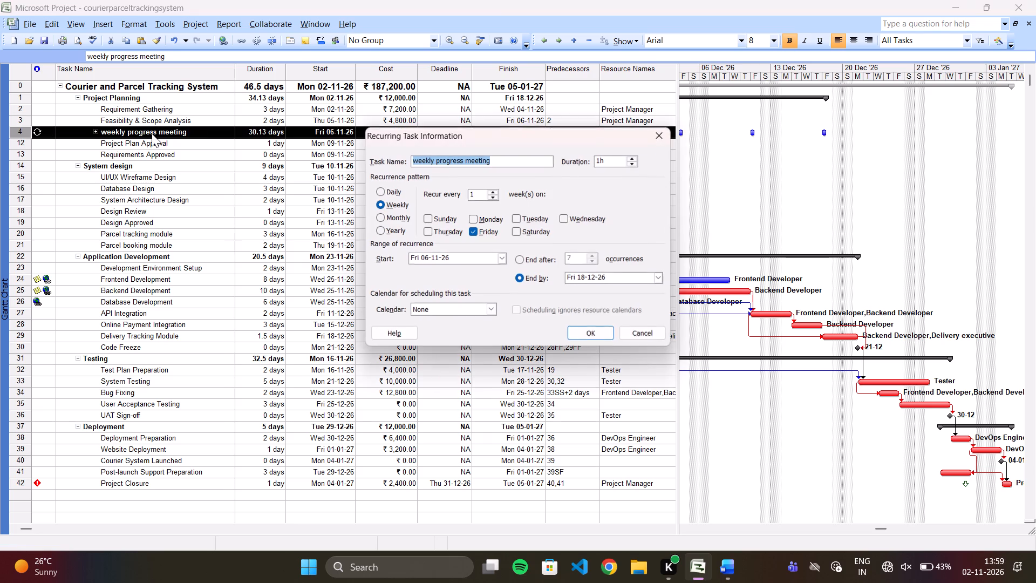
left_click(655, 140)
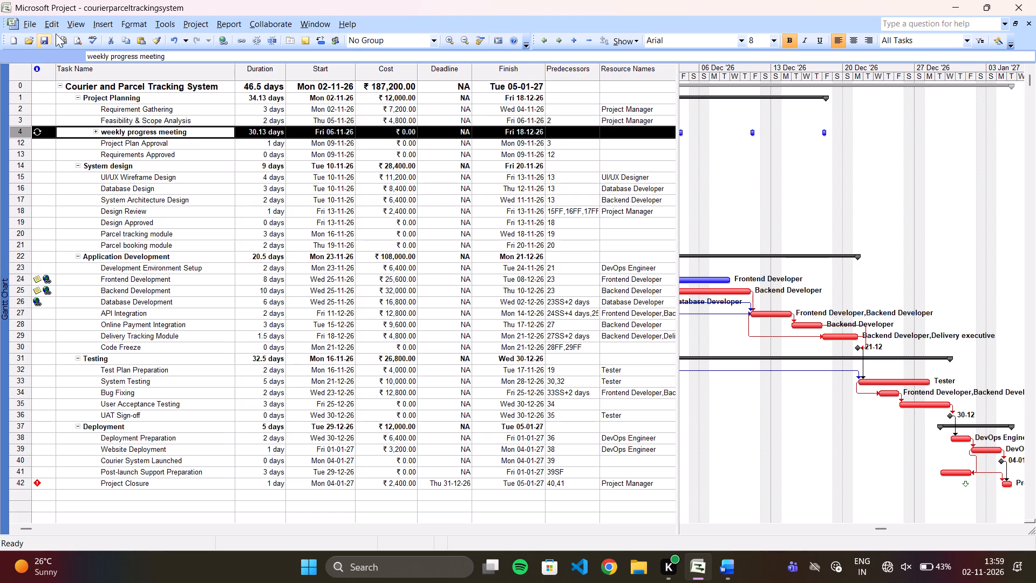
View the project's Resource Graph.
left_click(70, 18)
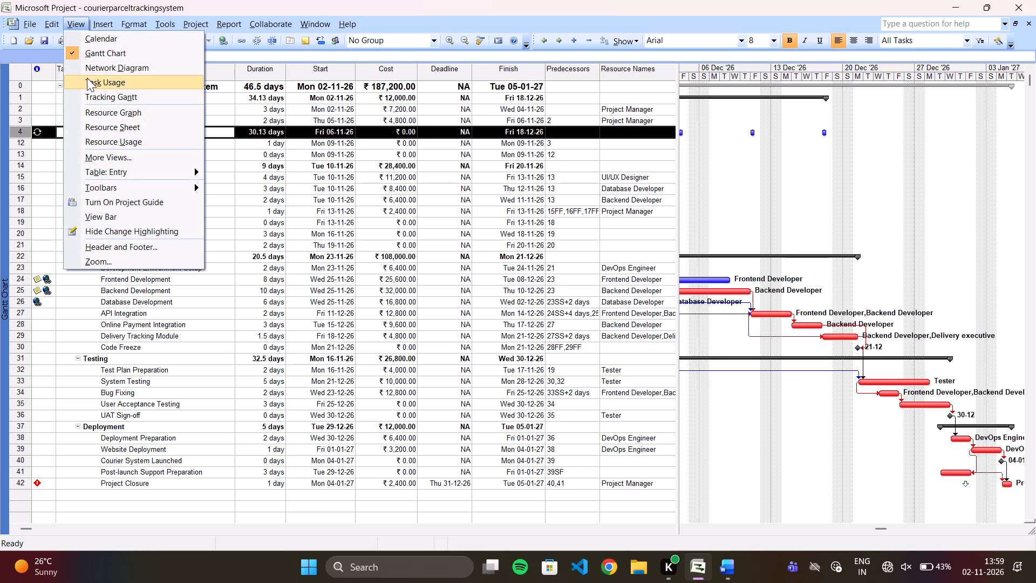
left_click(96, 113)
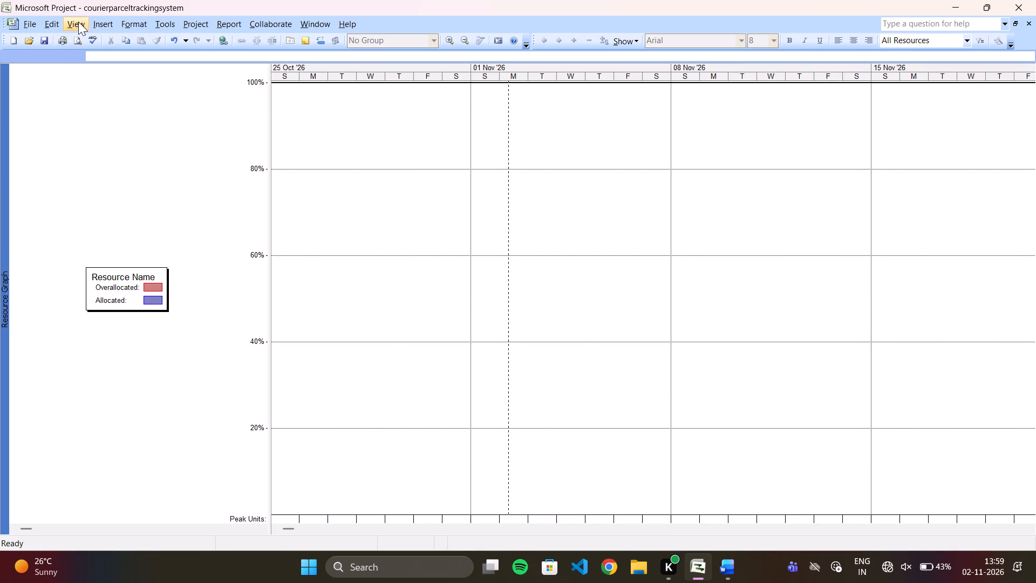
In the Resource Usage view, widen the Resource Name column and the table area to show the Work column, then return to the Gantt Chart.
left_click(79, 25)
left_click(114, 137)
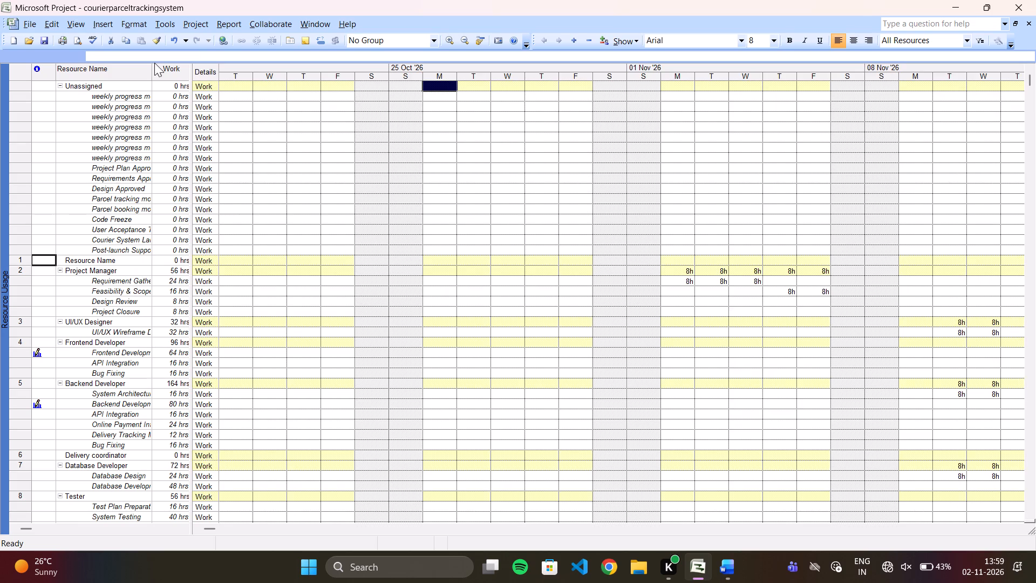
left_click_drag(152, 69, 183, 83)
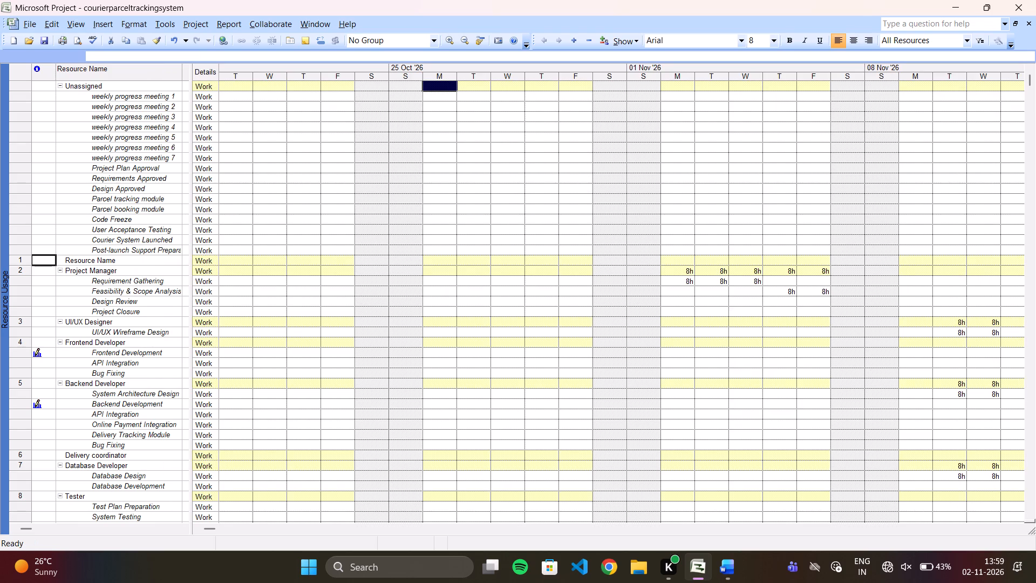
left_click_drag(192, 90, 200, 91)
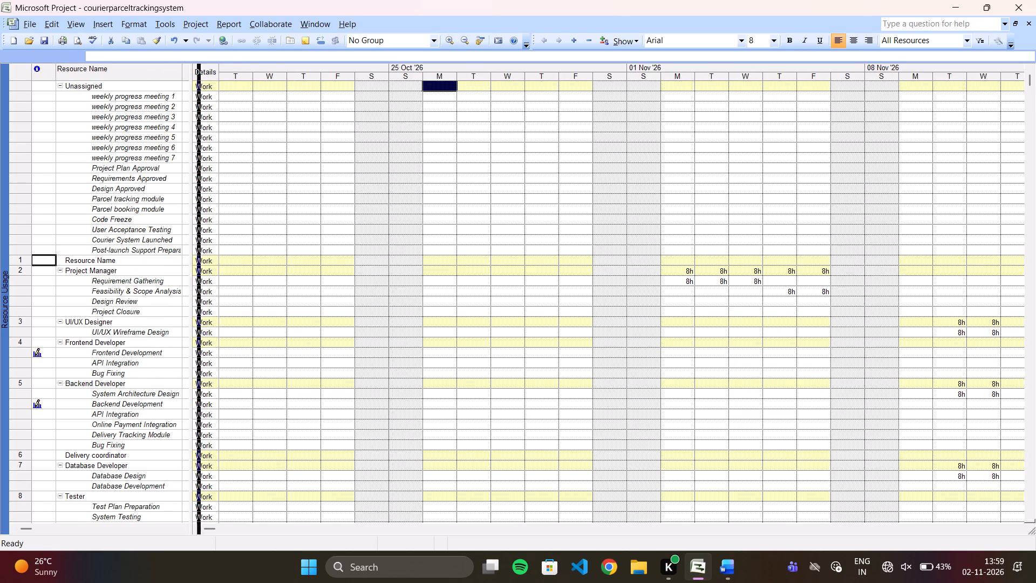
left_click_drag(200, 91, 246, 98)
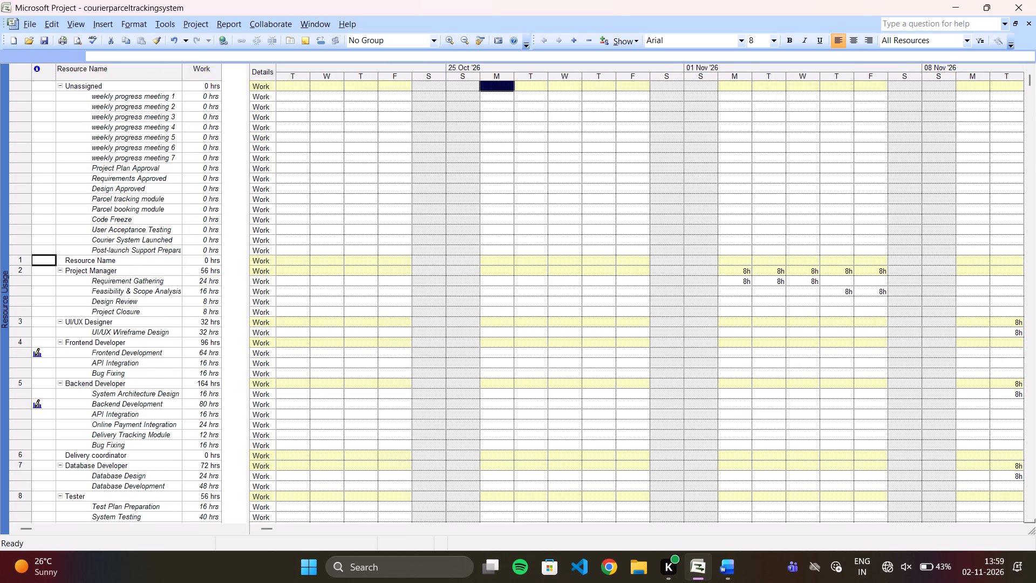
left_click_drag(249, 97, 233, 97)
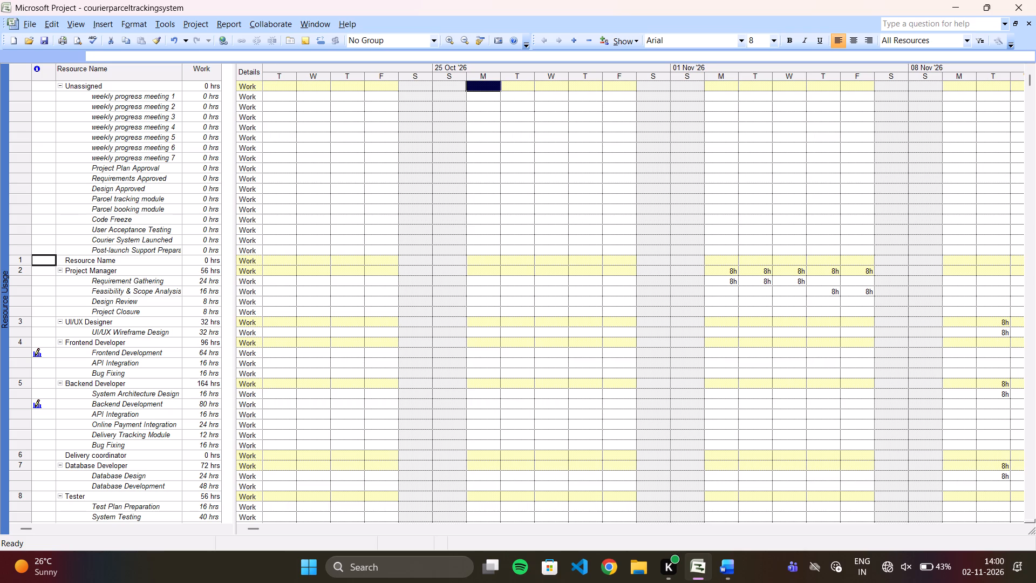
left_click(64, 28)
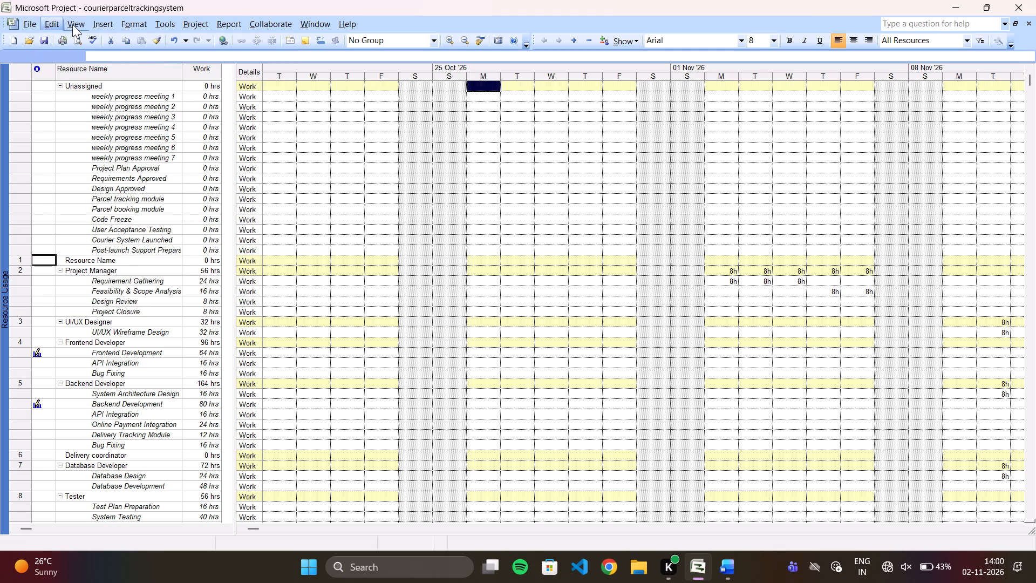
left_click(90, 57)
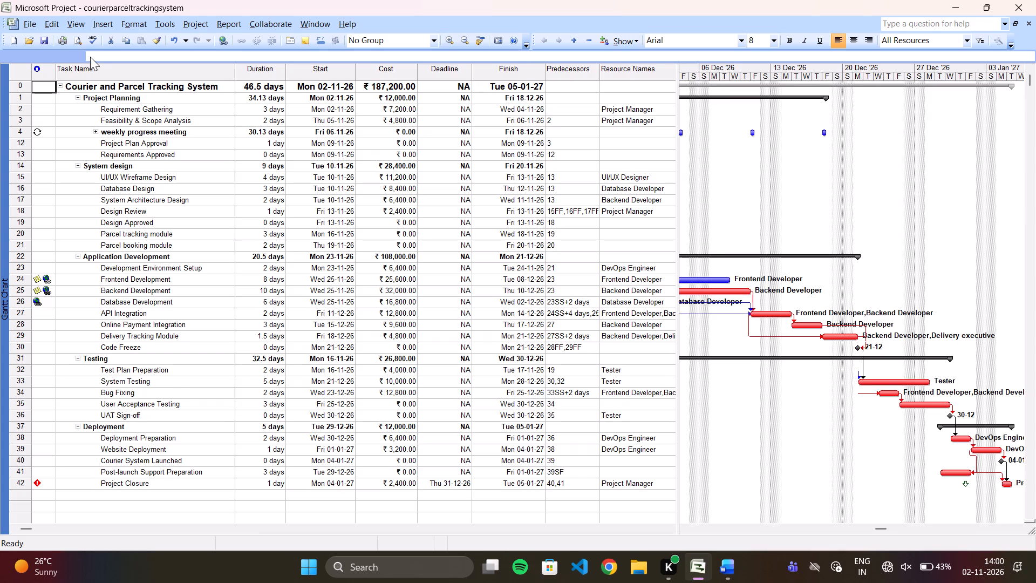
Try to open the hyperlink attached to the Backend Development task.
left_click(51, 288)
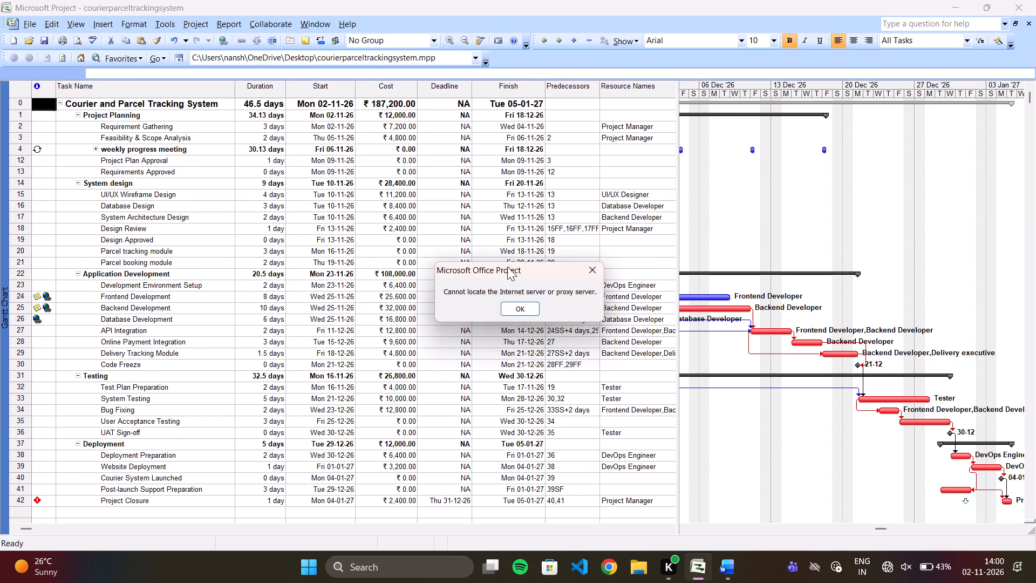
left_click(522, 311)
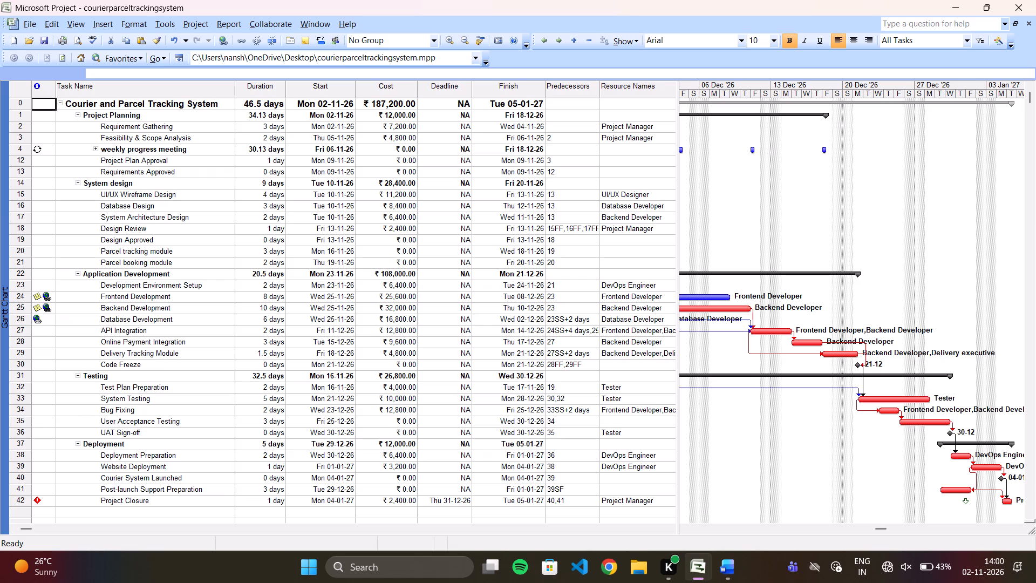
Capture the Frontend Development task's notes and paste the screenshot below the Assign Resources screenshot in Word, with a line break between the pictures.
double_click(35, 297)
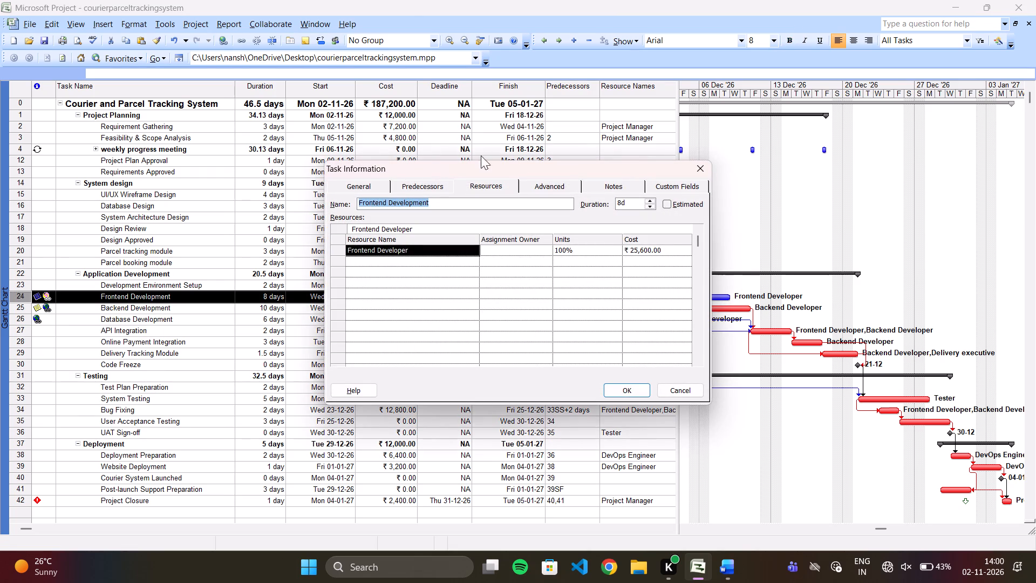
left_click(603, 189)
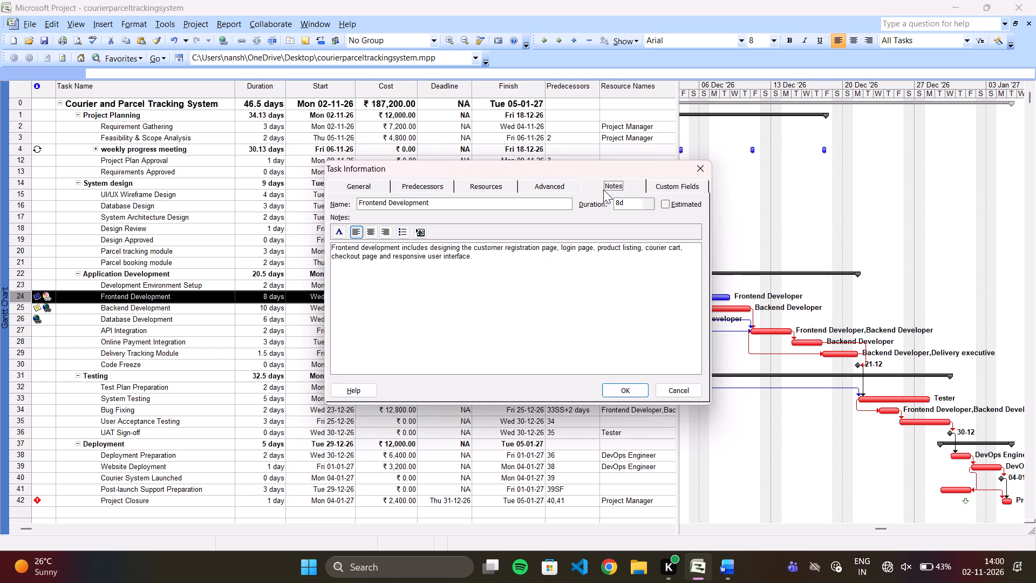
key("Print")
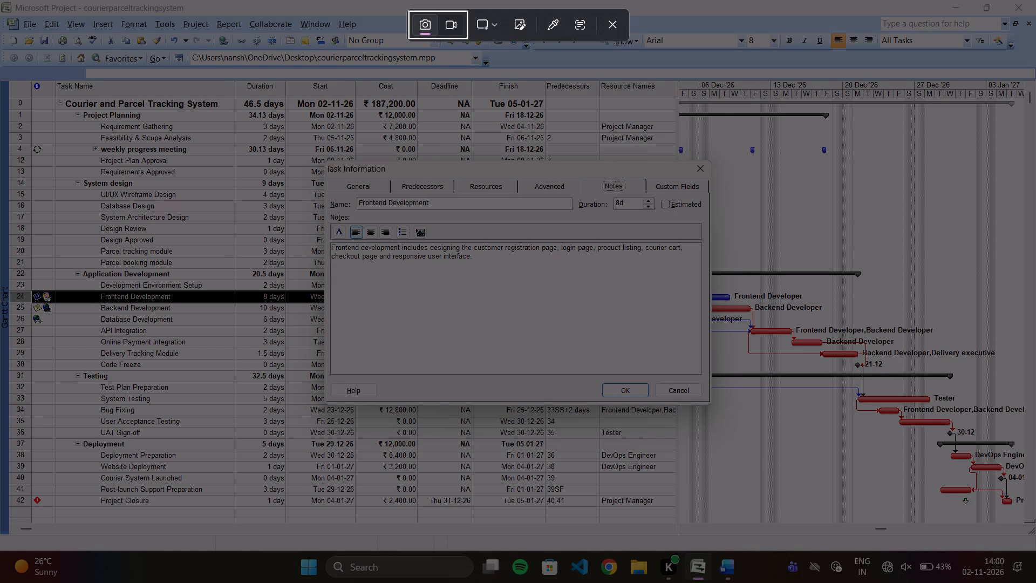
left_click_drag(16, 153, 541, 392)
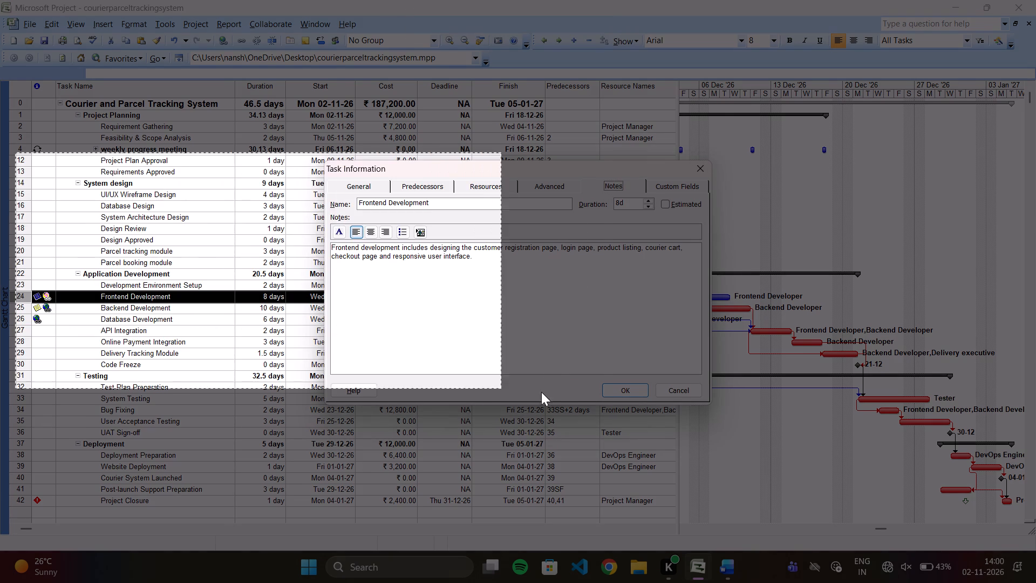
left_click_drag(541, 392, 817, 421)
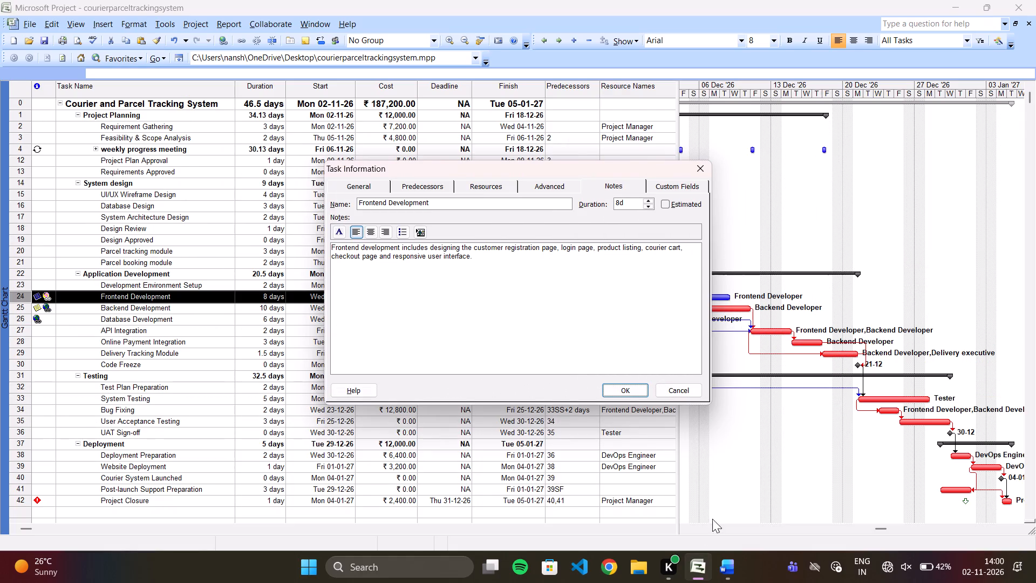
left_click(734, 582)
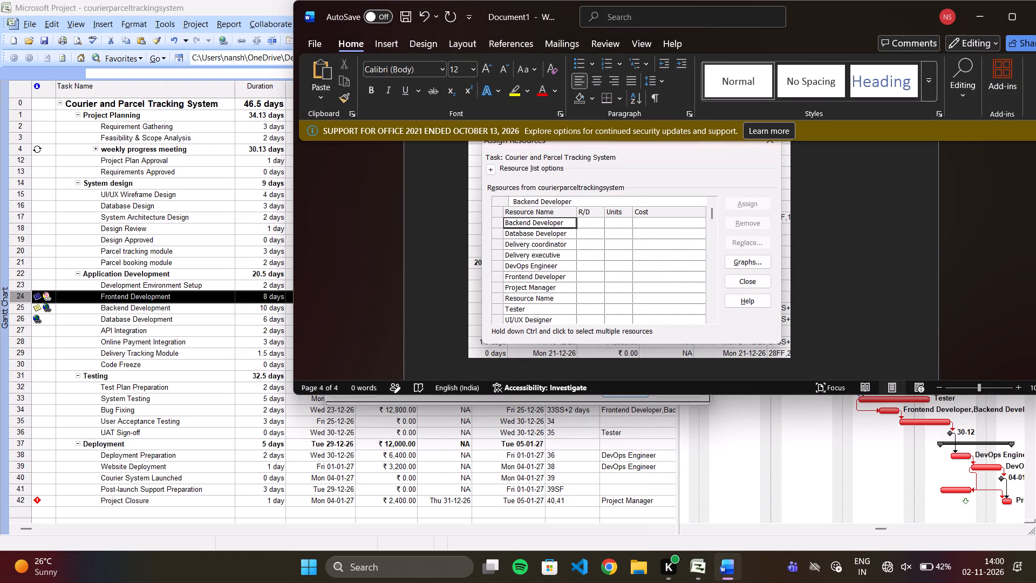
left_click(836, 346)
key("ctrl+v")
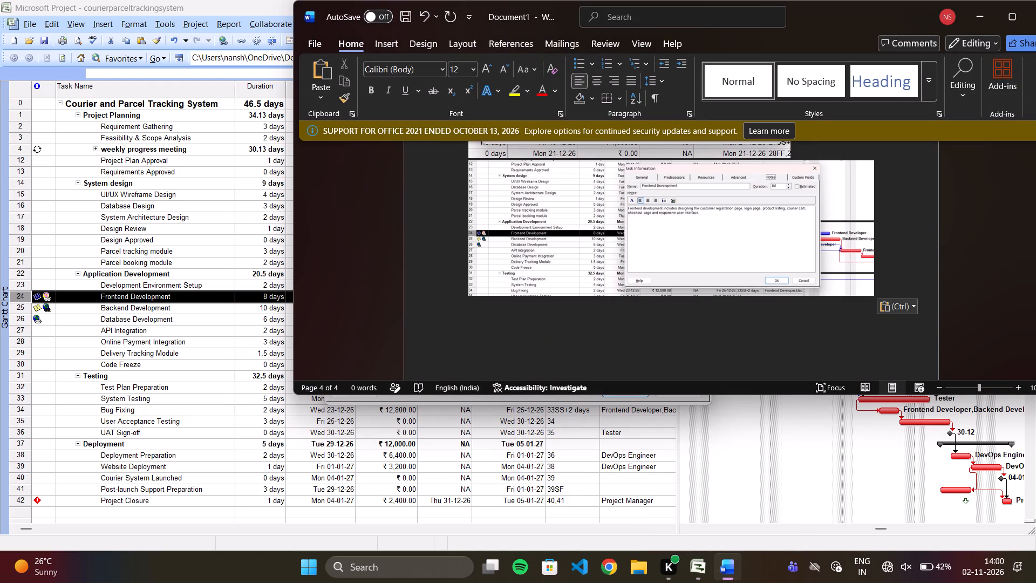
left_click(856, 155)
key("Return")
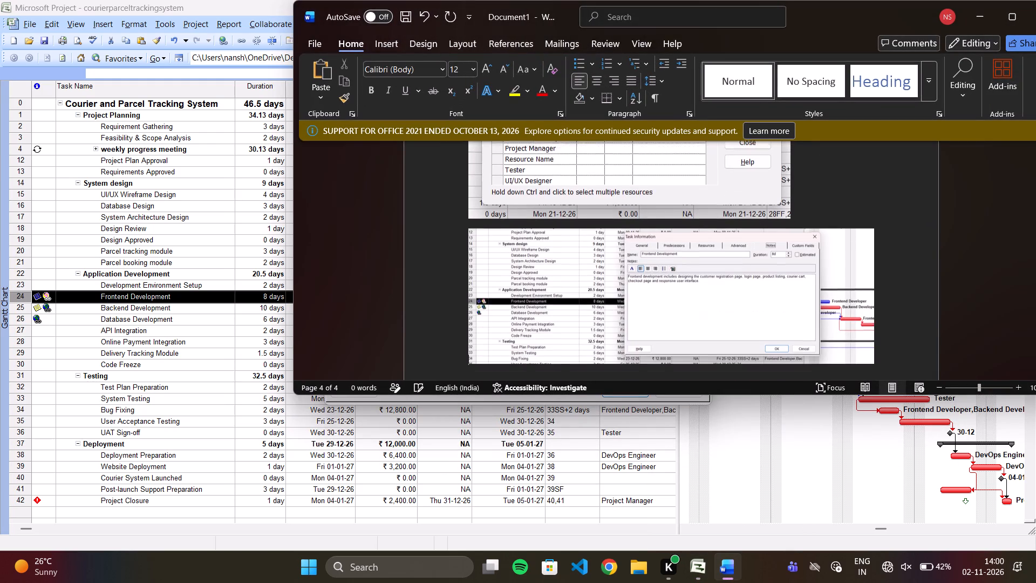
scroll(898, 257, "down", 1)
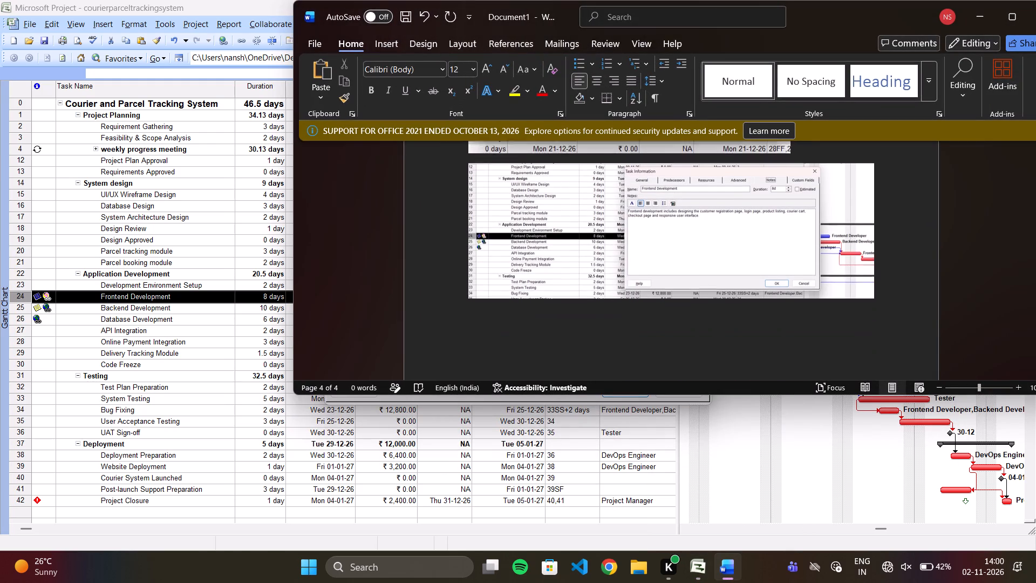
scroll(898, 257, "down", 1)
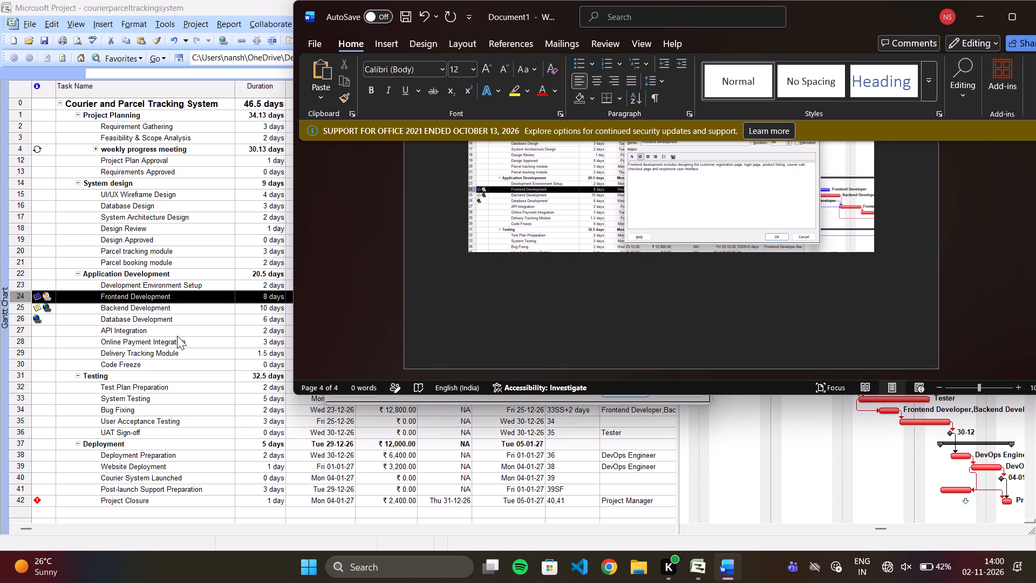
Bring up the Frontend Development task's predecessors in Task Information and capture a screenshot of that part of the screen.
left_click(46, 328)
left_click(46, 328)
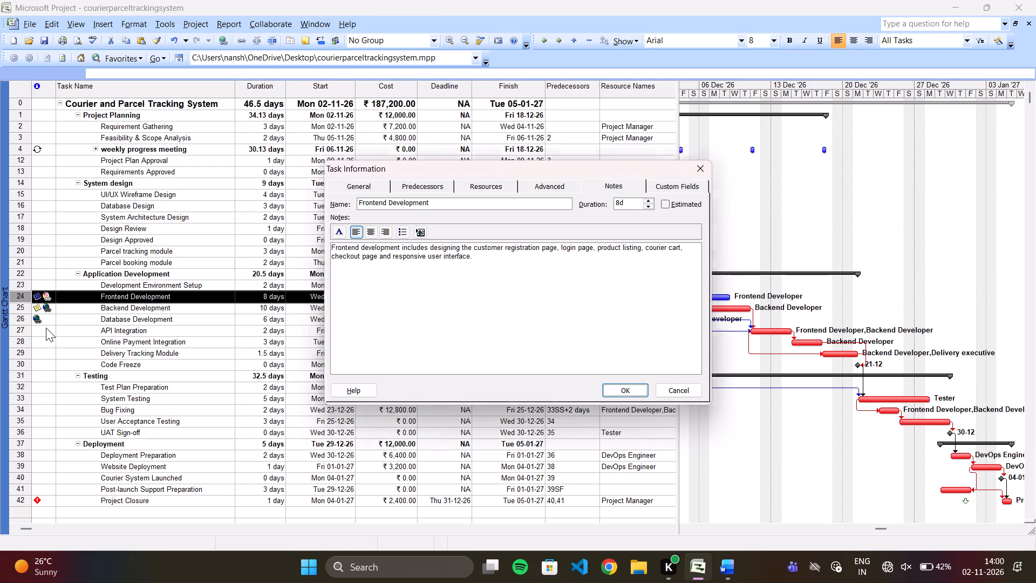
right_click(46, 328)
right_click(46, 328)
left_click(666, 190)
left_click(599, 182)
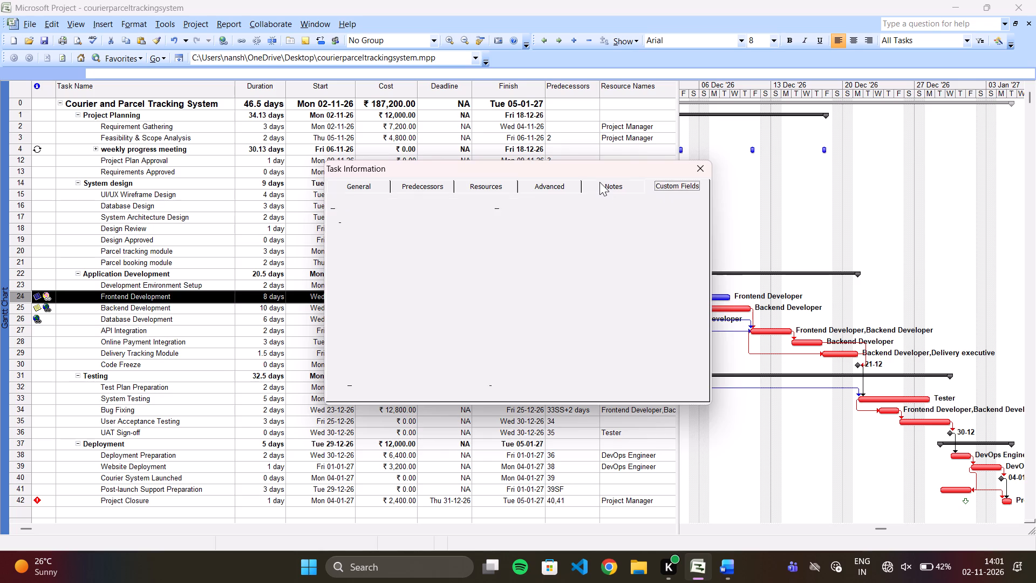
left_click(536, 184)
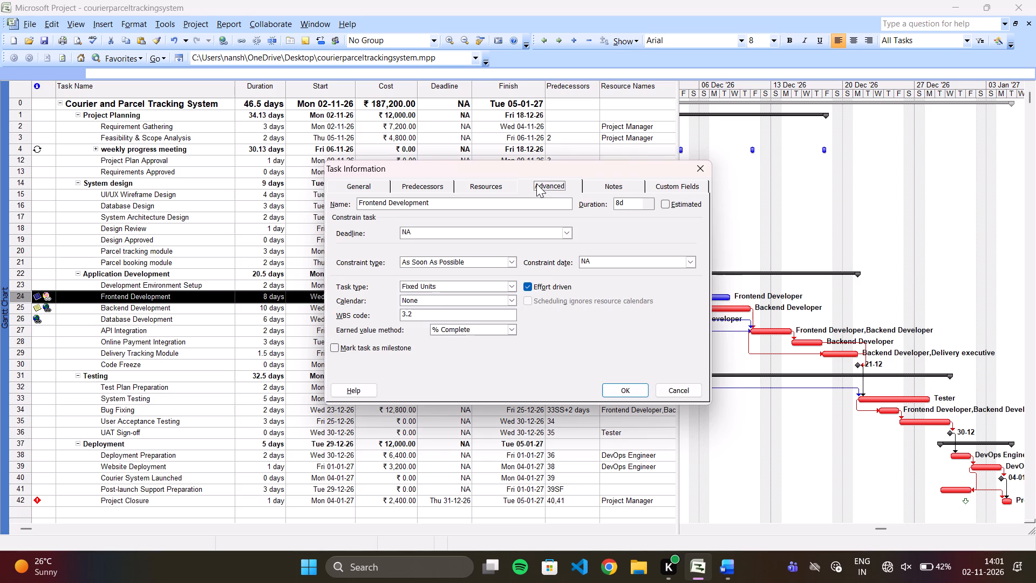
left_click(493, 181)
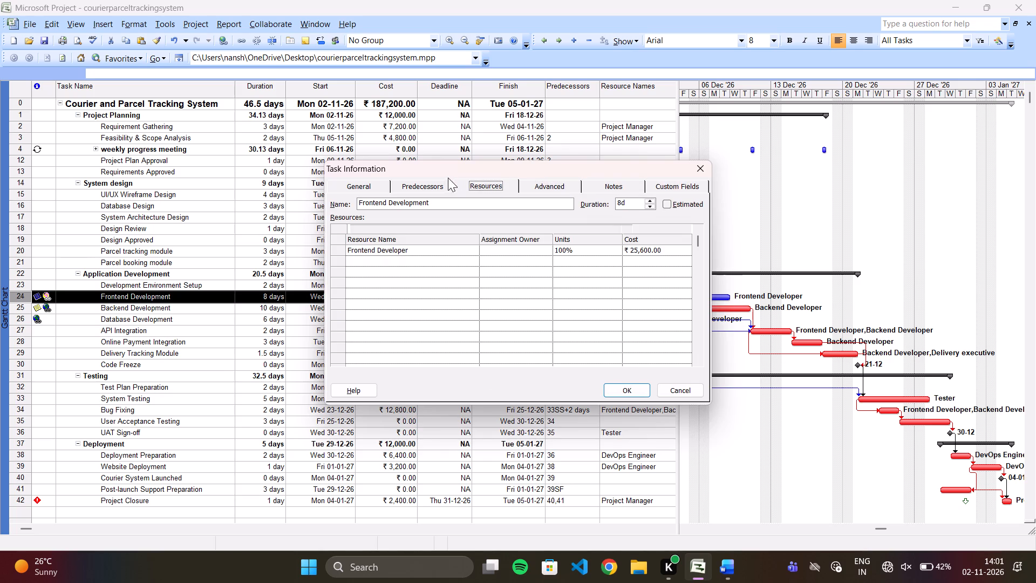
left_click(437, 181)
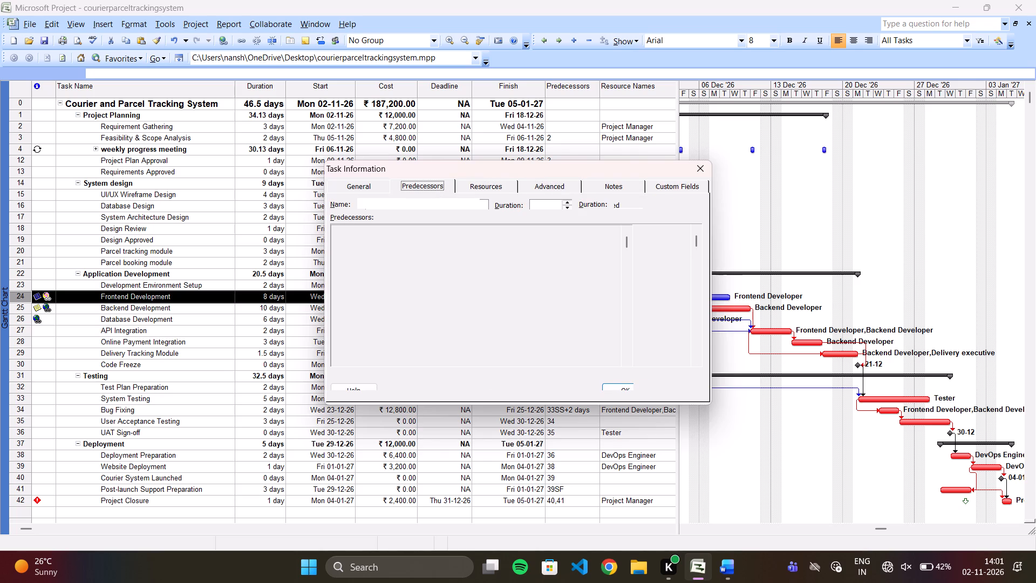
key("Print")
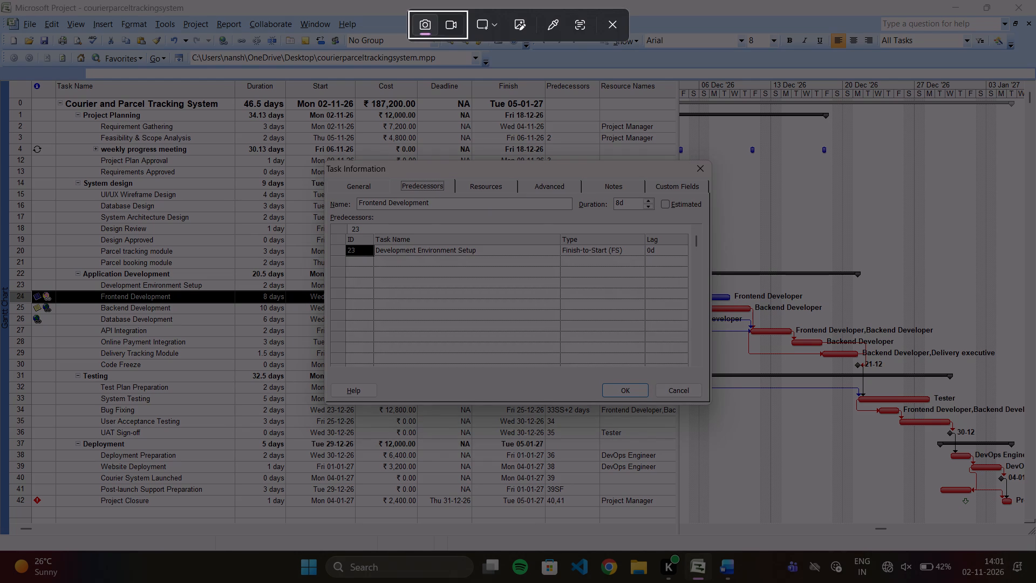
left_click_drag(301, 154, 733, 354)
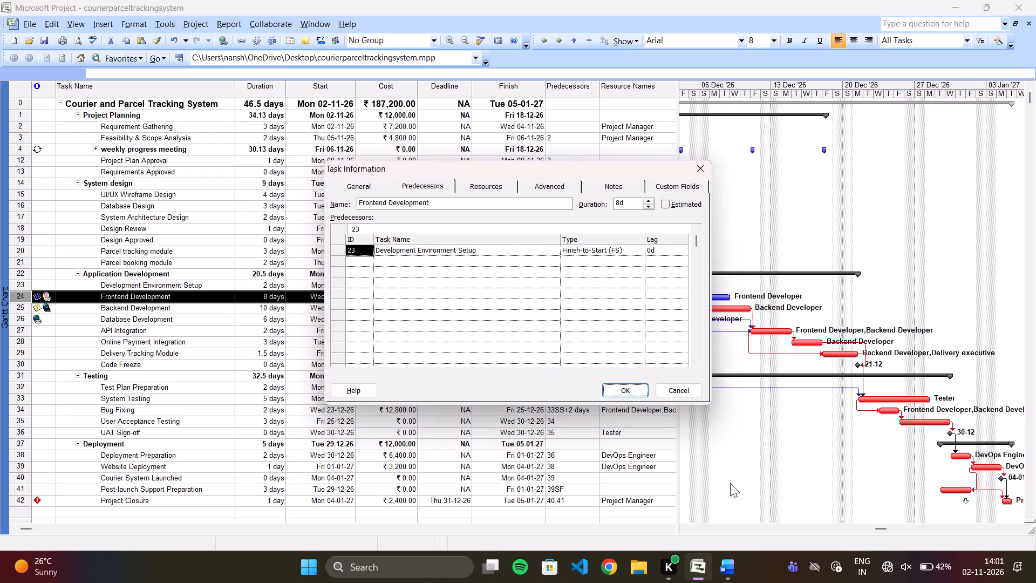
Paste the predecessors screenshot above the task notes picture in Word with a line break between them, and close Project's task details without changes.
left_click(741, 573)
left_click(658, 305)
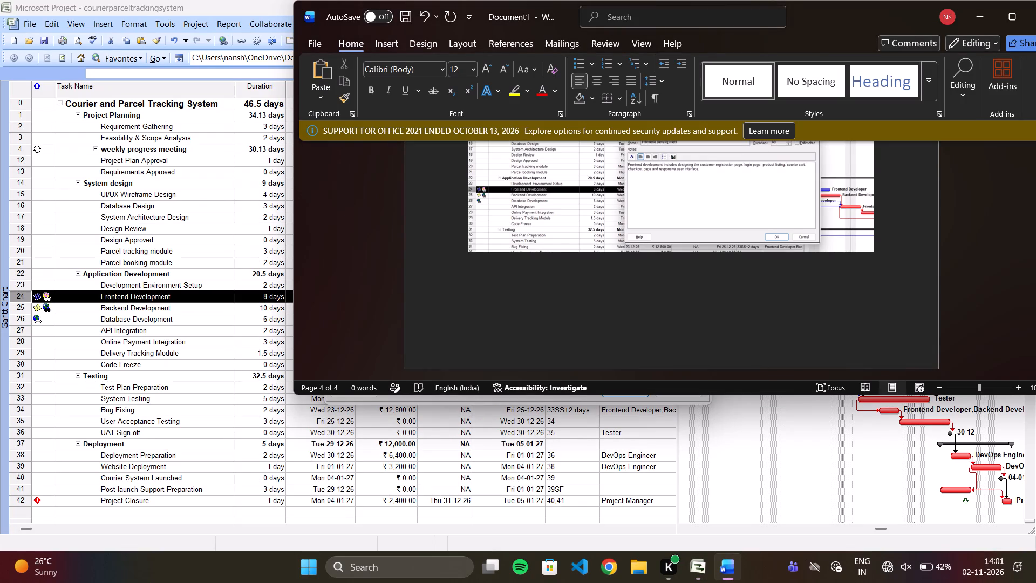
key("ctrl+v")
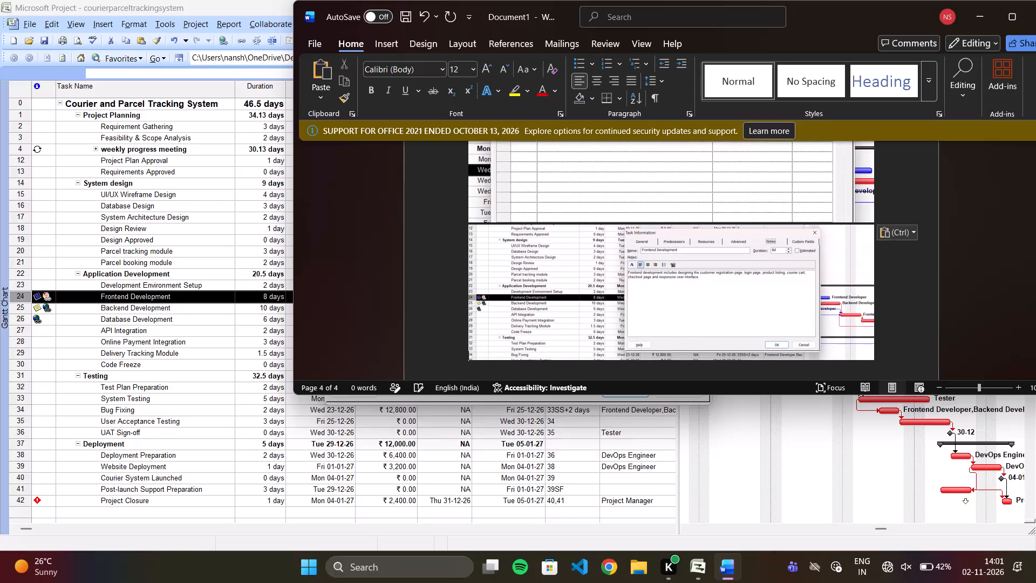
left_click(904, 201)
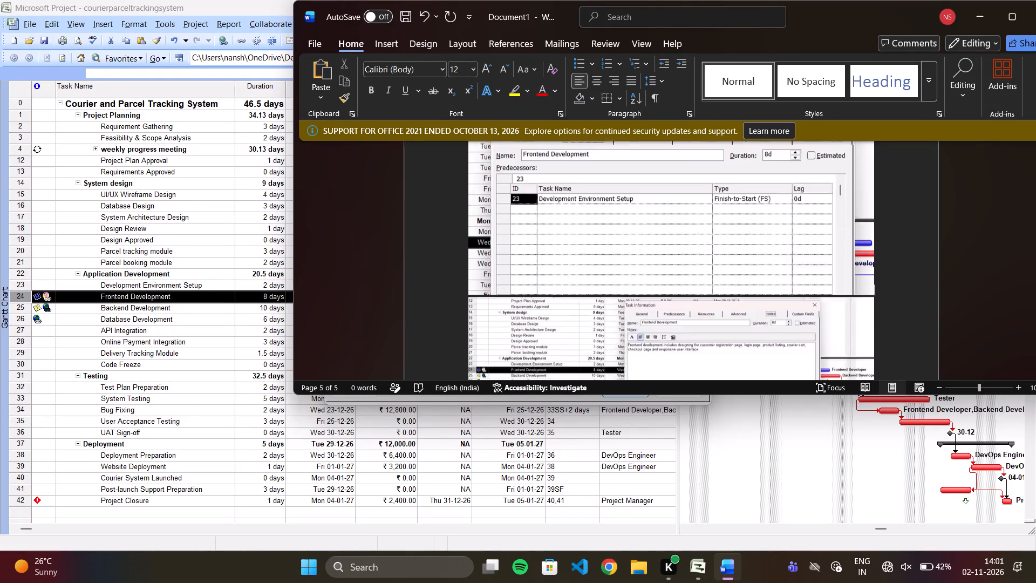
key("Return")
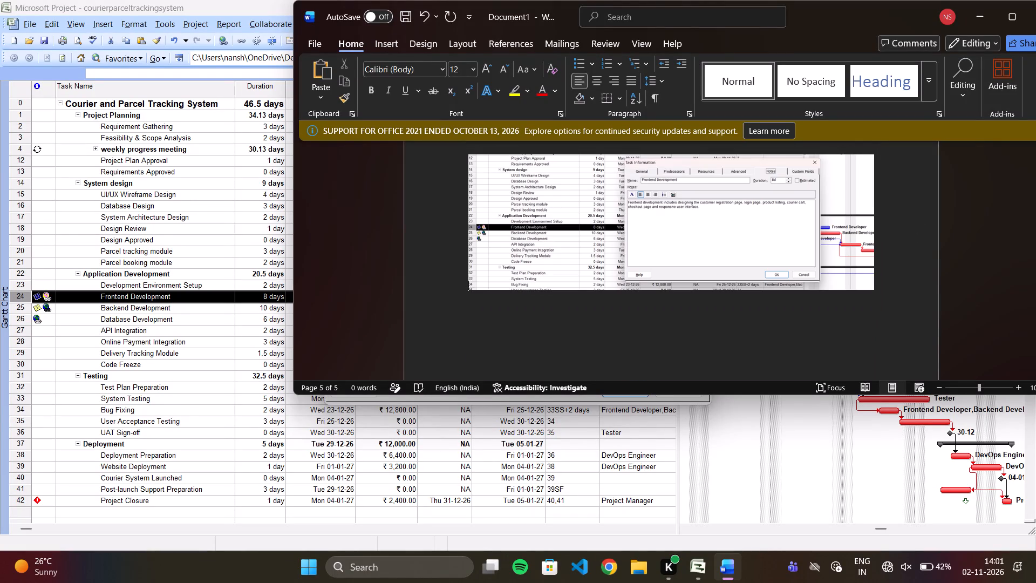
left_click(272, 2)
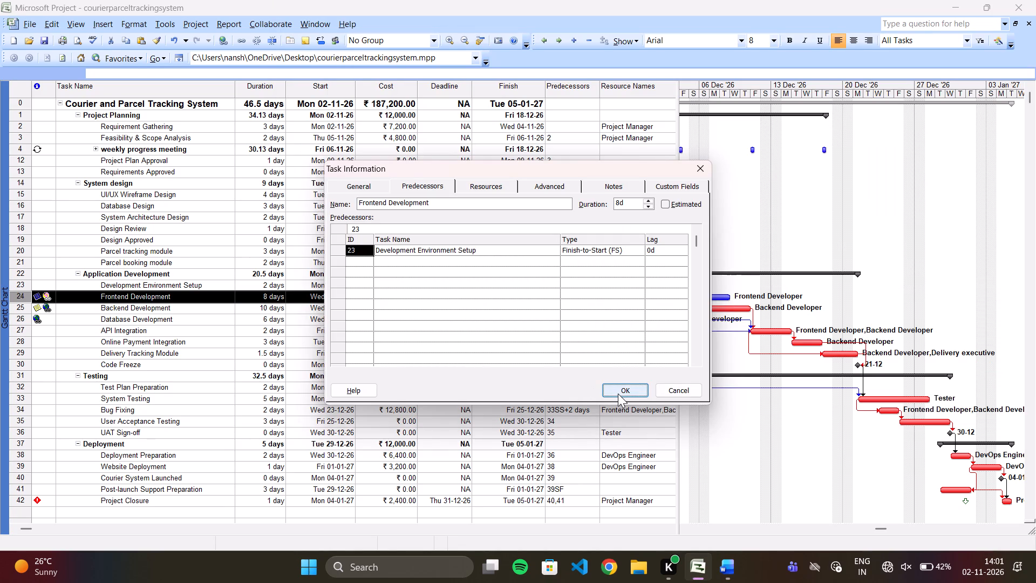
left_click(676, 384)
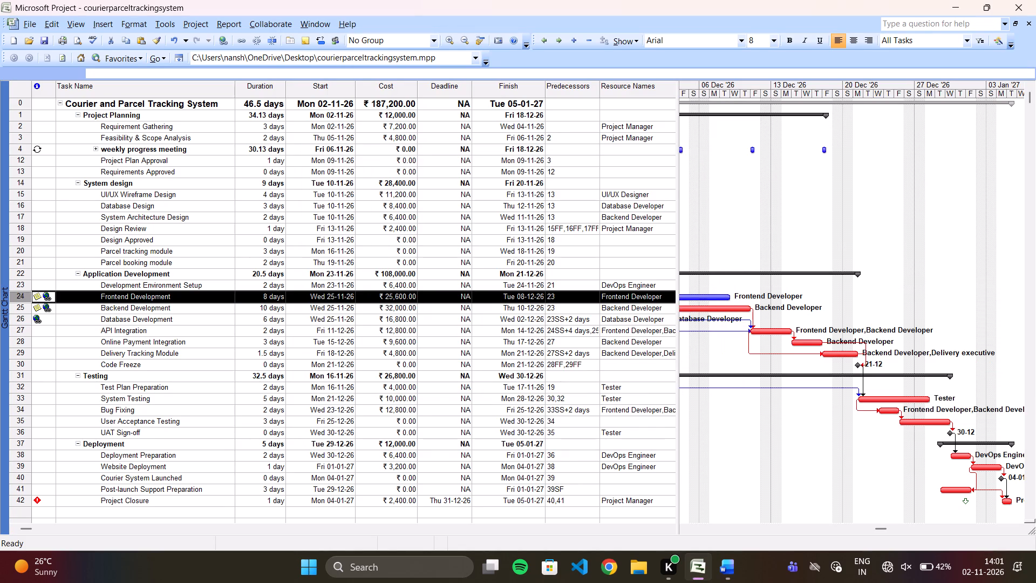
left_click(482, 388)
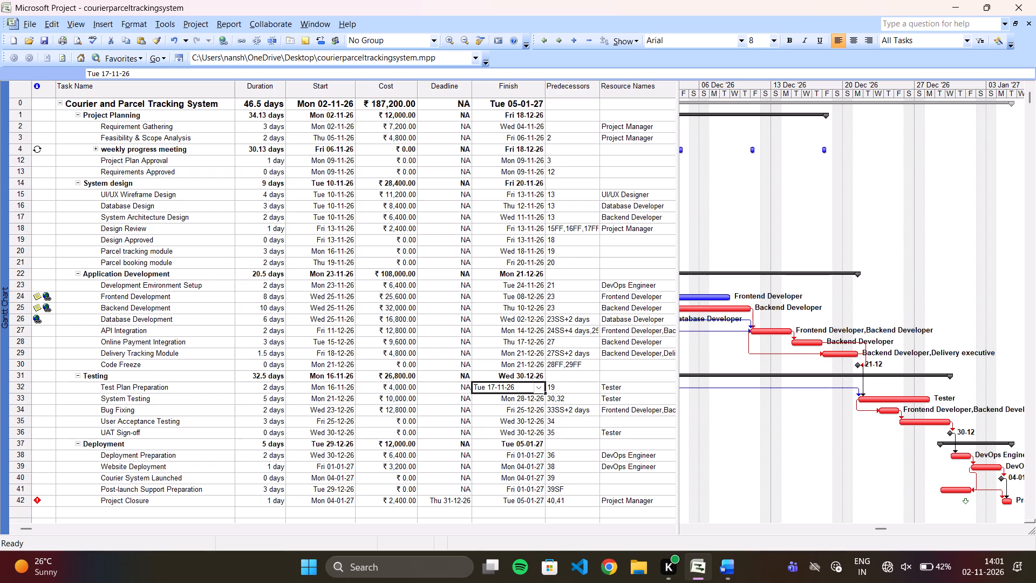
Examine the Project Closure task's predecessors and read the Help topic on them, leaving the task's details unchanged.
left_click(40, 504)
double_click(40, 504)
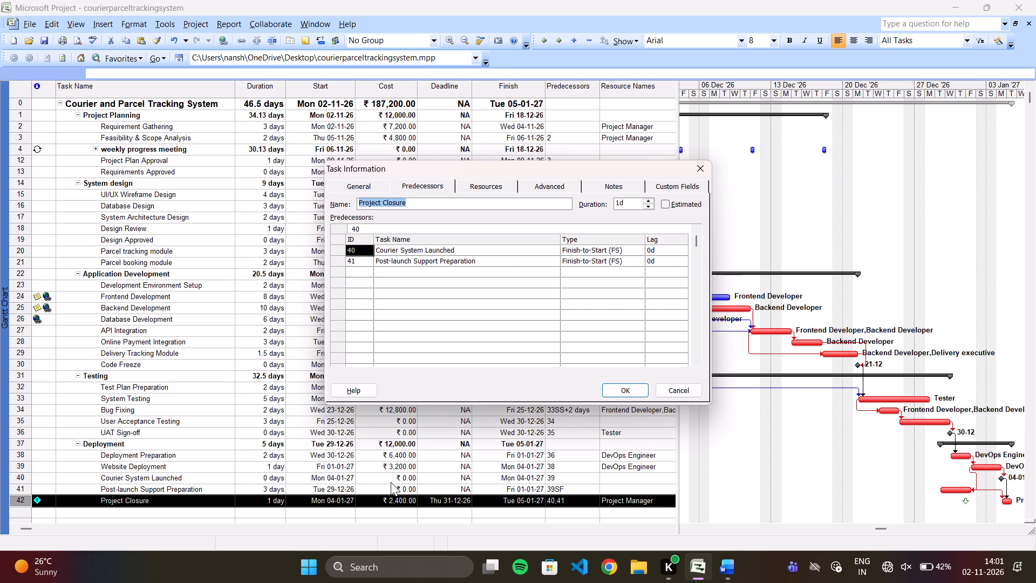
left_click(347, 394)
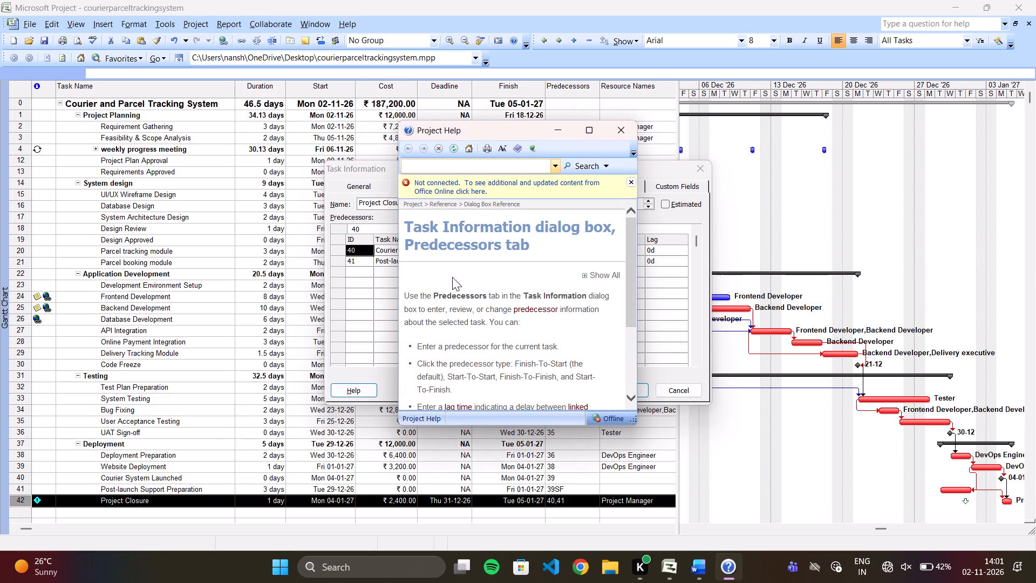
scroll(500, 308, "down", 1)
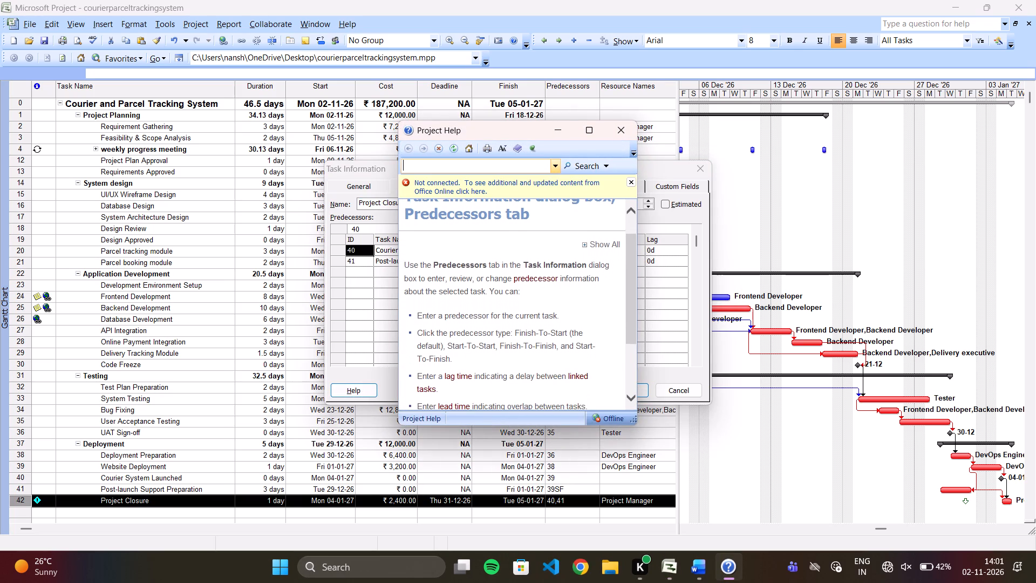
scroll(500, 308, "down", 1)
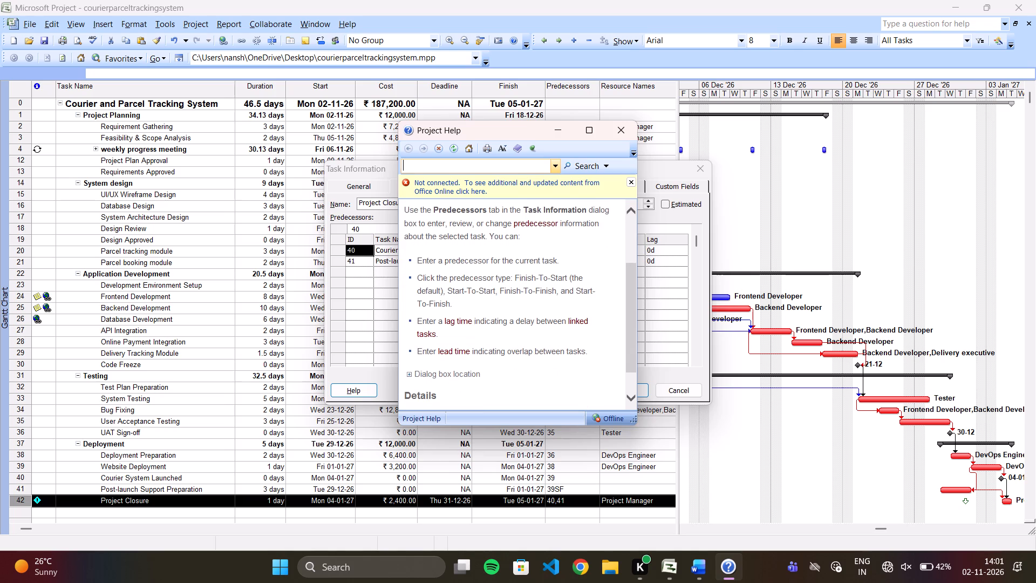
scroll(500, 308, "down", 1)
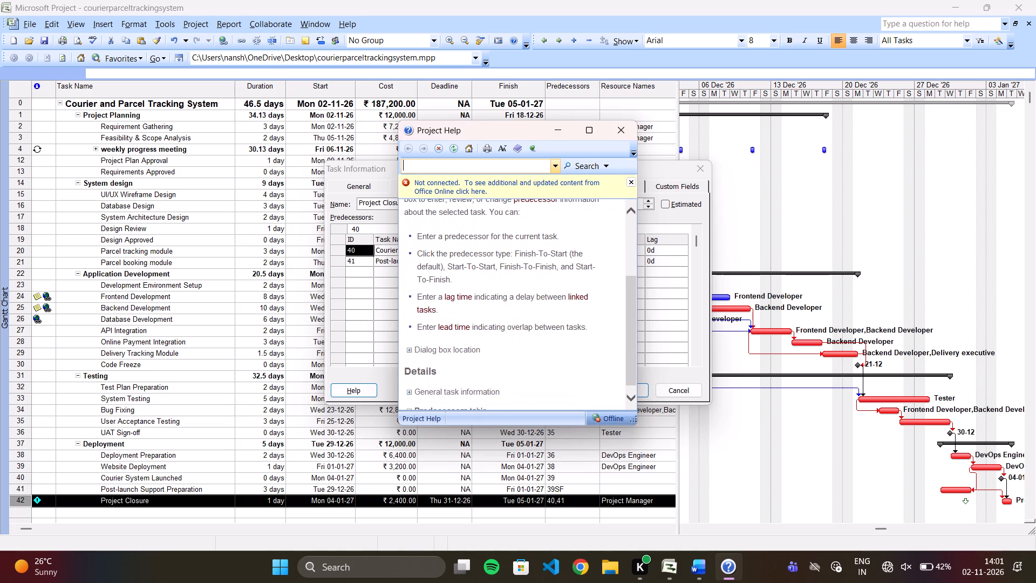
scroll(500, 308, "down", 1)
scroll(500, 308, "up", 1, "ctrl")
scroll(500, 308, "down", 5, "ctrl")
scroll(500, 308, "down", 4)
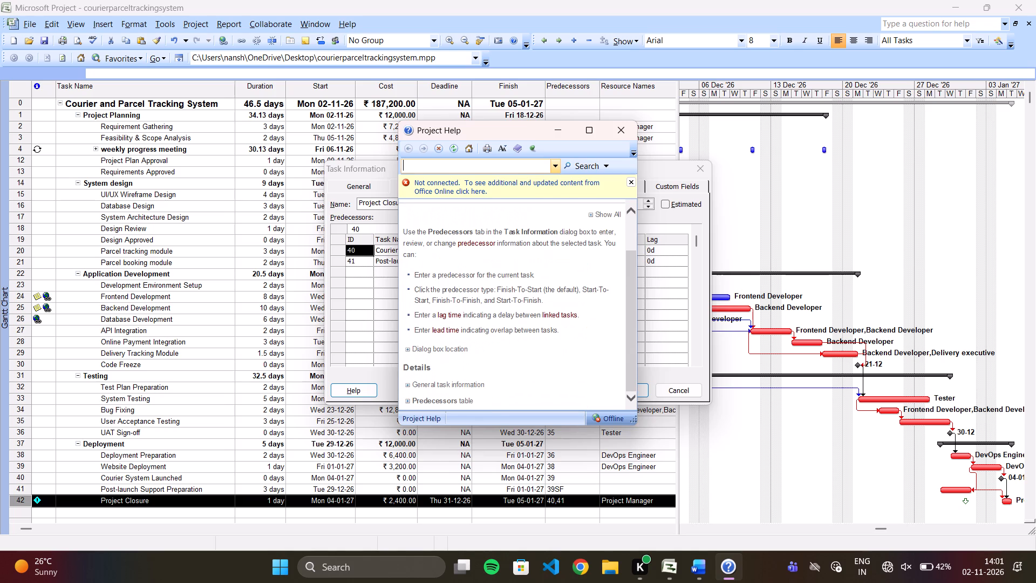
left_click(610, 136)
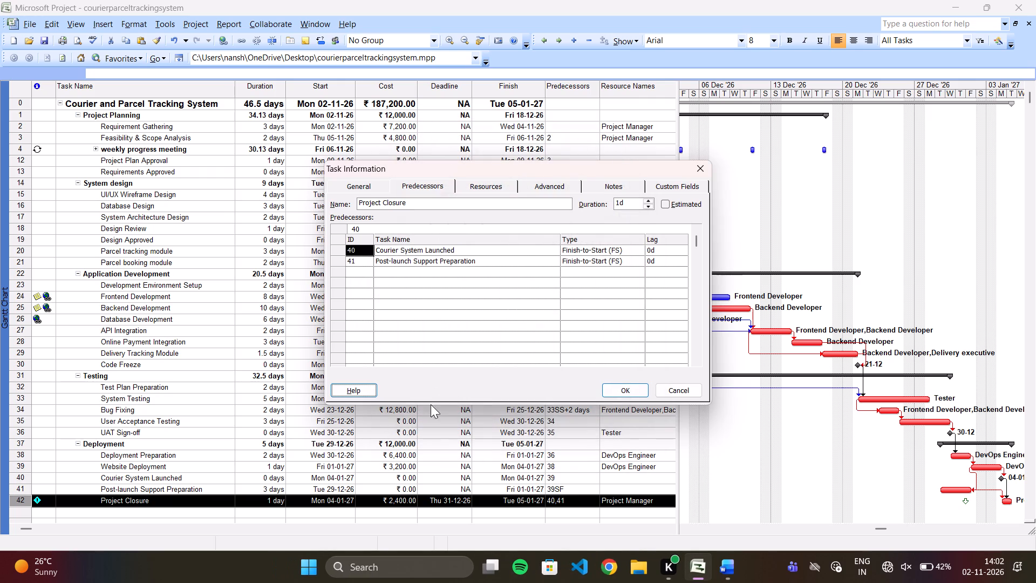
left_click(27, 506)
left_click(680, 385)
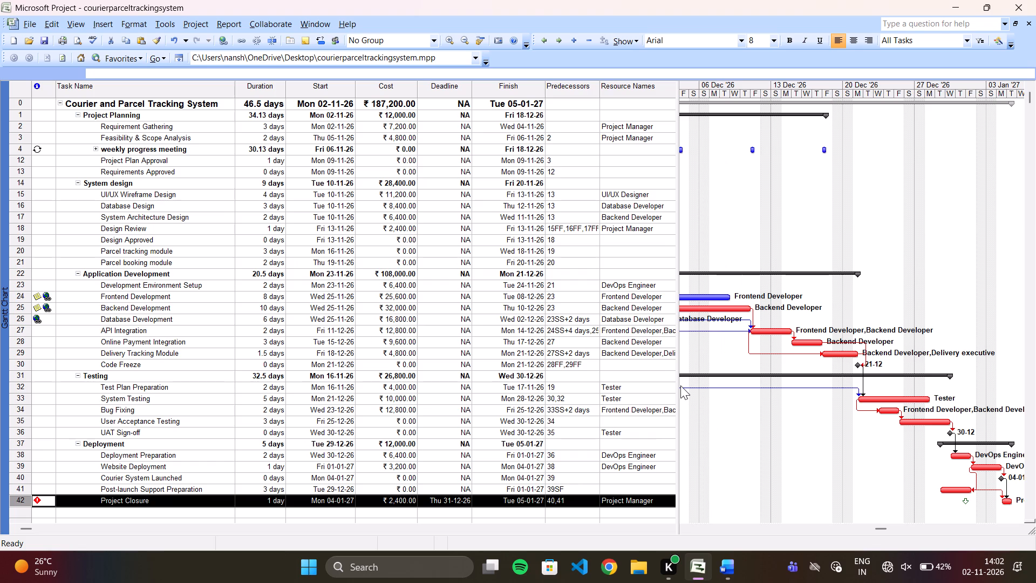
Widen the Gantt Chart's table area slightly to show more of the Resource Names column.
left_click_drag(679, 302, 707, 304)
left_click_drag(707, 304, 694, 304)
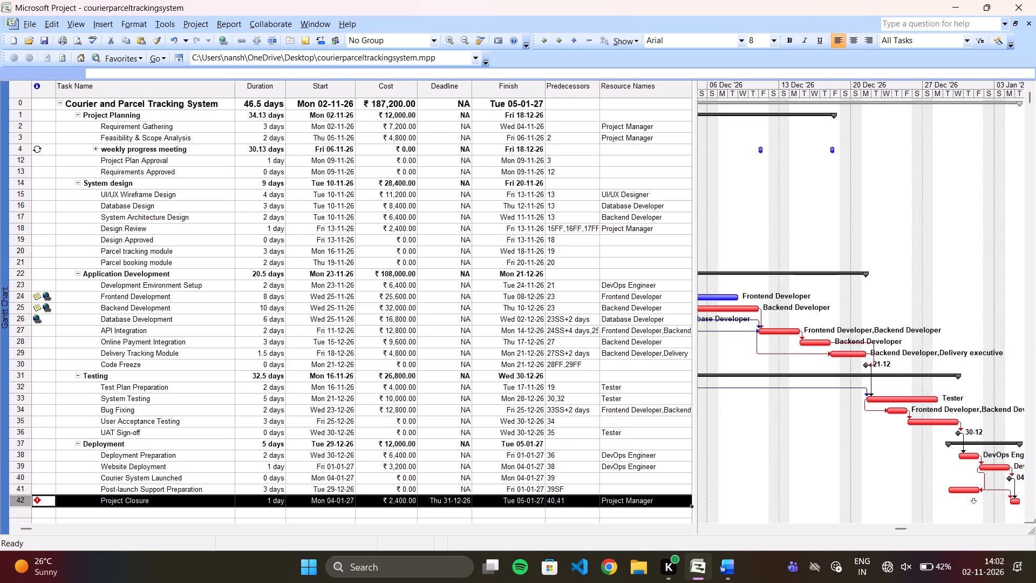
Capture a screenshot of the project plan's full task table, including the adjoining part of the Gantt bars.
left_click(237, 377)
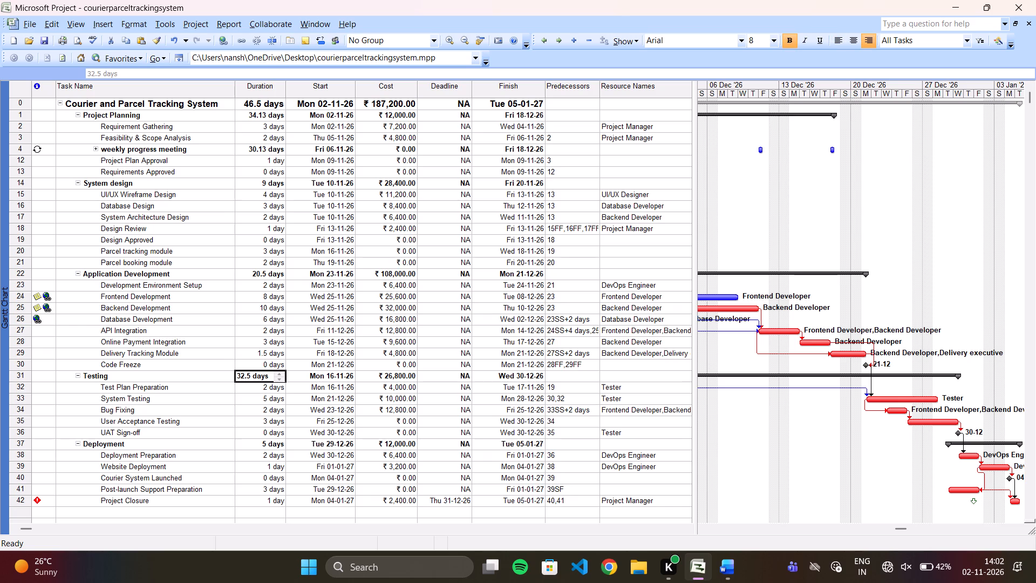
key("Print")
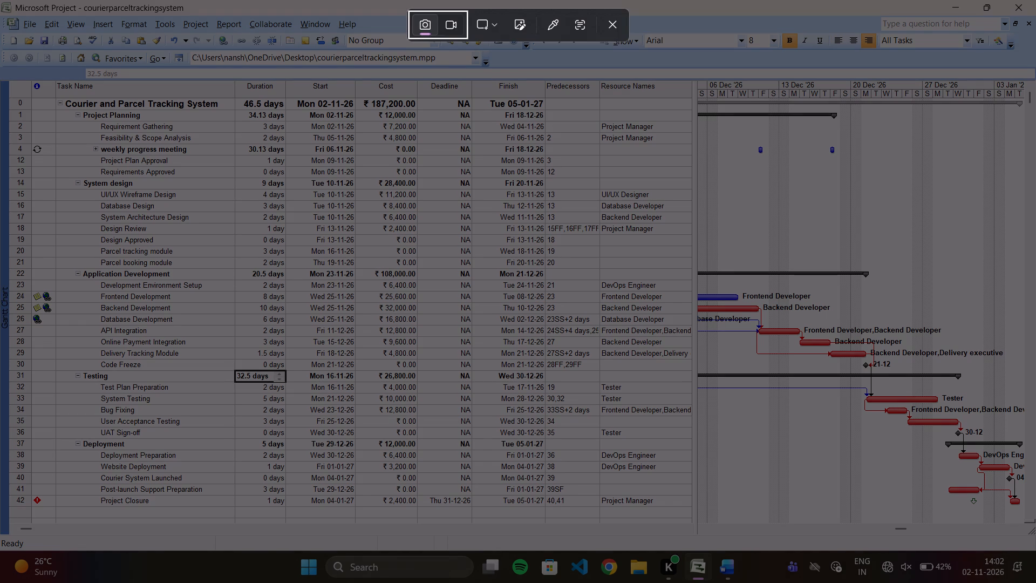
left_click_drag(0, 0, 814, 582)
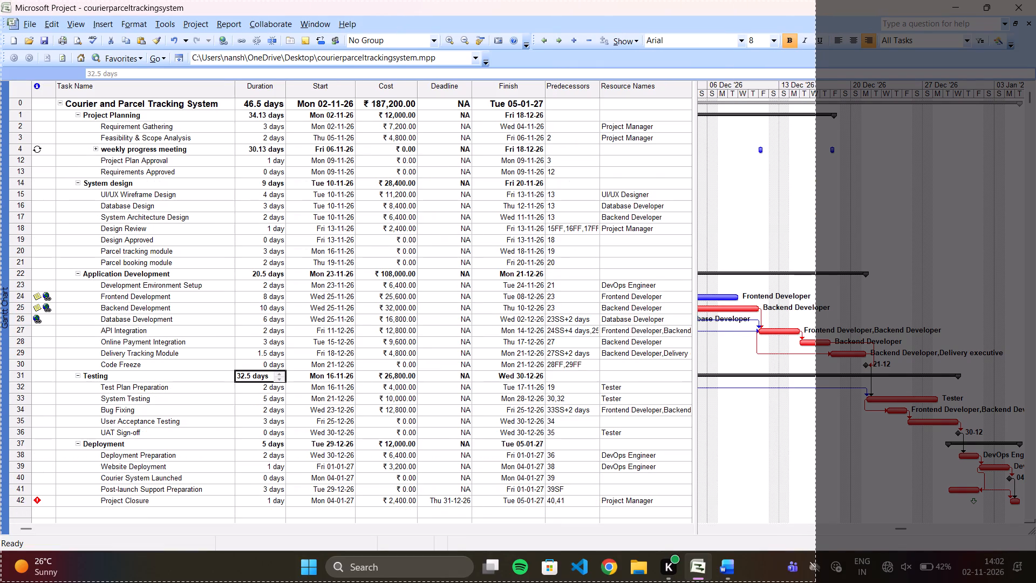
left_click_drag(814, 582, 772, 546)
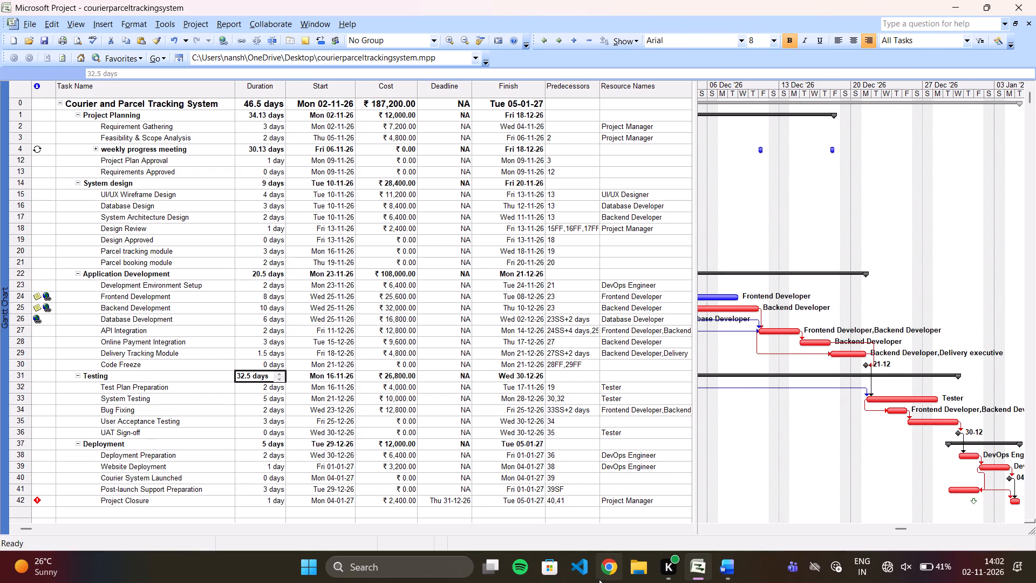
Switch to Chrome, turn on Wi-Fi and bring up the available networks, and choose the "main acc" browser profile.
left_click(599, 579)
left_click(893, 562)
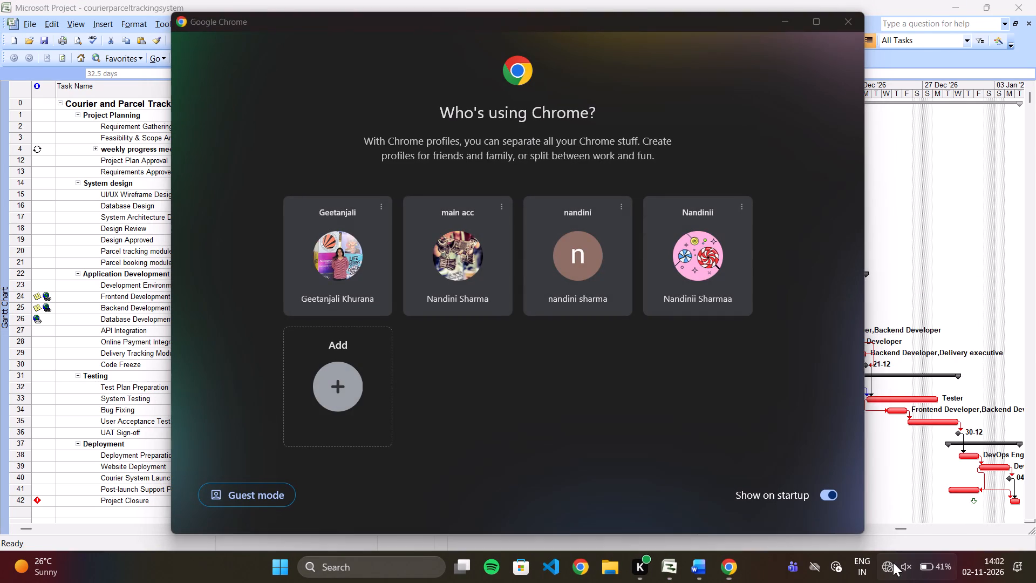
left_click(823, 325)
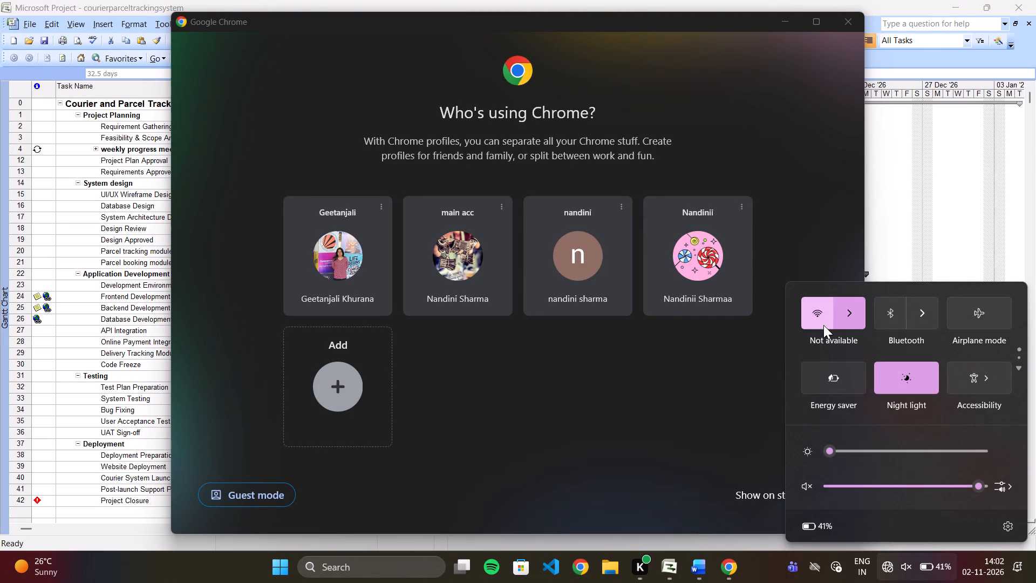
left_click(837, 321)
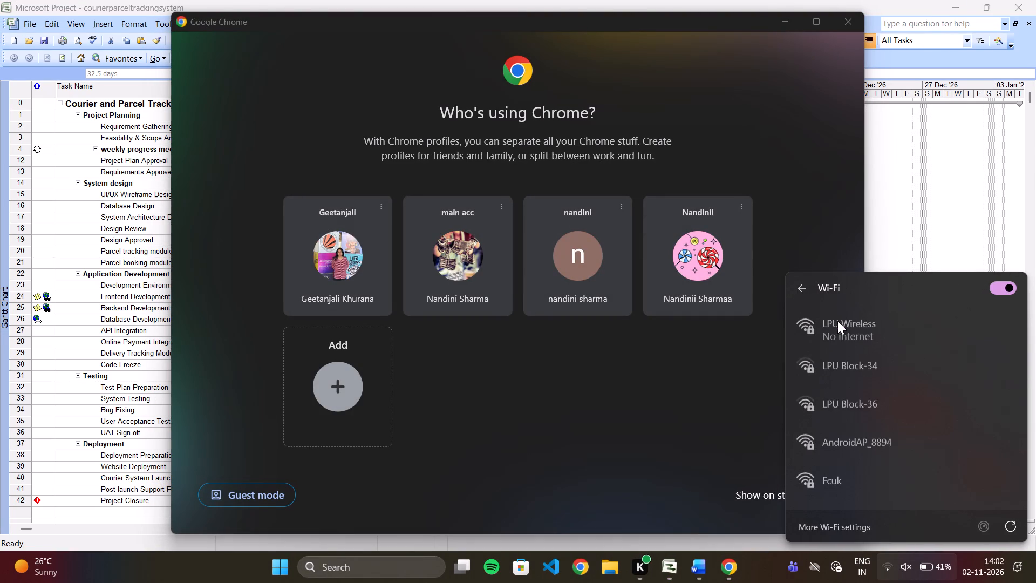
left_click(469, 273)
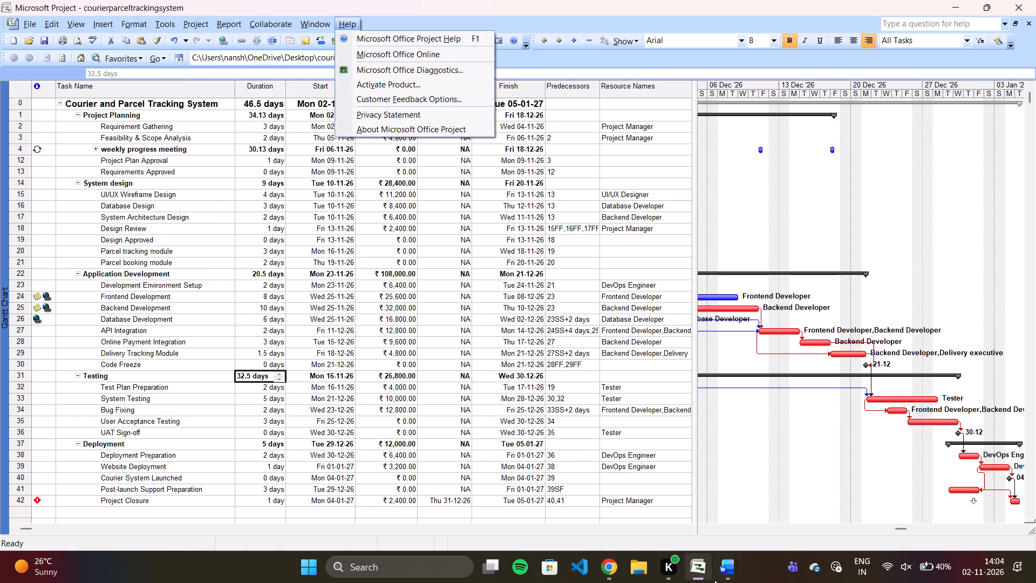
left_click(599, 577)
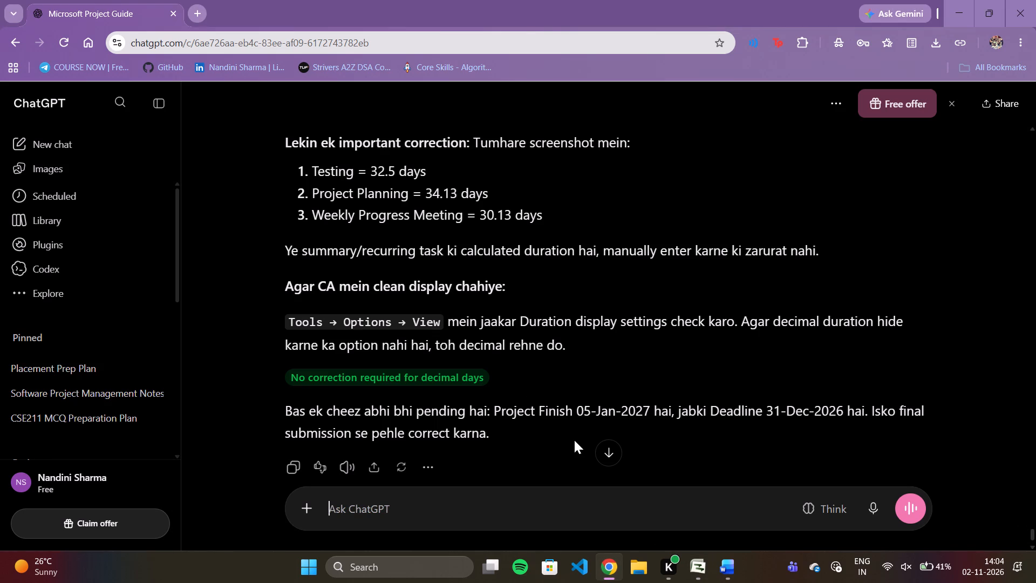
Switch to the courierparceltrackingsystem plan in Microsoft Project.
left_click(694, 575)
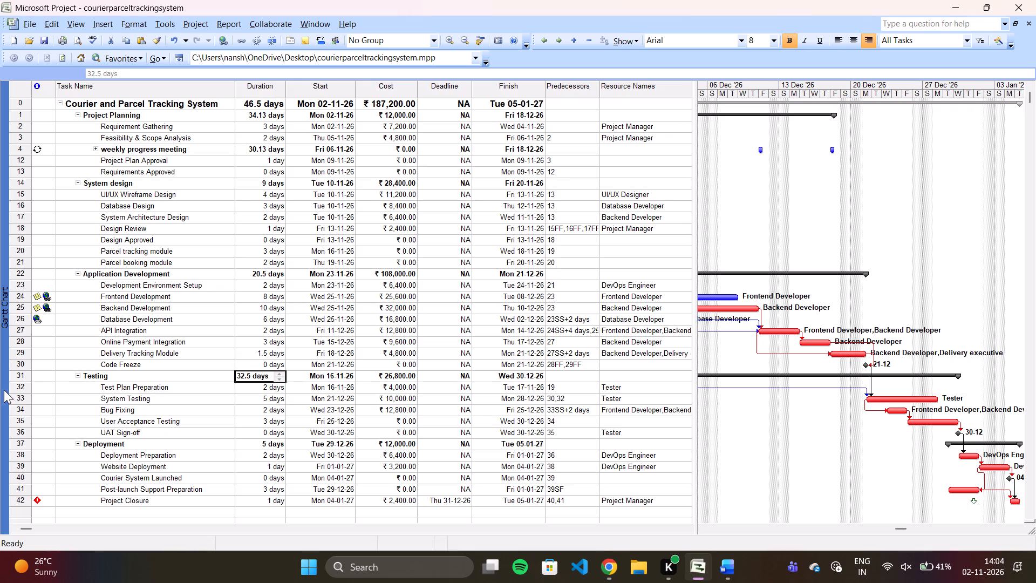
left_click(162, 22)
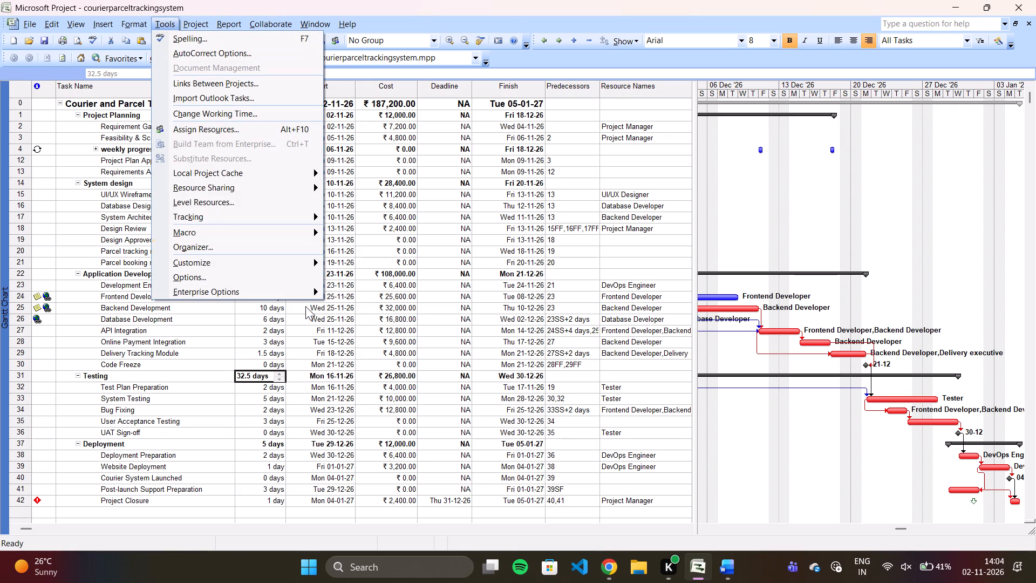
Turn off the computer's Wi-Fi connection and return to the project schedule.
left_click(933, 572)
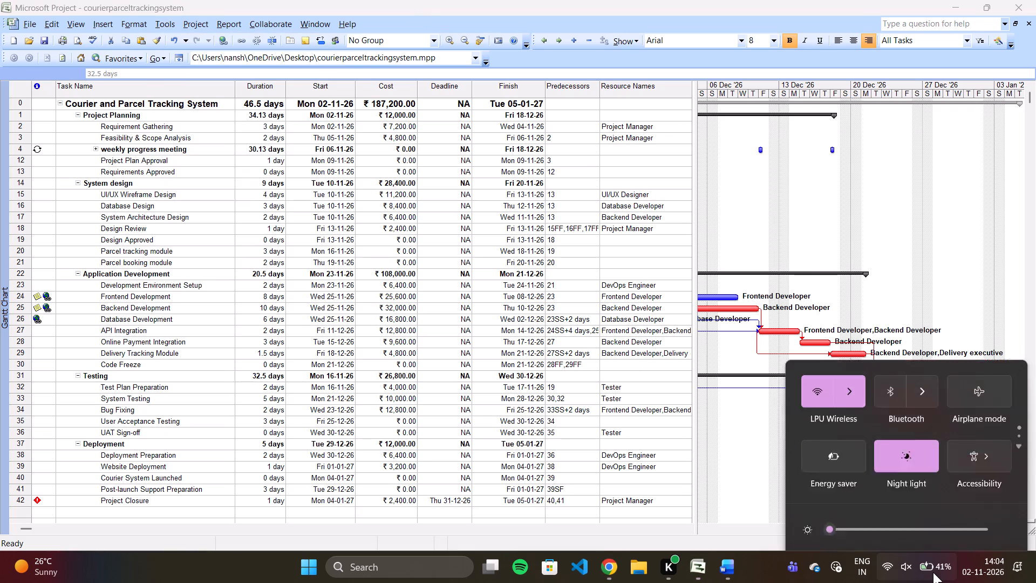
left_click(815, 309)
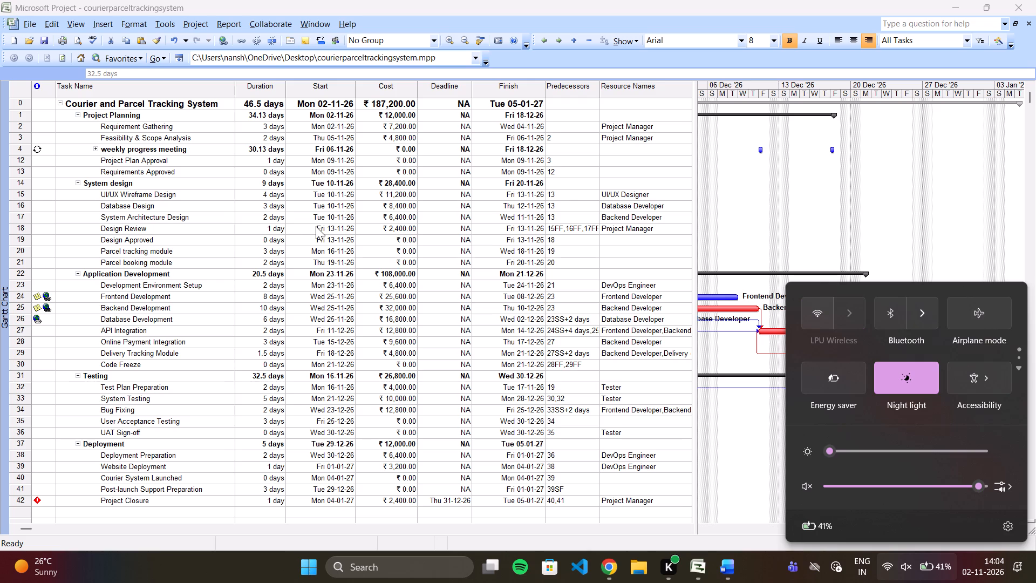
left_click(138, 54)
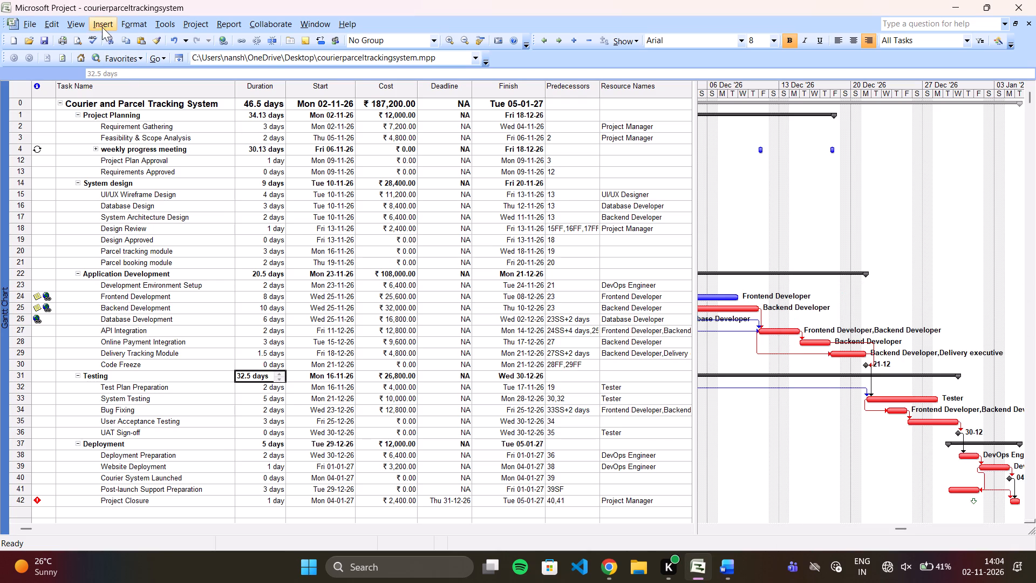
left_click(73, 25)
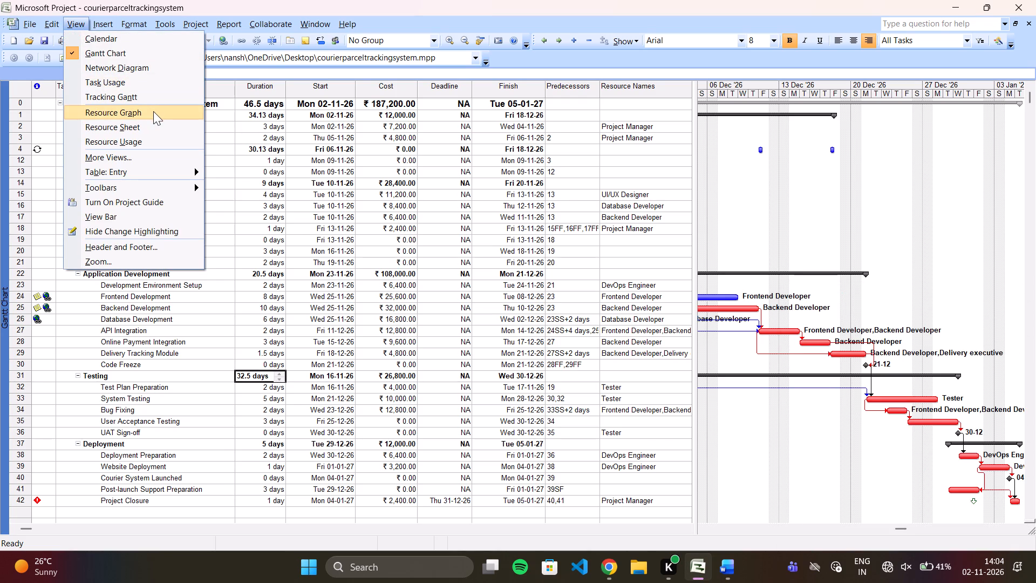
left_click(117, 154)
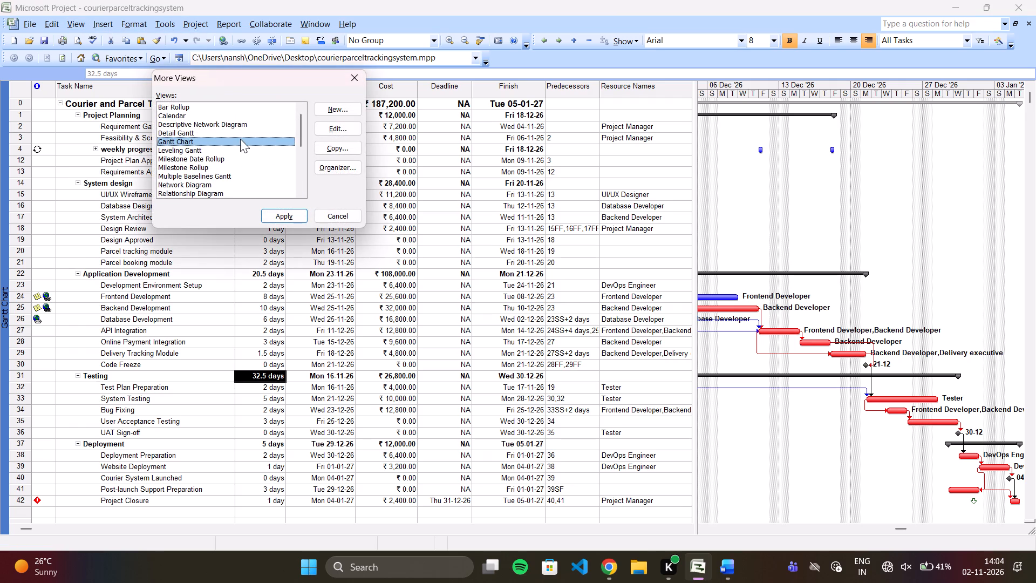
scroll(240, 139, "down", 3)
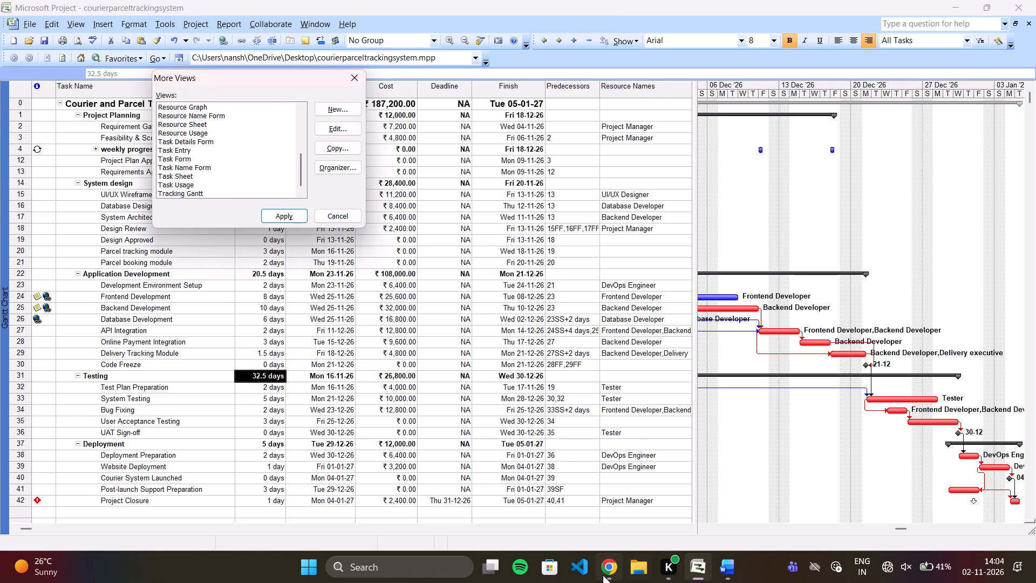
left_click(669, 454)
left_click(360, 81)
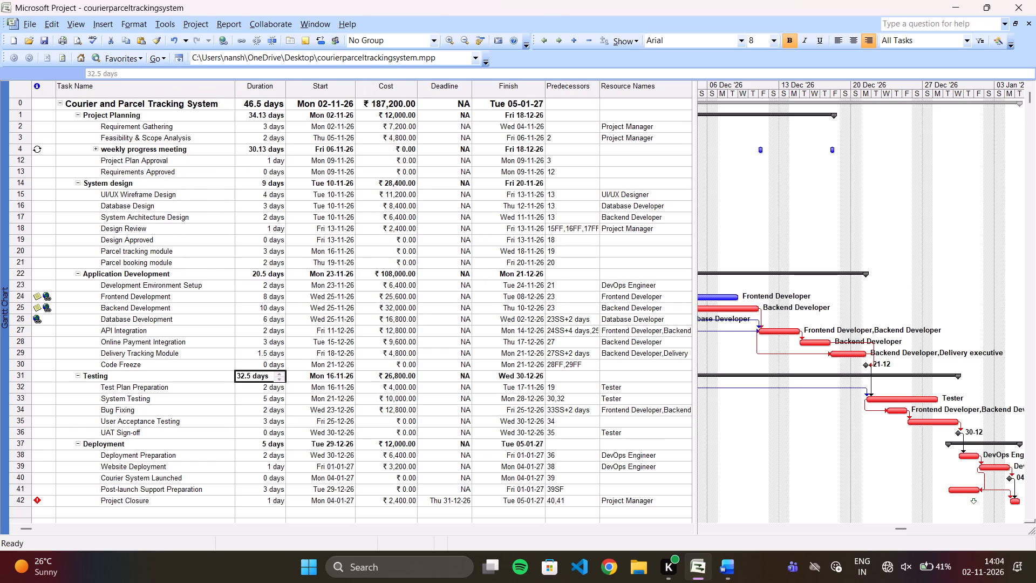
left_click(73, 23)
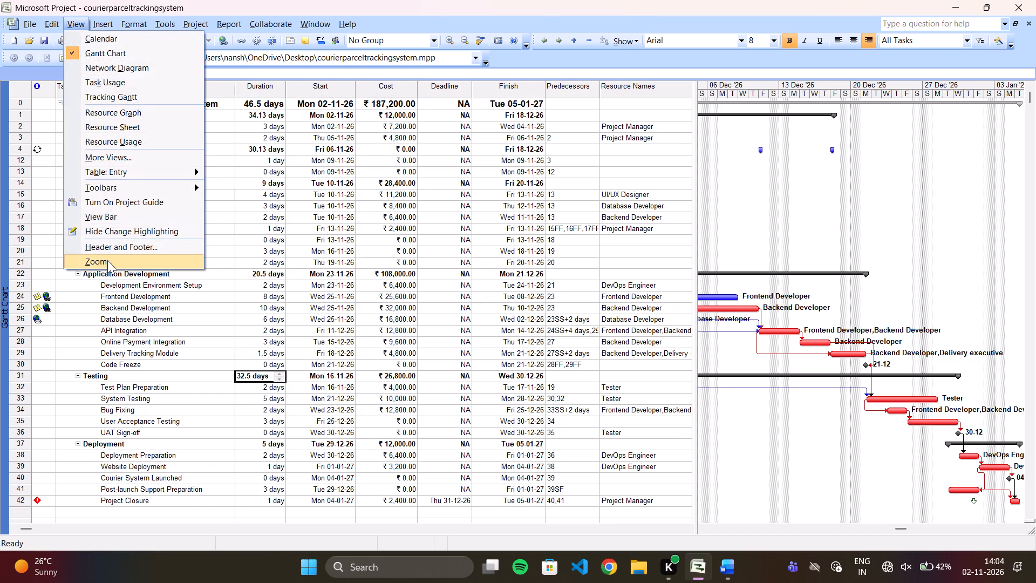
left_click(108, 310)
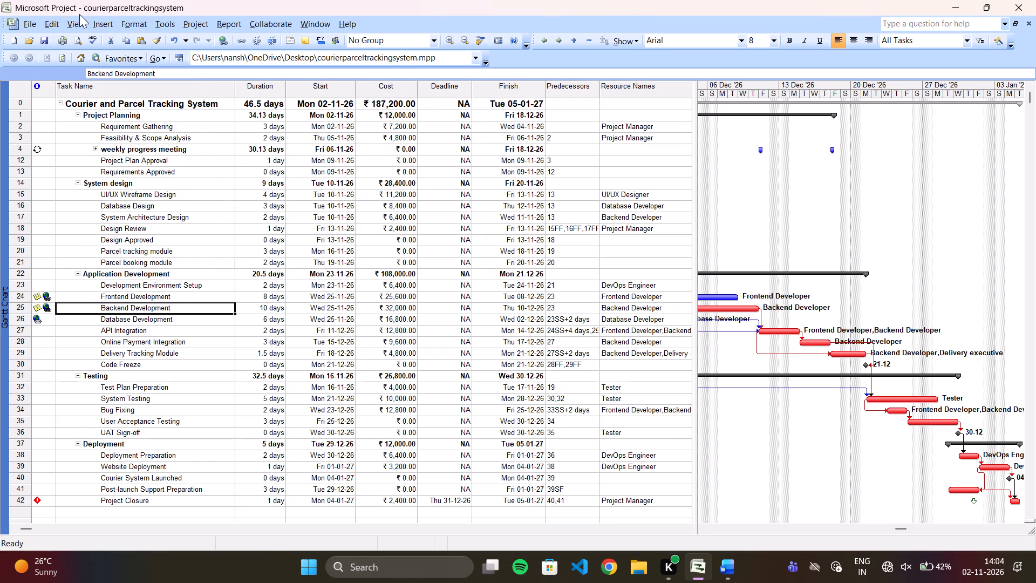
Bring up Project's View options and capture a screenshot of the Options dialog.
left_click(79, 23)
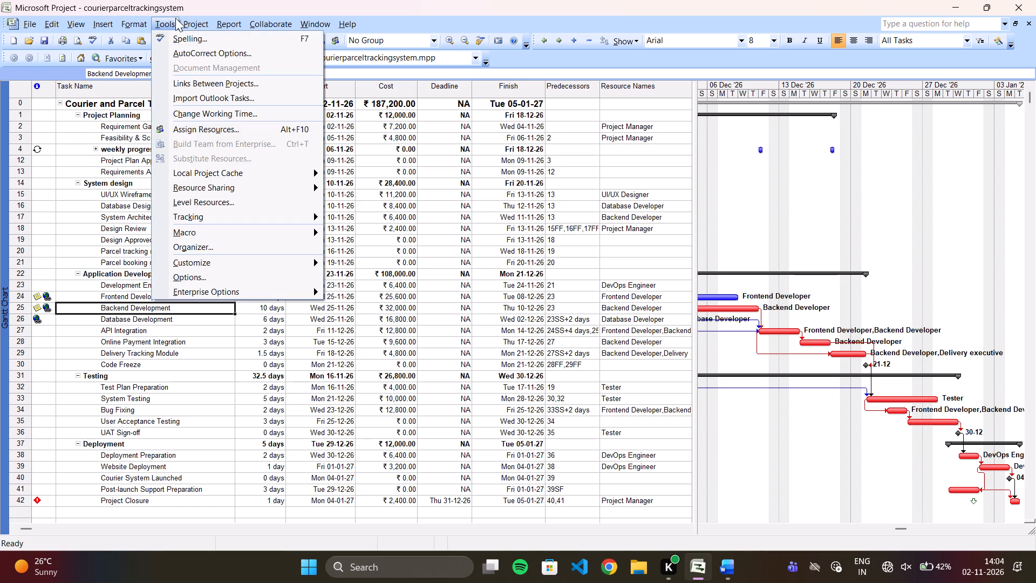
left_click(201, 278)
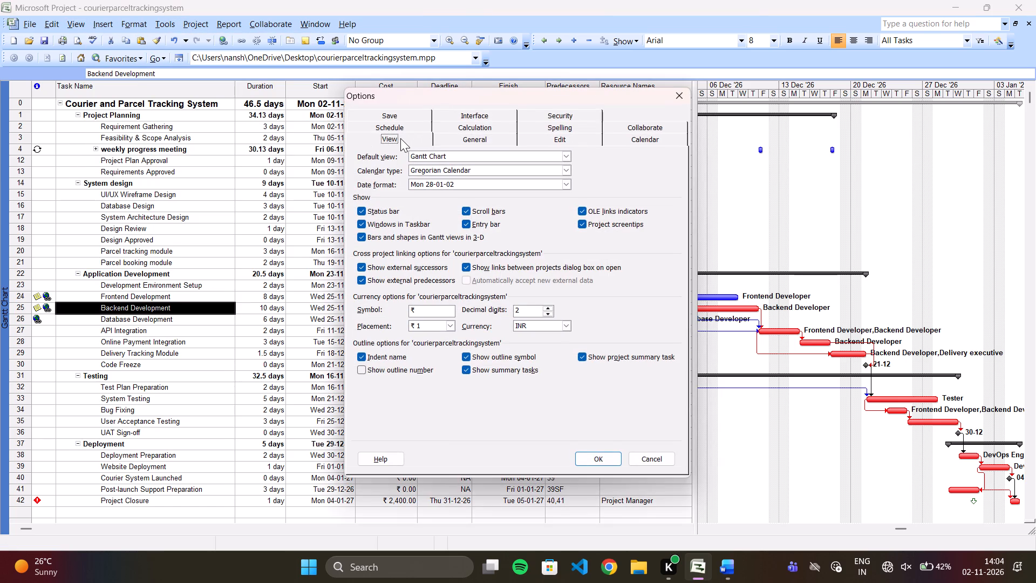
left_click(400, 138)
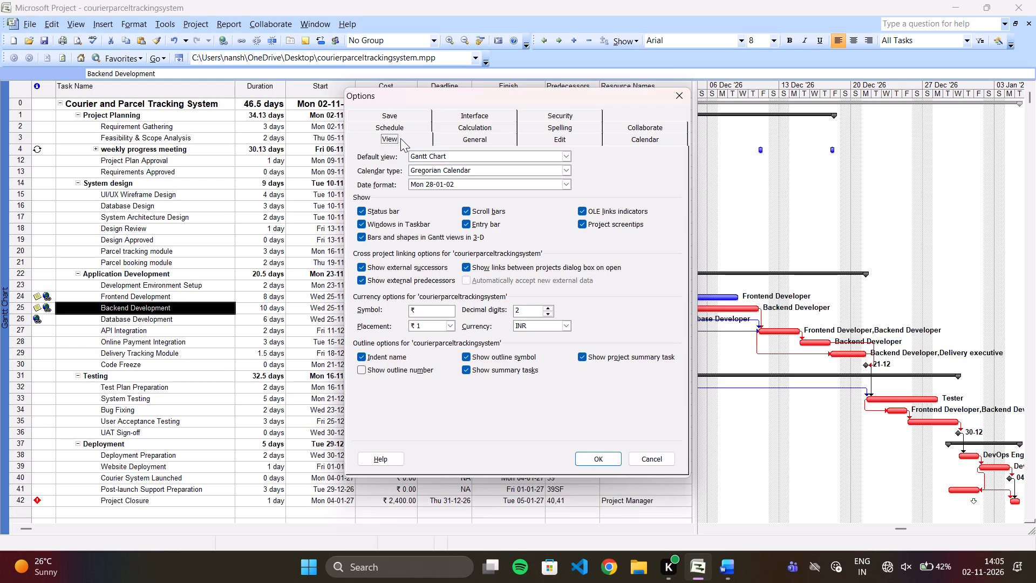
key("Print")
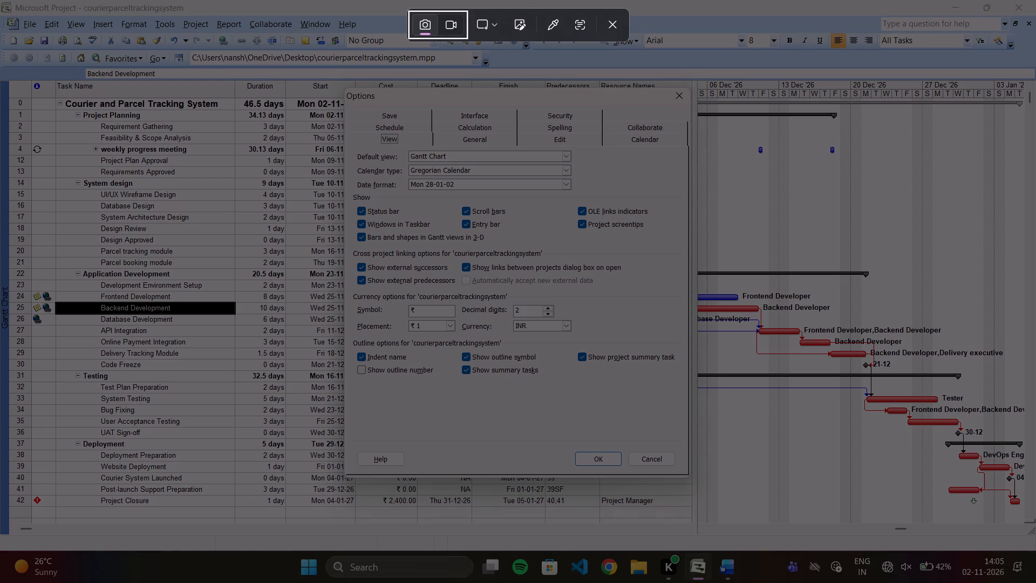
left_click_drag(317, 76, 402, 238)
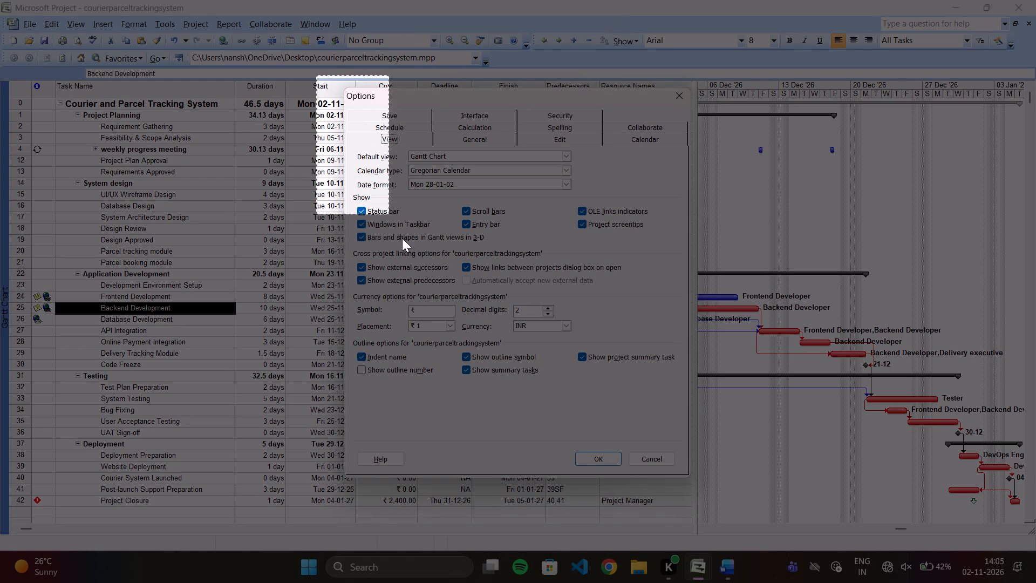
left_click_drag(402, 238, 697, 510)
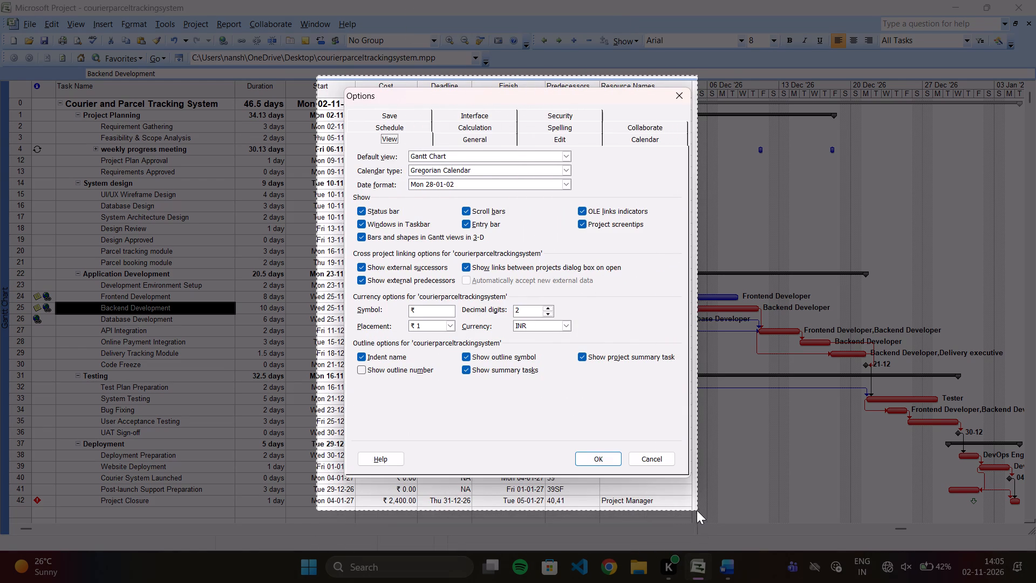
left_click_drag(697, 510, 701, 502)
Paste the Options screenshot above the task notes picture in Word with a line break between them, and close Project's Options without changes.
left_click(732, 559)
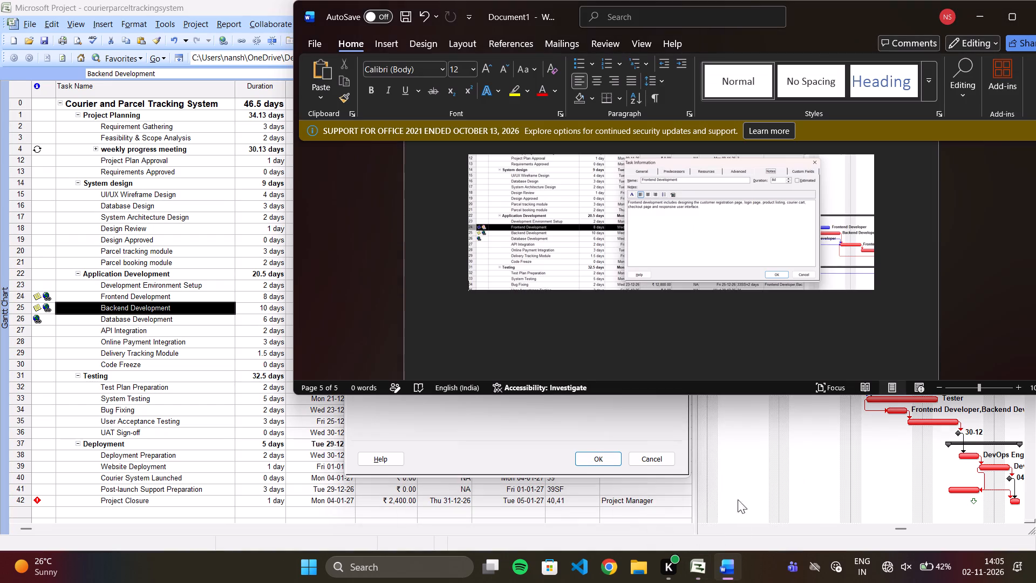
left_click(591, 337)
key("ctrl+v")
key("ctrl+v")
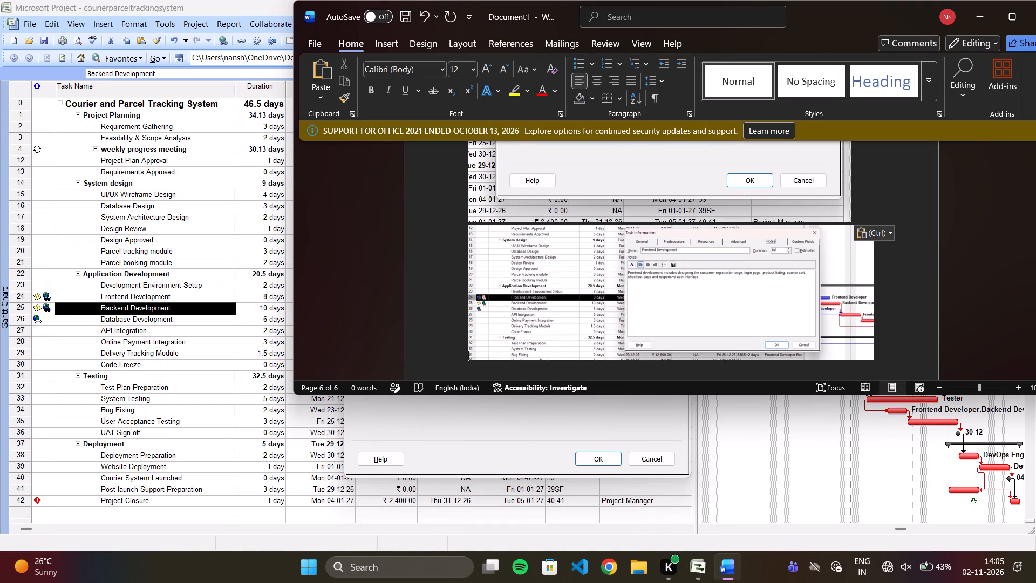
left_click(873, 201)
key("Return")
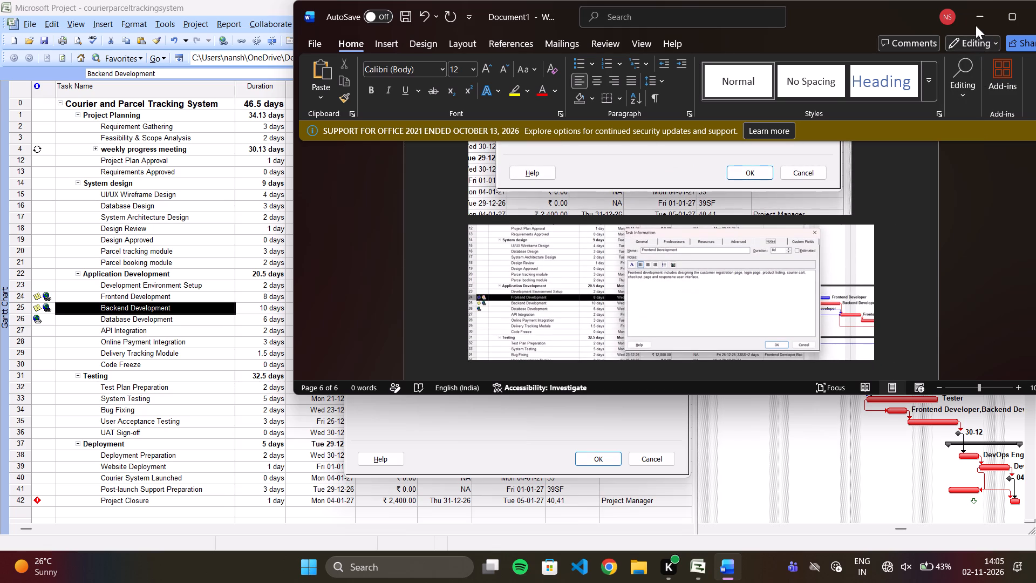
left_click(976, 18)
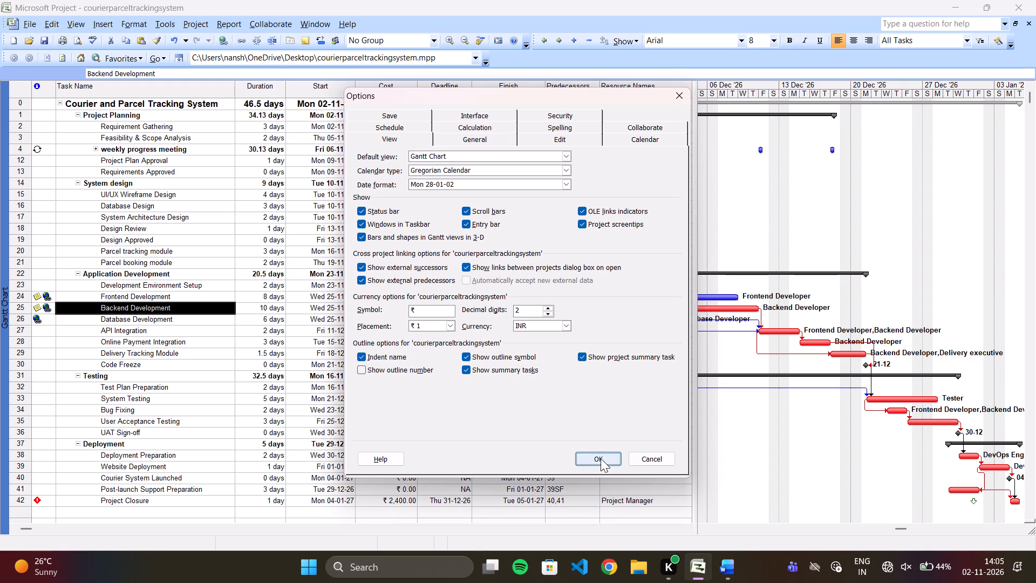
left_click(601, 458)
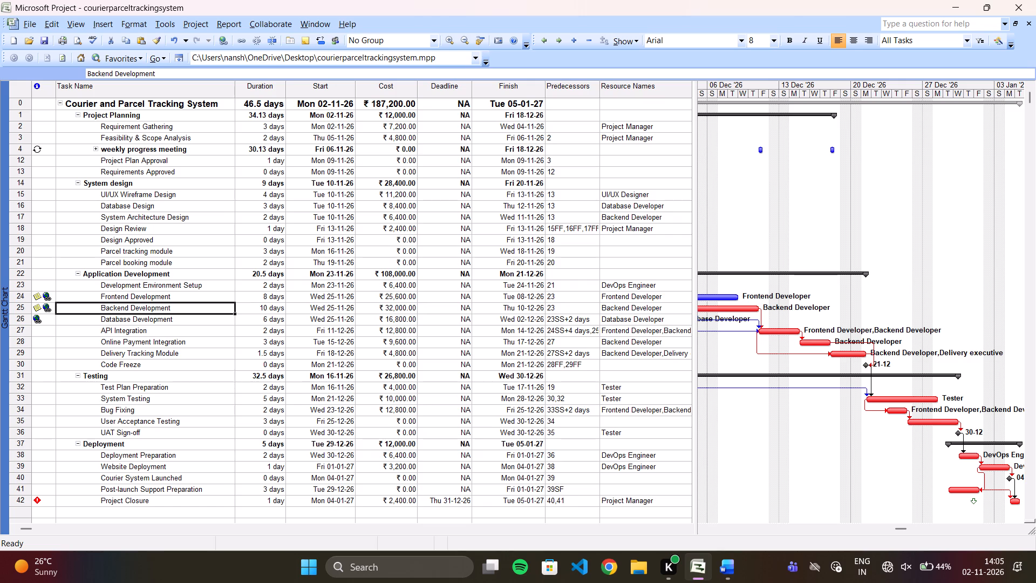
Examine the Project Closure task's predecessors in Task Information and close the details without changes.
double_click(456, 504)
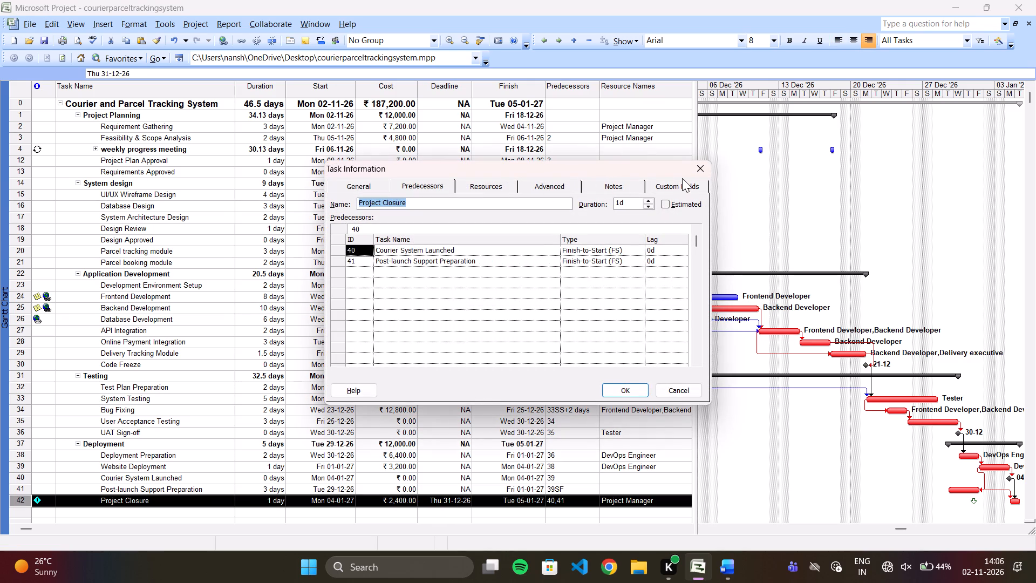
left_click(705, 173)
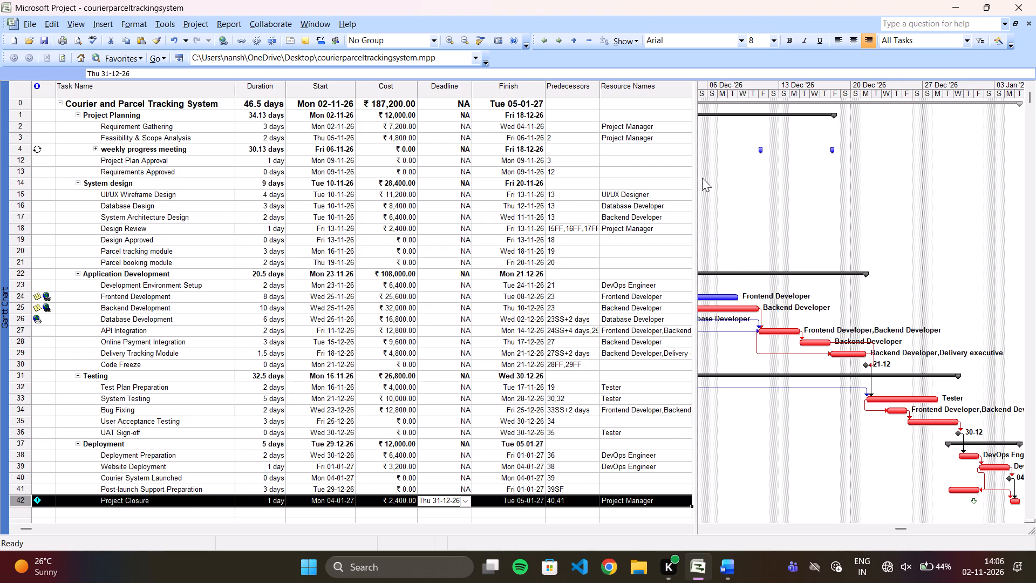
Turn on the computer's Wi-Fi connection.
left_click(905, 568)
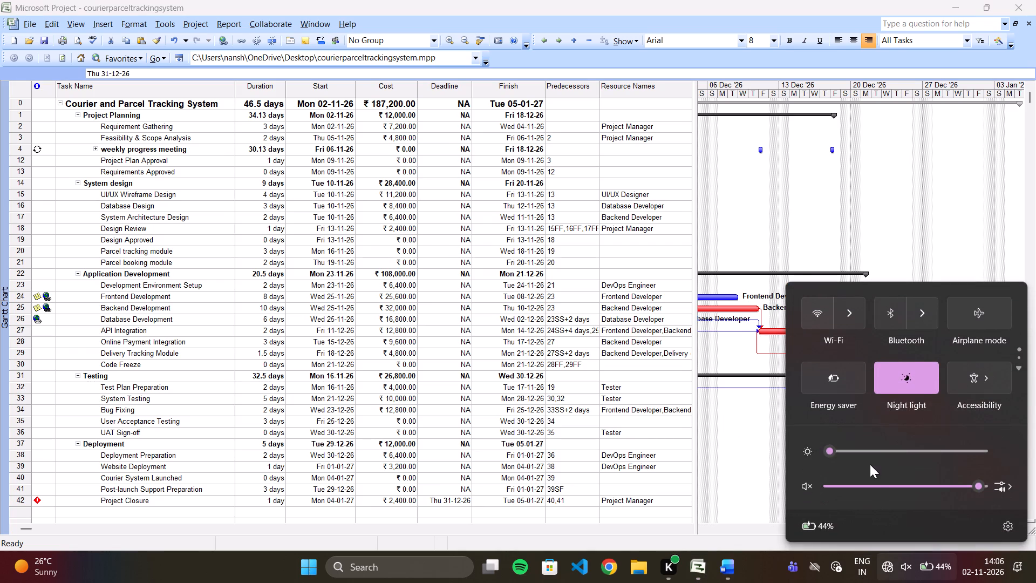
left_click(815, 313)
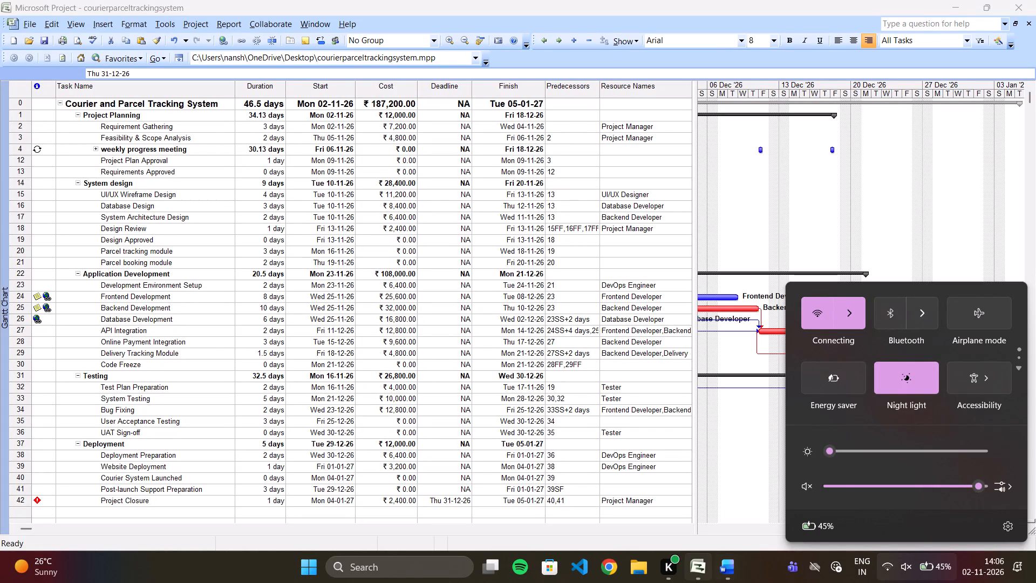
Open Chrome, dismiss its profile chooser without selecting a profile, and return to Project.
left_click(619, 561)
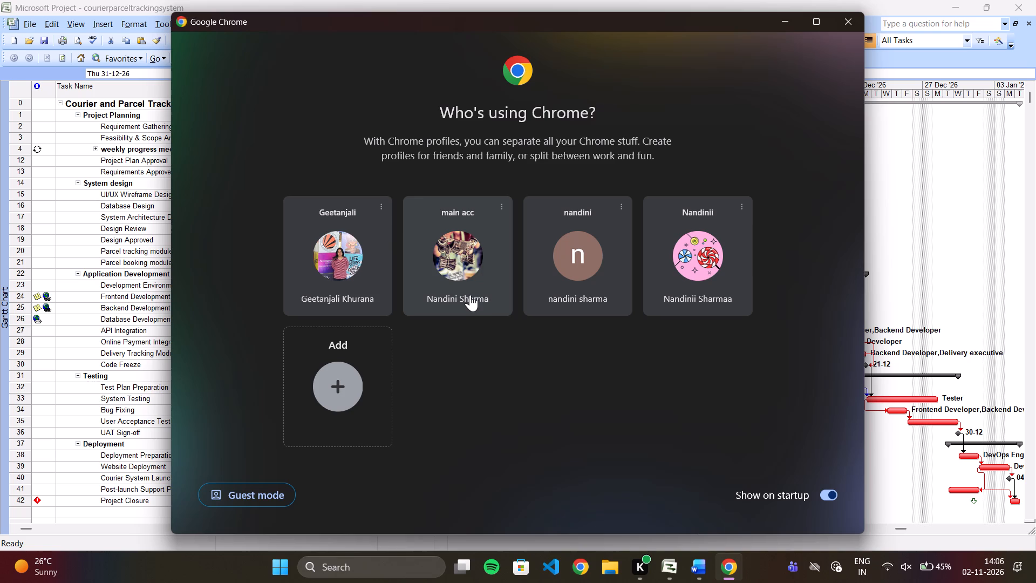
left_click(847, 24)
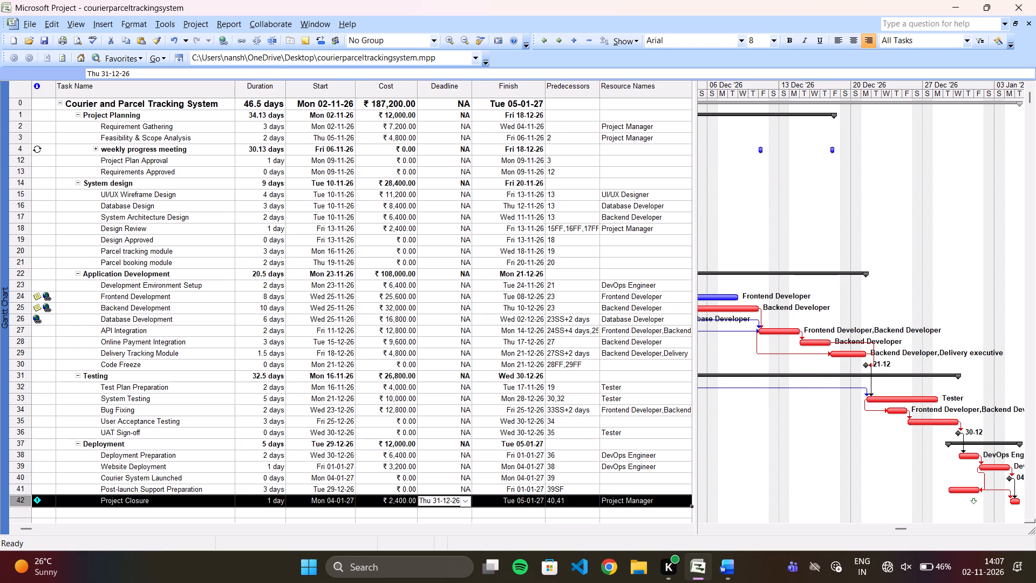
Look over the Resource Sheet and return to the Gantt Chart.
left_click(78, 23)
left_click(110, 127)
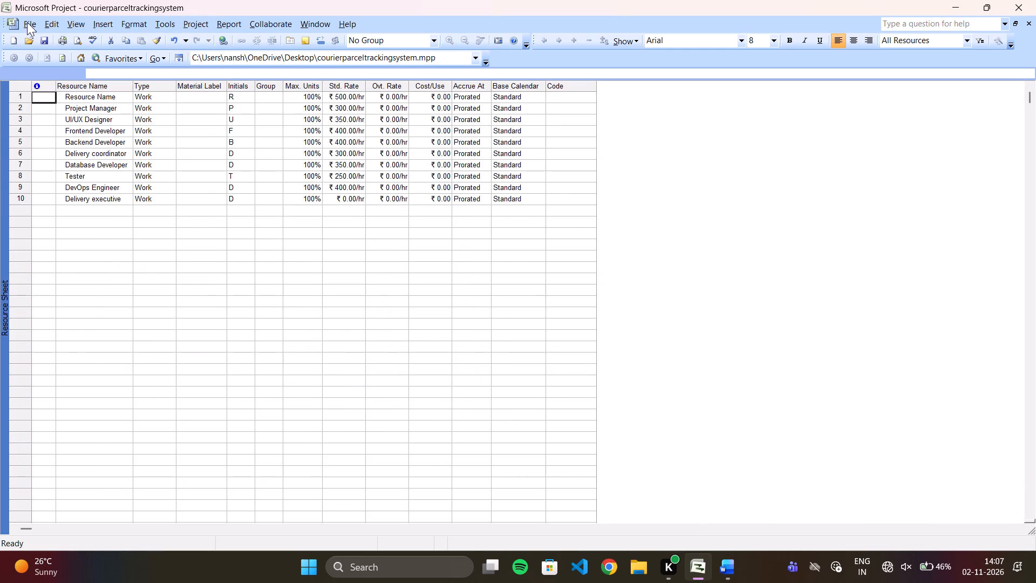
left_click(64, 25)
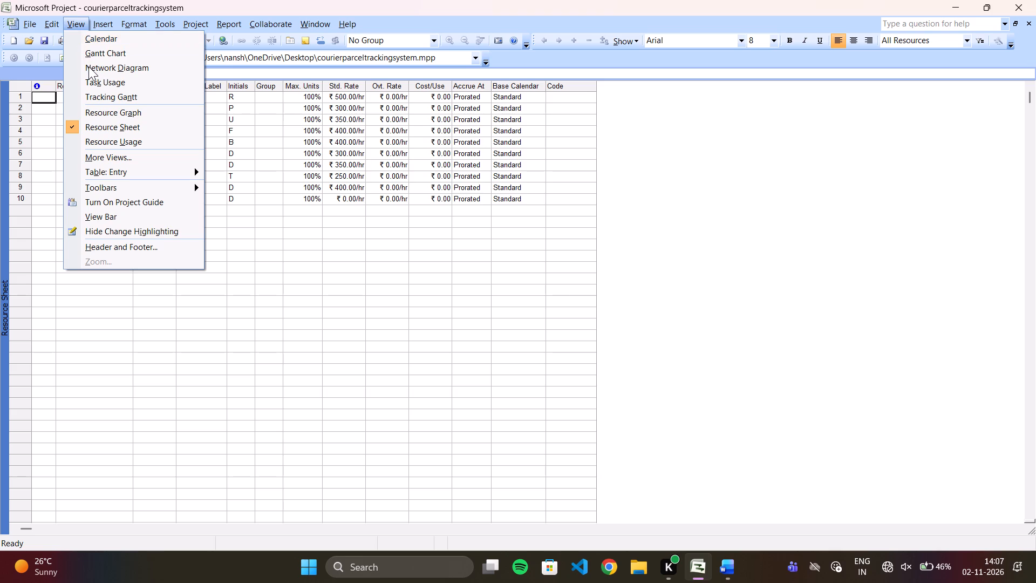
left_click(88, 59)
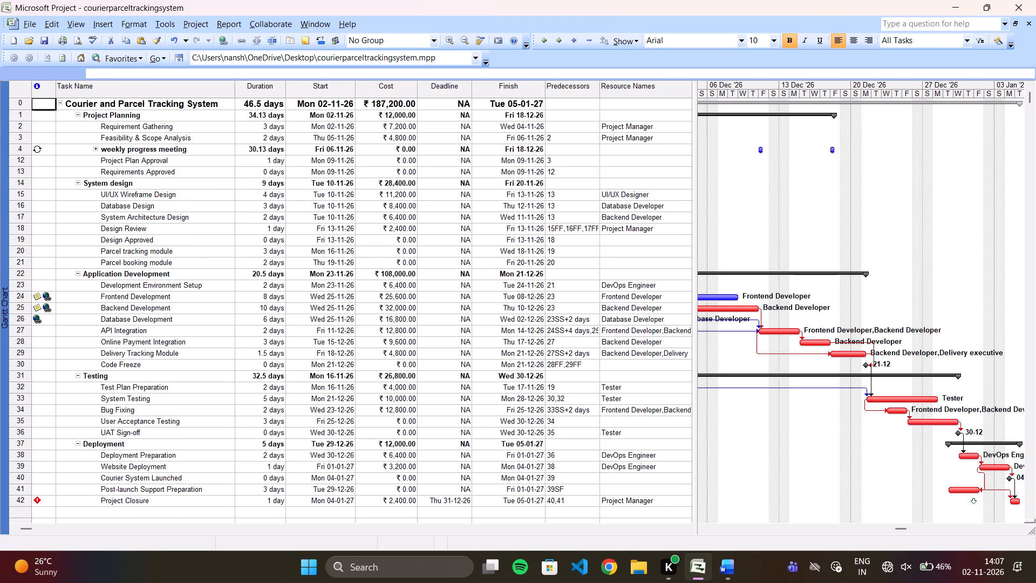
Narrow the Task Name column slightly in the Gantt Chart's table.
left_click_drag(236, 89, 231, 91)
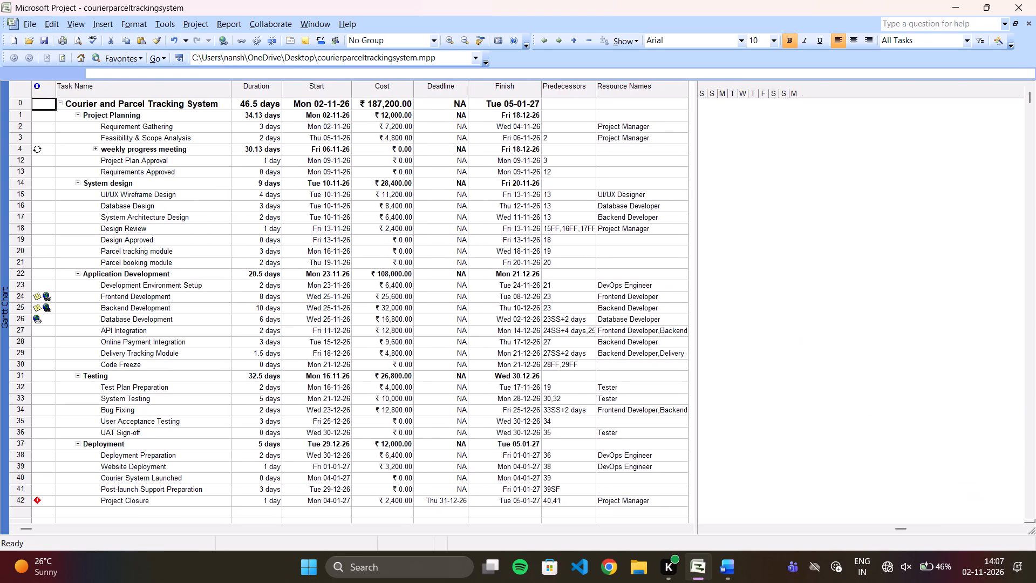
Narrow the Task Name column and slightly widen the Duration column in the Gantt Chart's table.
left_click_drag(231, 91, 226, 93)
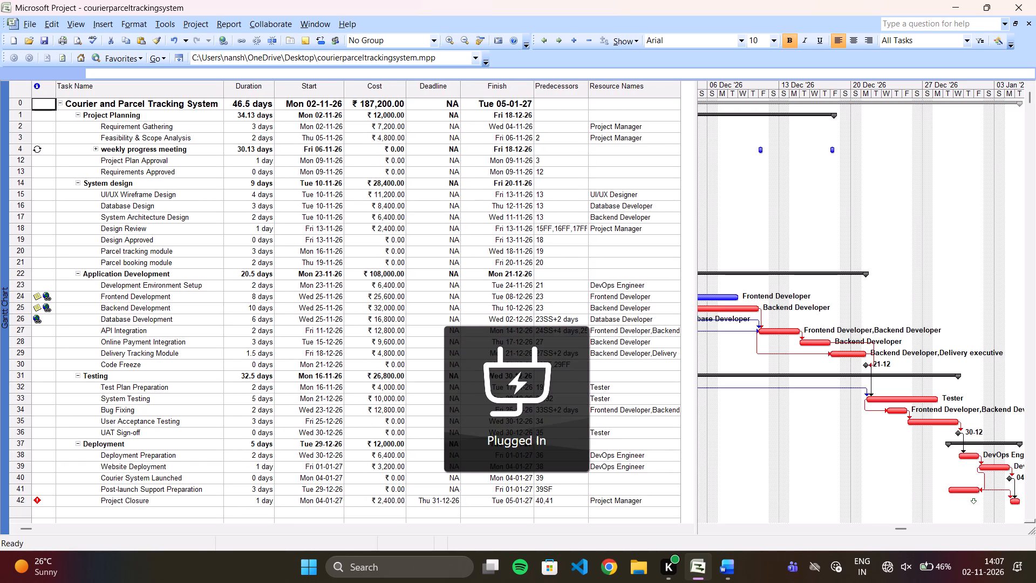
left_click(224, 91)
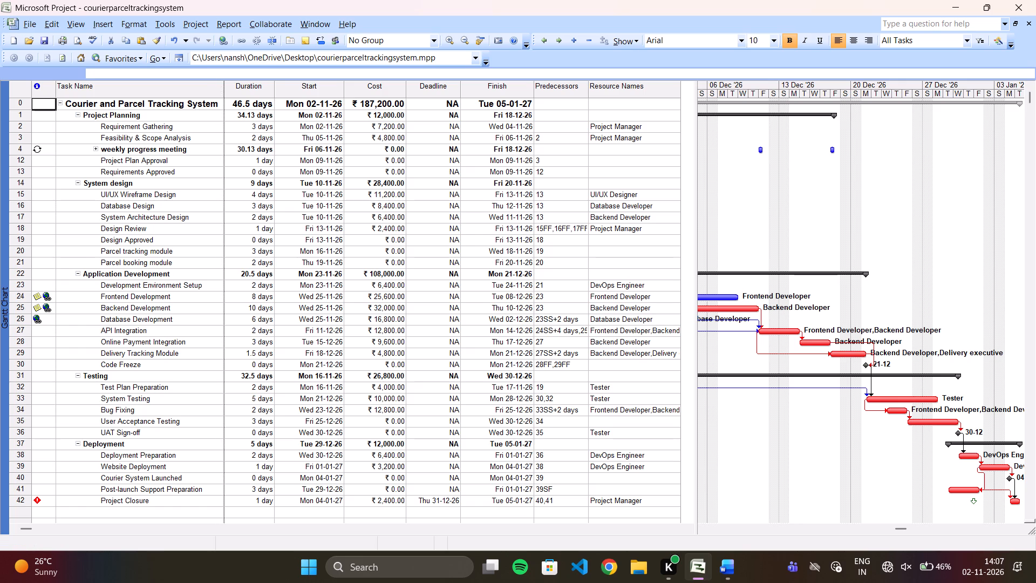
left_click_drag(274, 94, 280, 95)
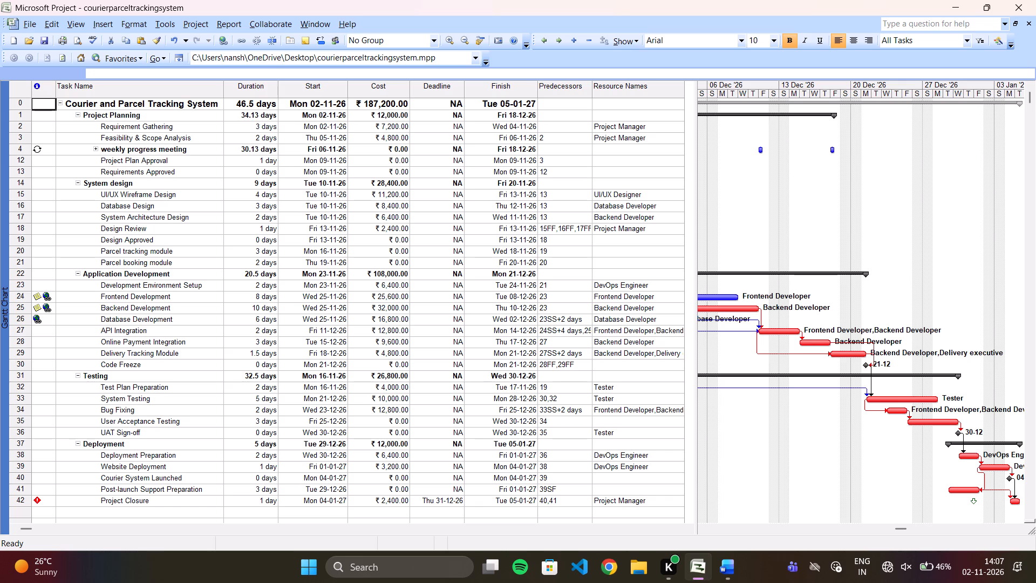
Capture the Development Environment Setup task's predecessors in Task Information as a screenshot and paste it after the task notes picture in Word.
double_click(605, 283)
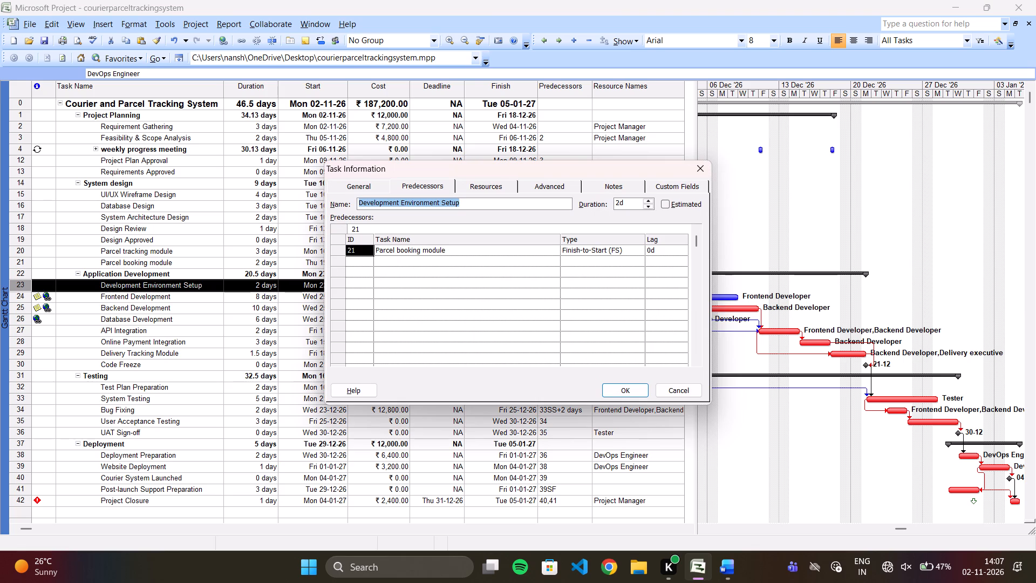
key("Print")
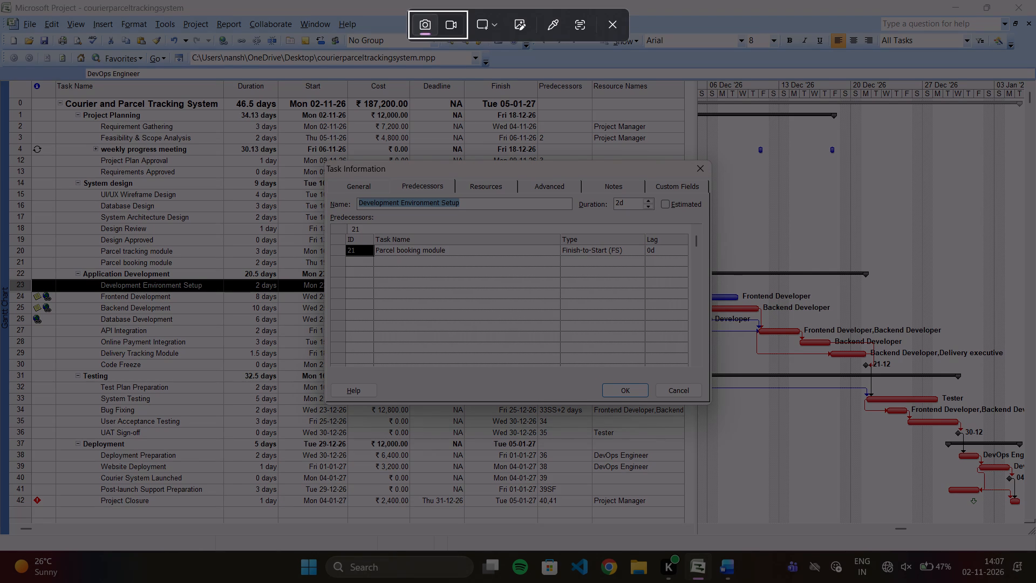
left_click_drag(297, 148, 715, 344)
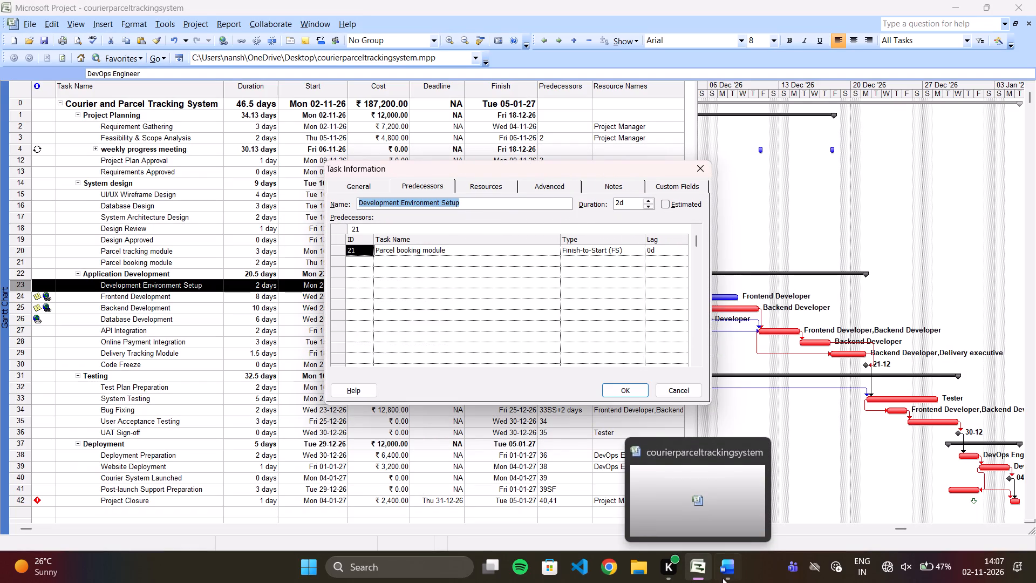
left_click(725, 578)
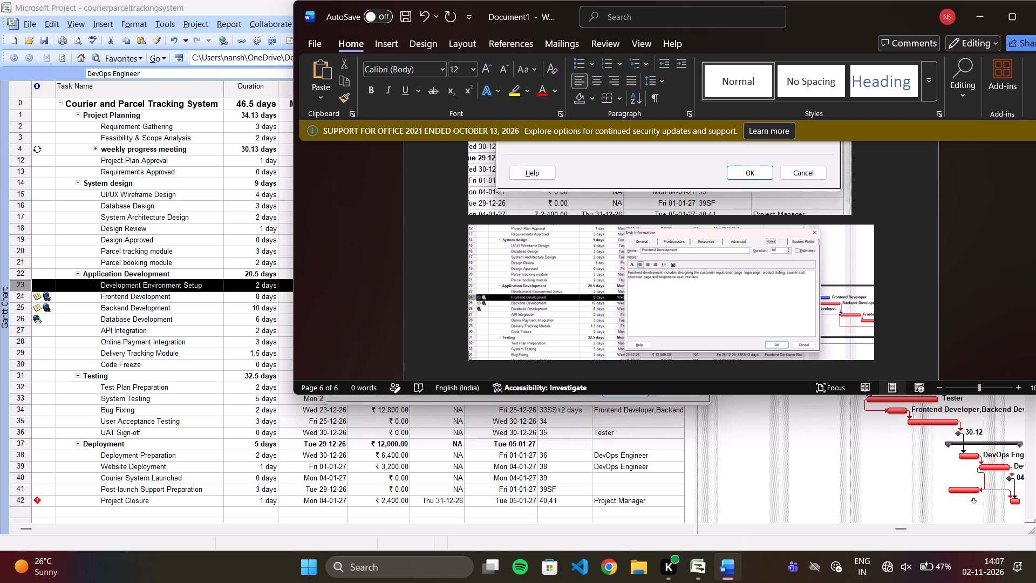
left_click(899, 355)
key("ctrl+v")
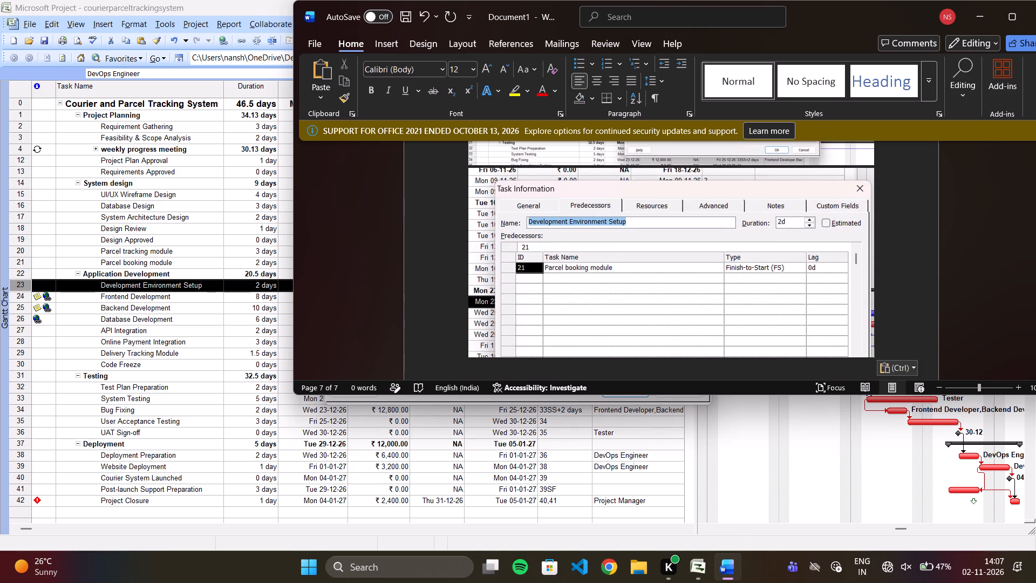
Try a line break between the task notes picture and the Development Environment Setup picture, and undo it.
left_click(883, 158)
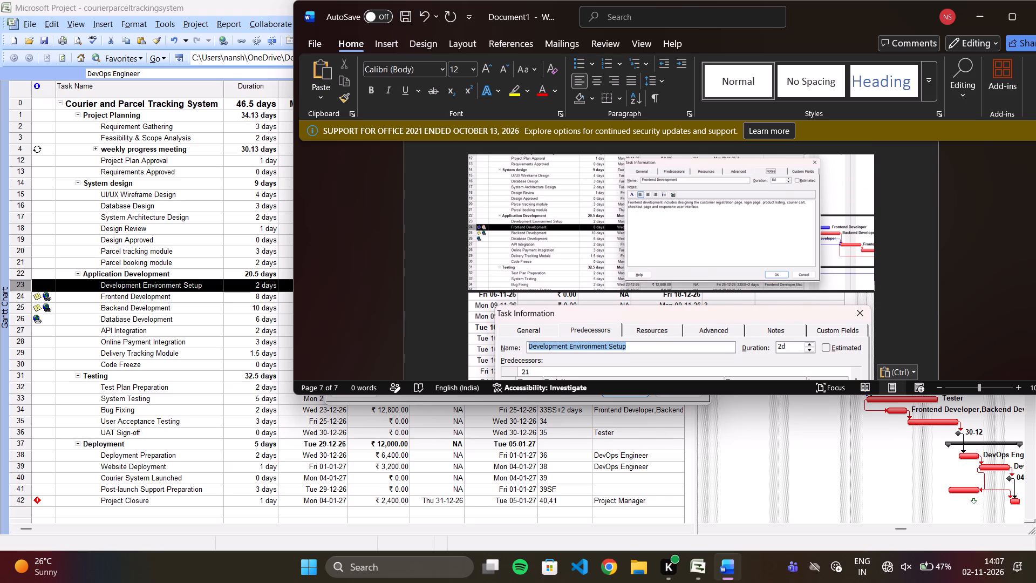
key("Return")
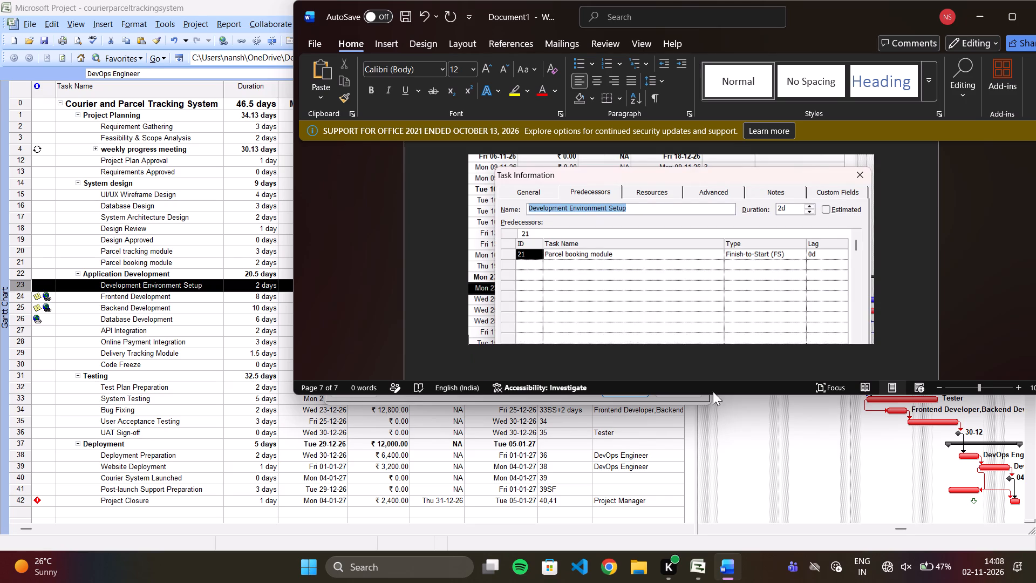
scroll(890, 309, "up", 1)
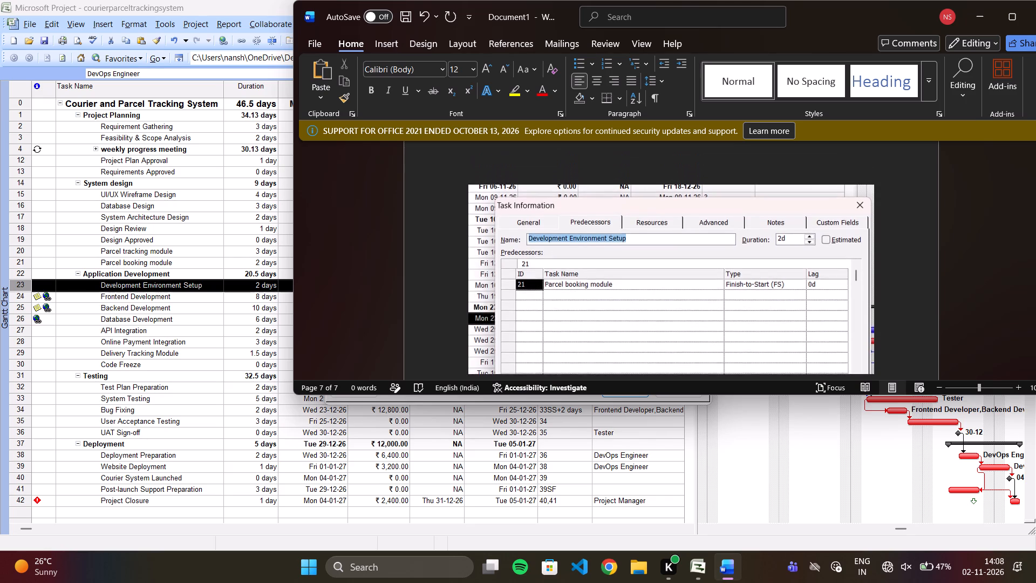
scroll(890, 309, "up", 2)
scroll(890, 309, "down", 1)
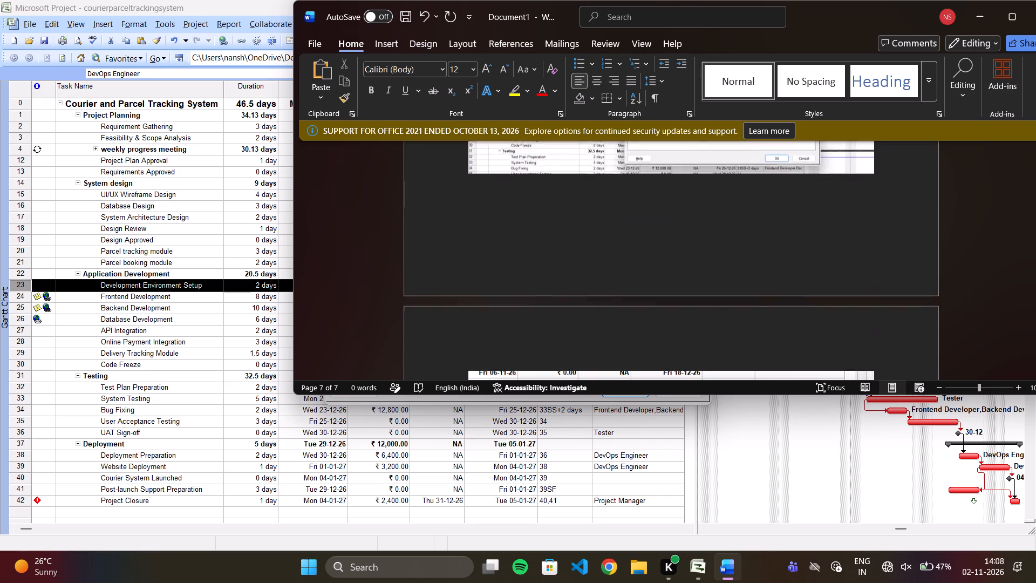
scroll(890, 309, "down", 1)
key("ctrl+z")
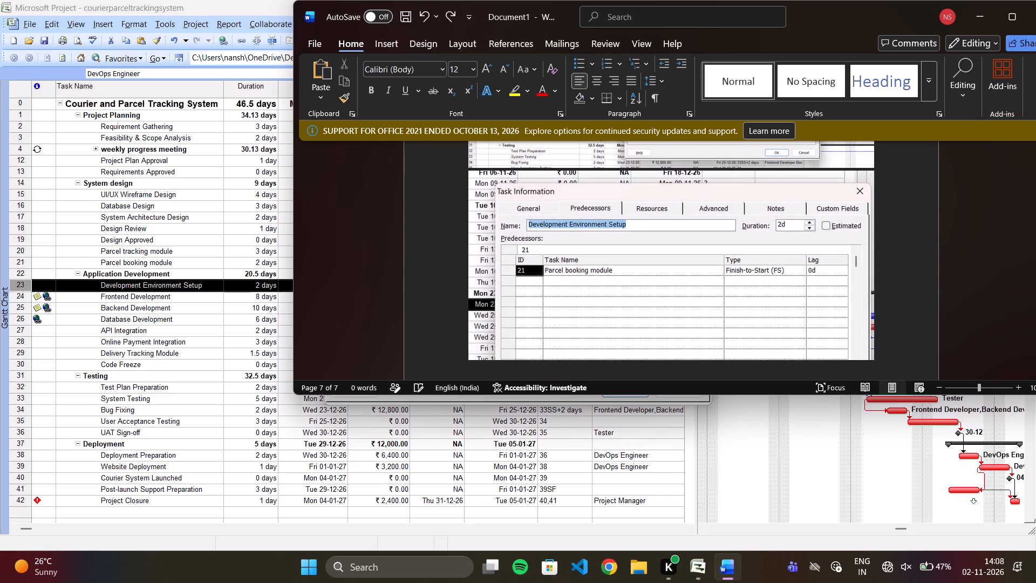
Look through the Word document's pasted screenshots from the last page back to the Gantt Chart and Resource Sheet pictures.
scroll(890, 309, "up", 6)
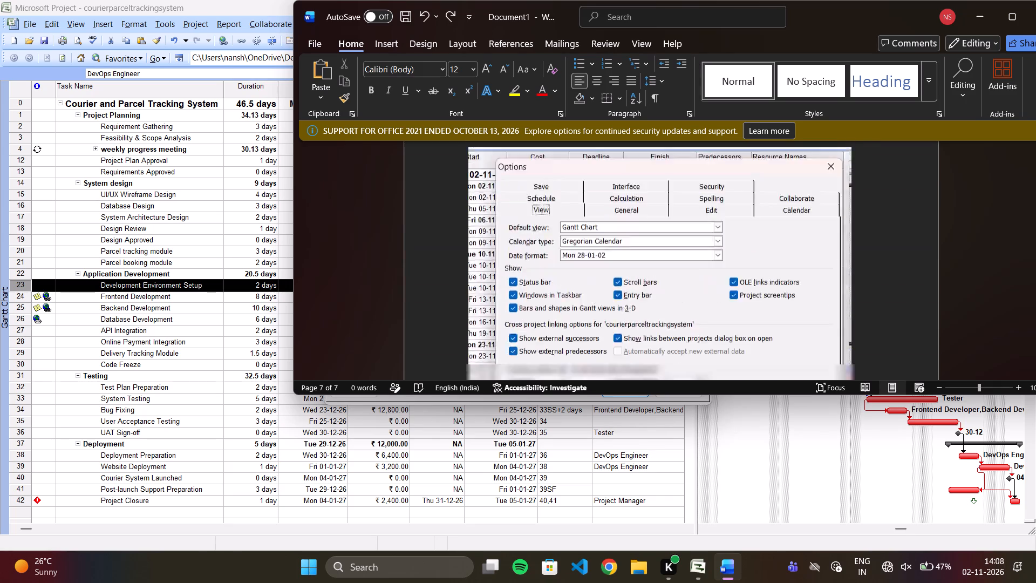
scroll(890, 309, "up", 5)
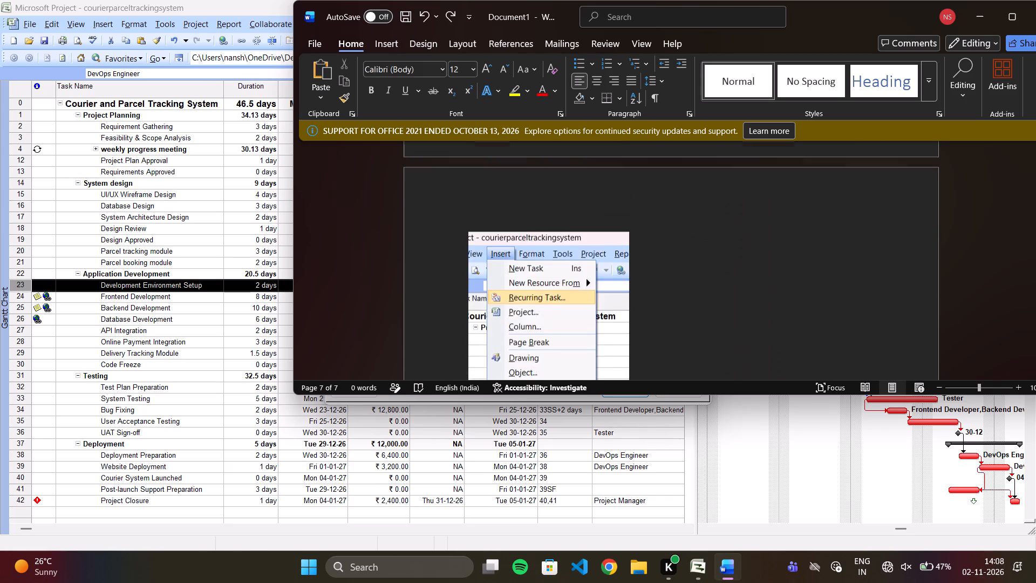
scroll(890, 309, "up", 4)
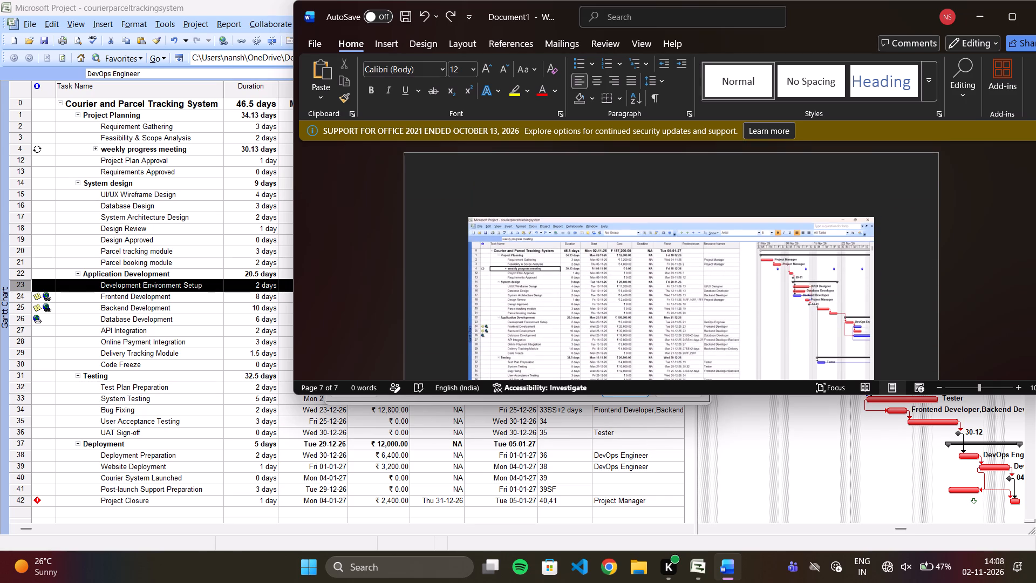
left_click(890, 309)
scroll(890, 309, "down", 2)
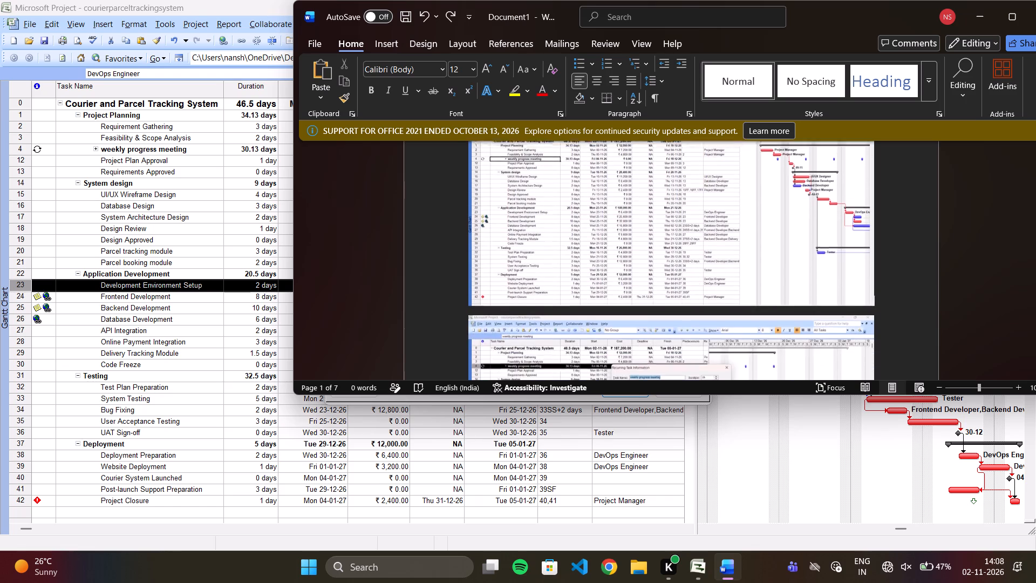
scroll(890, 309, "down", 3)
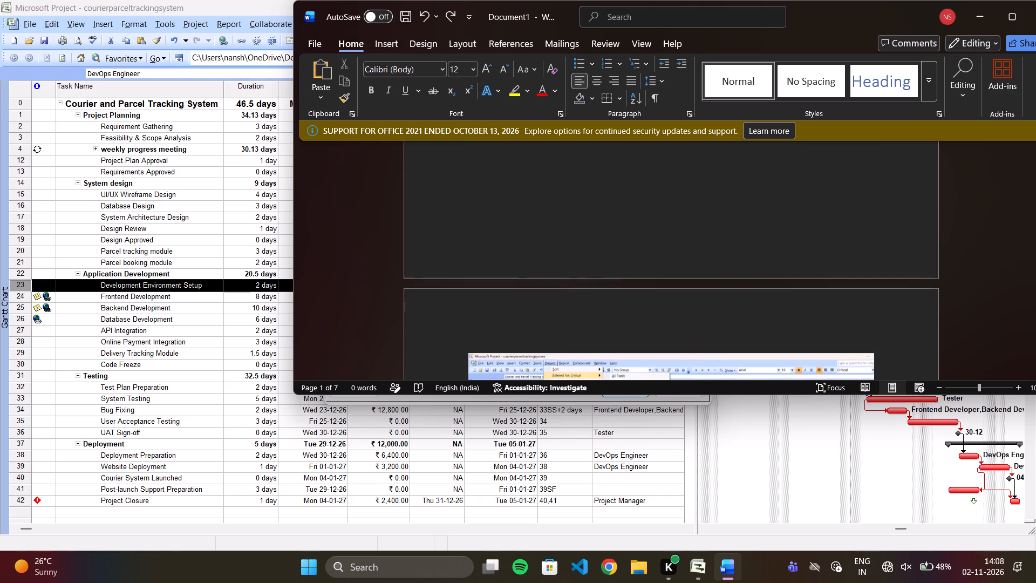
scroll(890, 309, "down", 4)
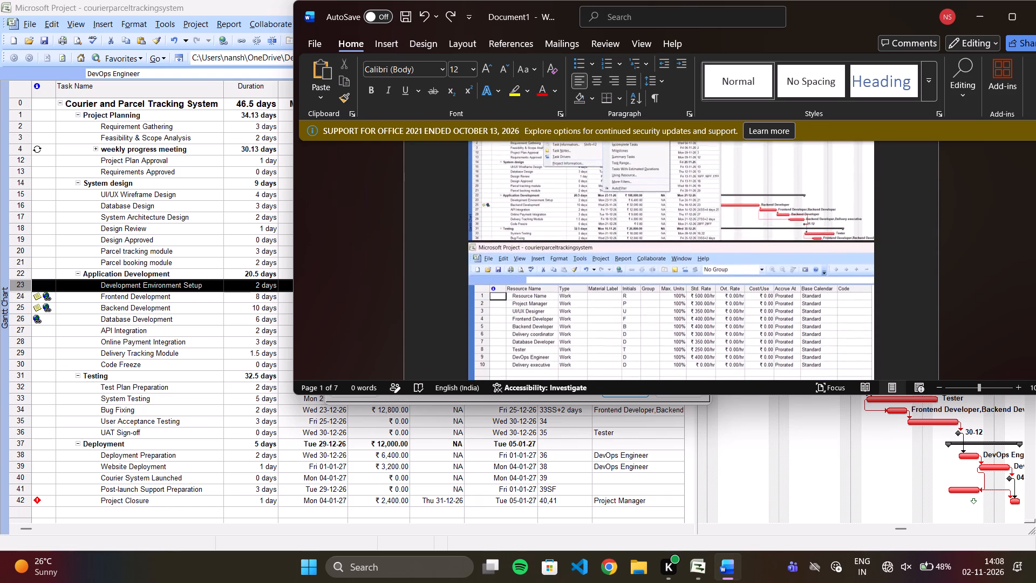
scroll(890, 309, "down", 1)
scroll(890, 309, "up", 1)
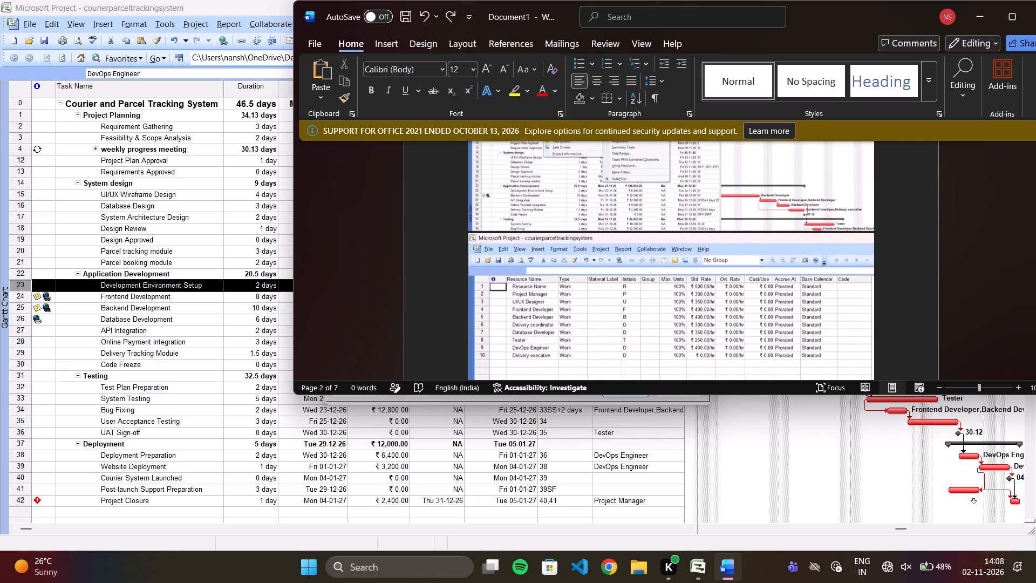
scroll(890, 309, "down", 1)
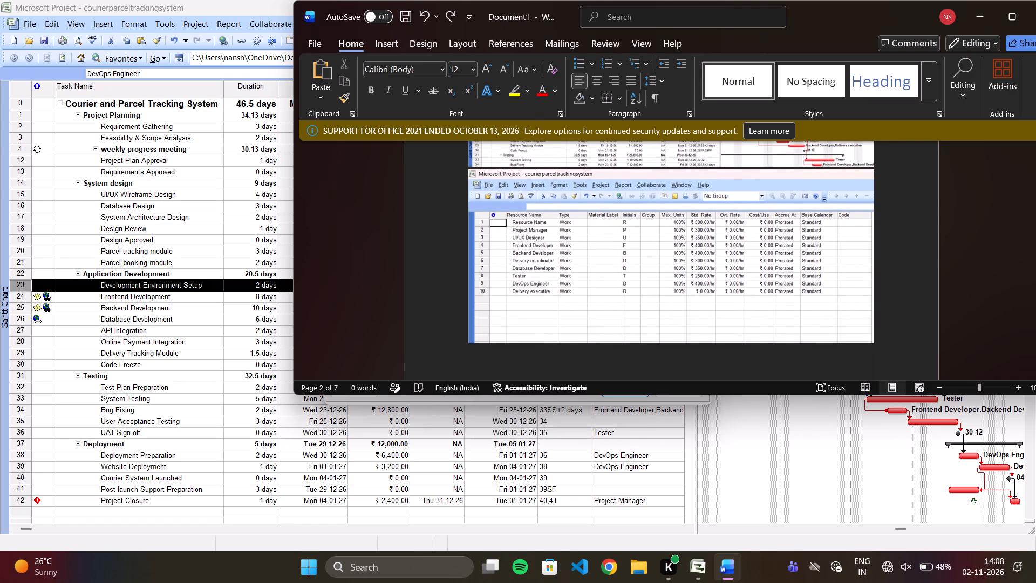
left_click(981, 17)
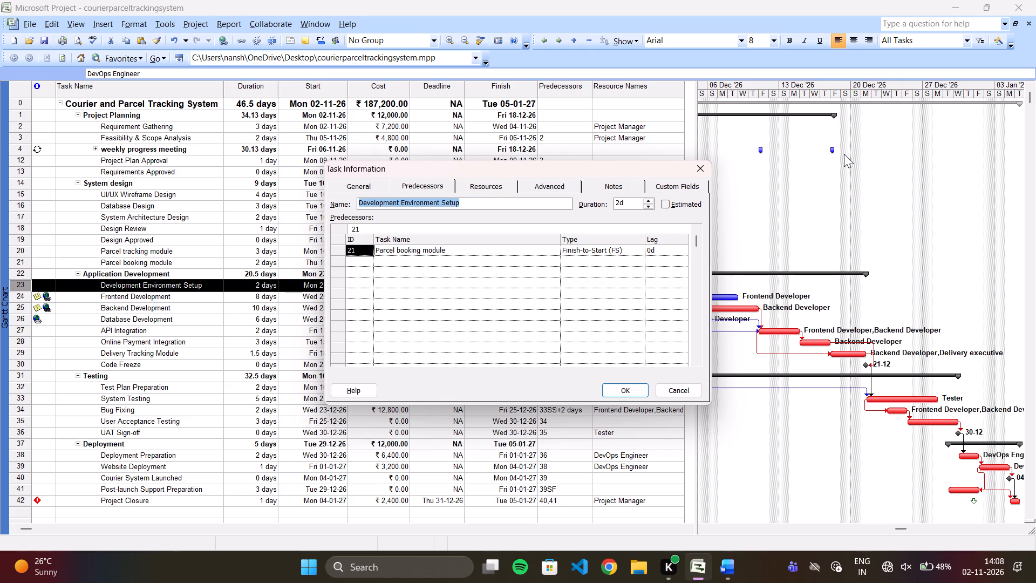
Add the title line "Courier parcel tracking system" above the first Gantt Chart picture in the Word document.
left_click(717, 568)
scroll(541, 228, "up", 9)
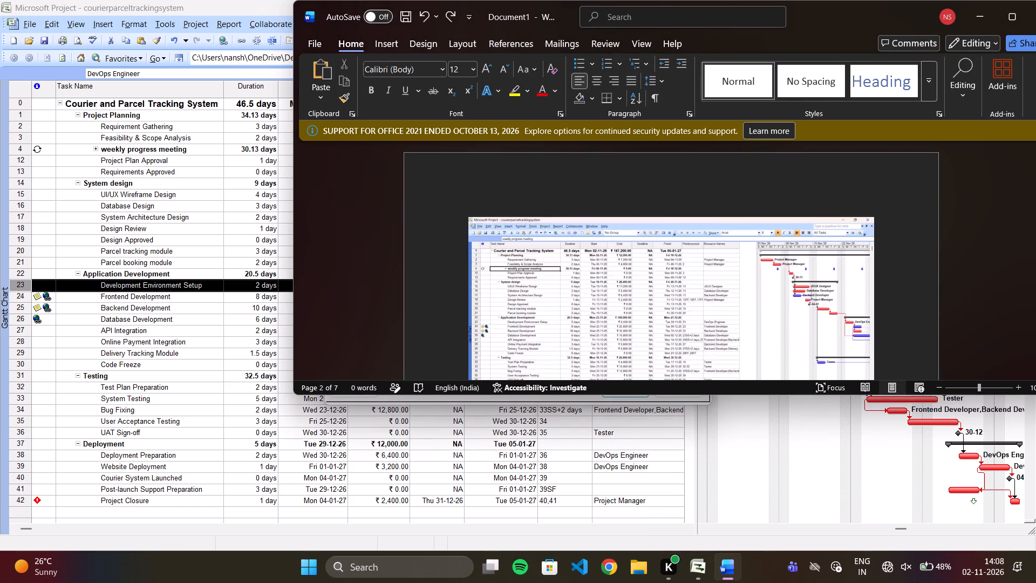
scroll(541, 228, "up", 5)
scroll(541, 228, "up", 20)
scroll(541, 228, "up", 12)
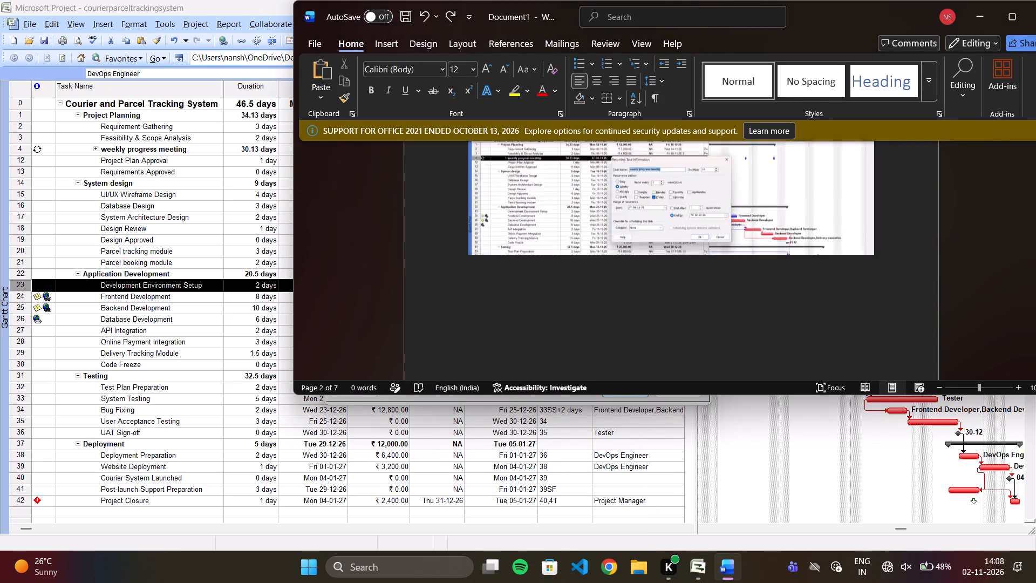
scroll(541, 228, "up", 8)
scroll(541, 228, "up", 13)
left_click(606, 178)
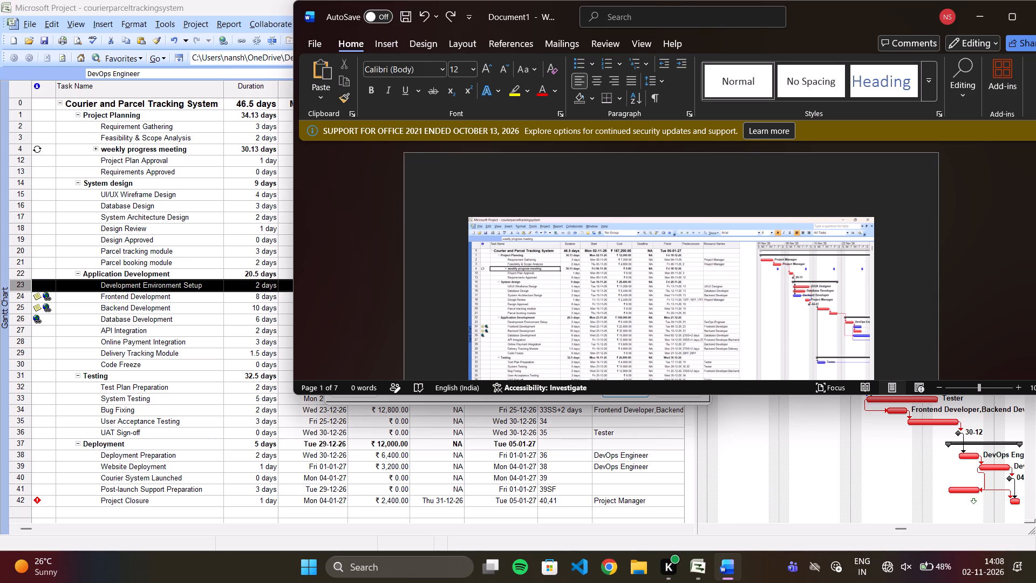
type("co")
type("urier")
key("space")
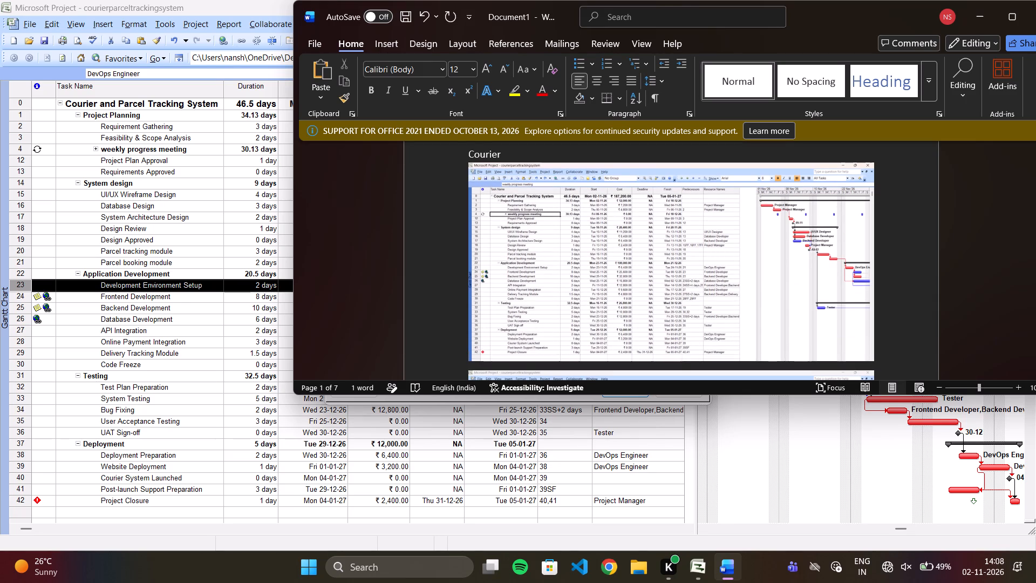
type("parc")
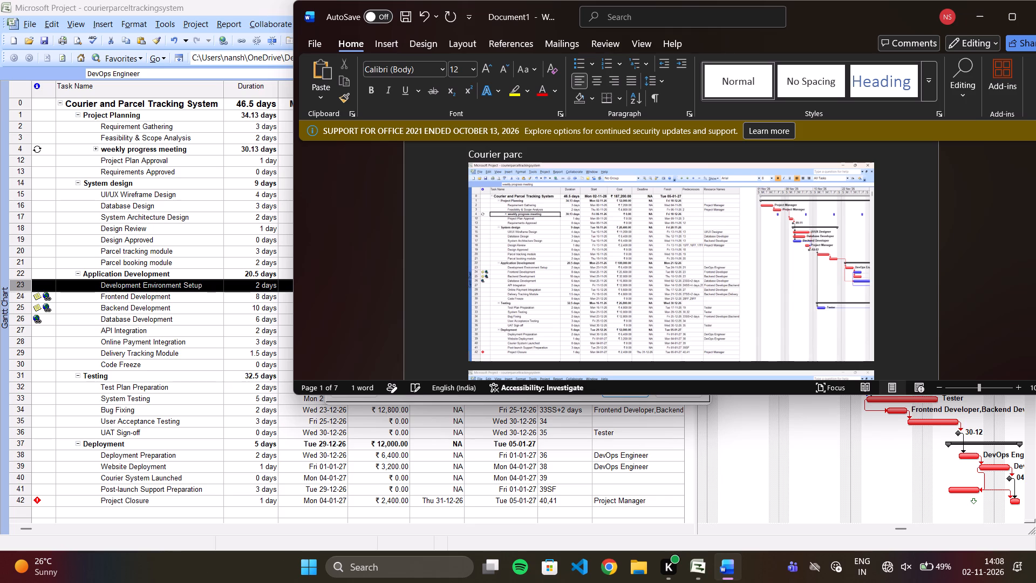
type("el tracking")
key("space")
type("sys")
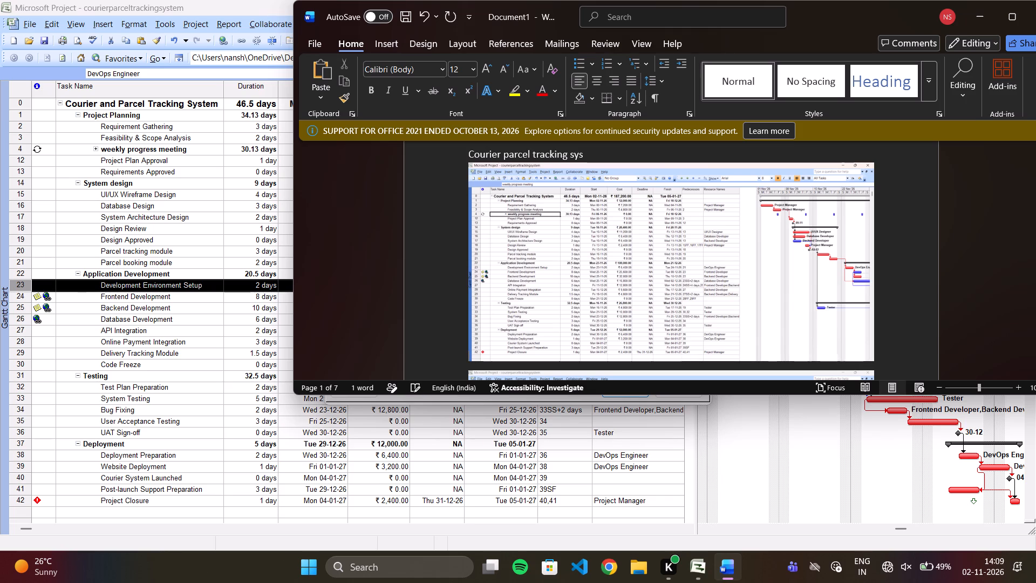
type("te,")
key("BackSpace")
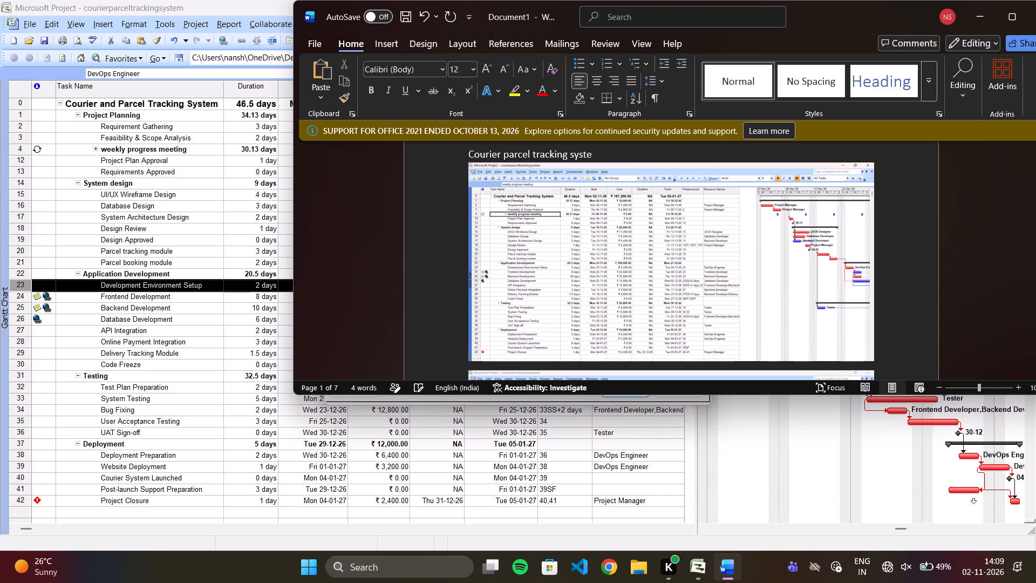
type("m")
key("space")
key("Return")
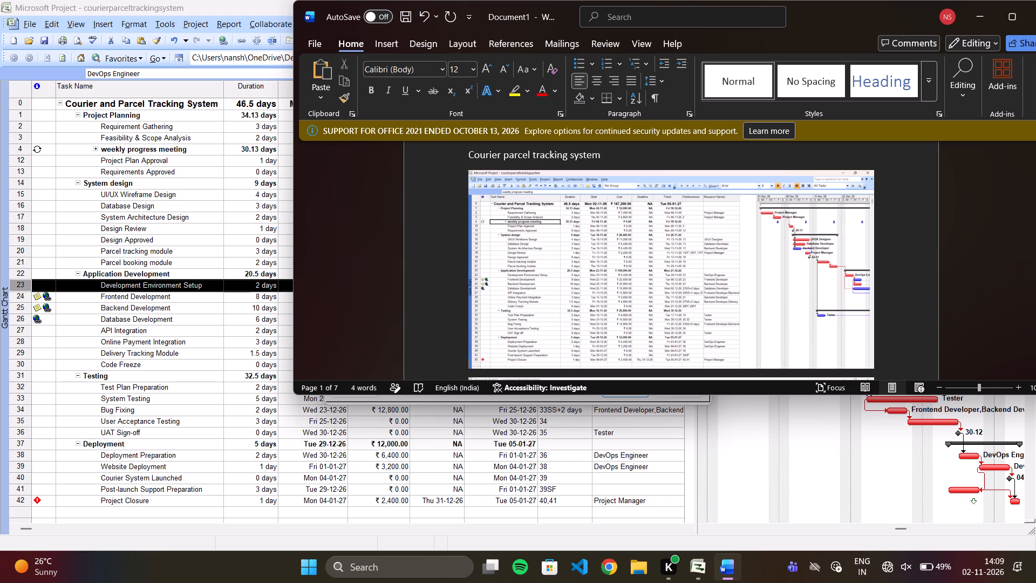
Close the Development Environment Setup task's details in Project without changes and return to the Word document.
left_click(975, 16)
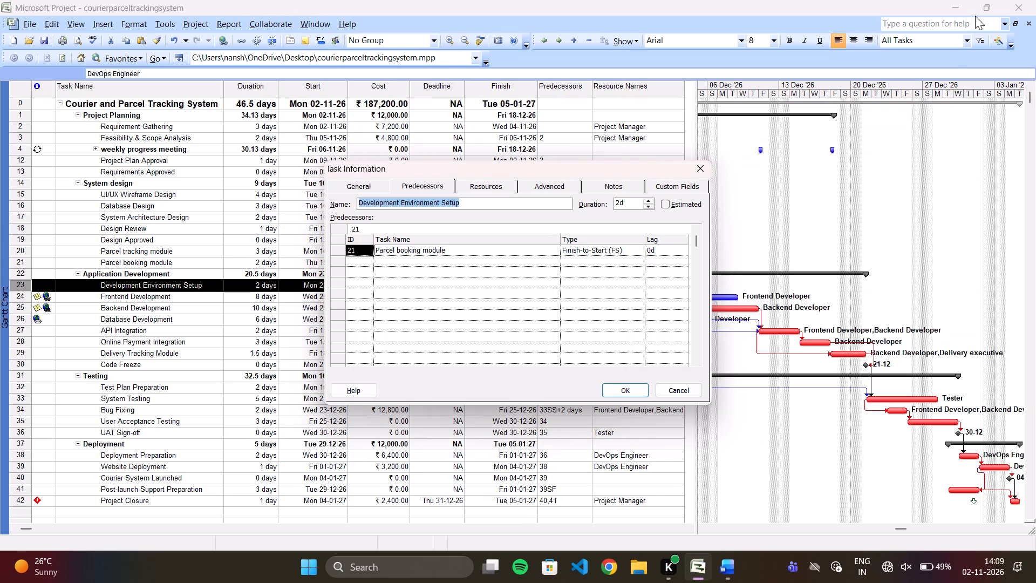
left_click(701, 170)
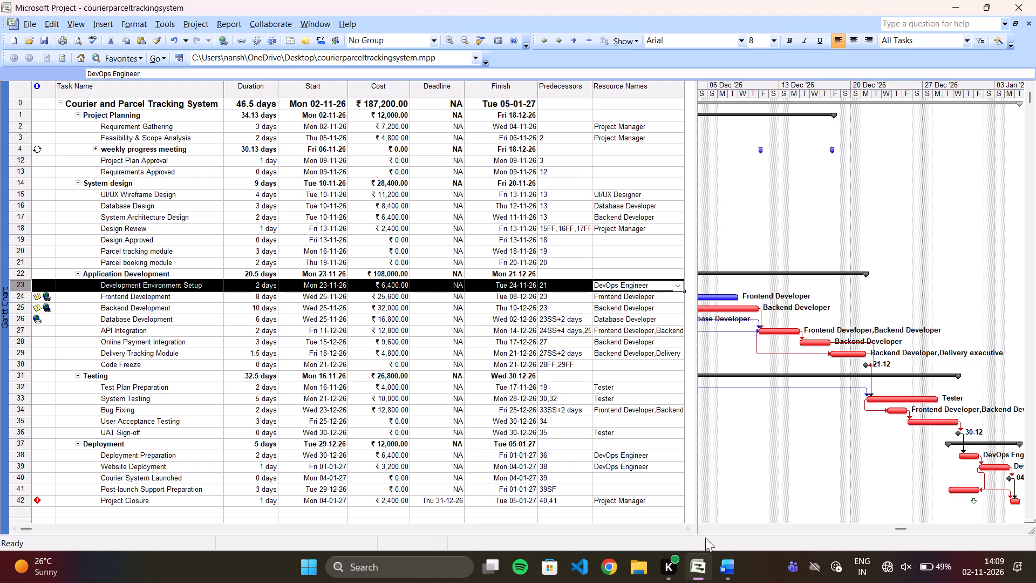
left_click(724, 561)
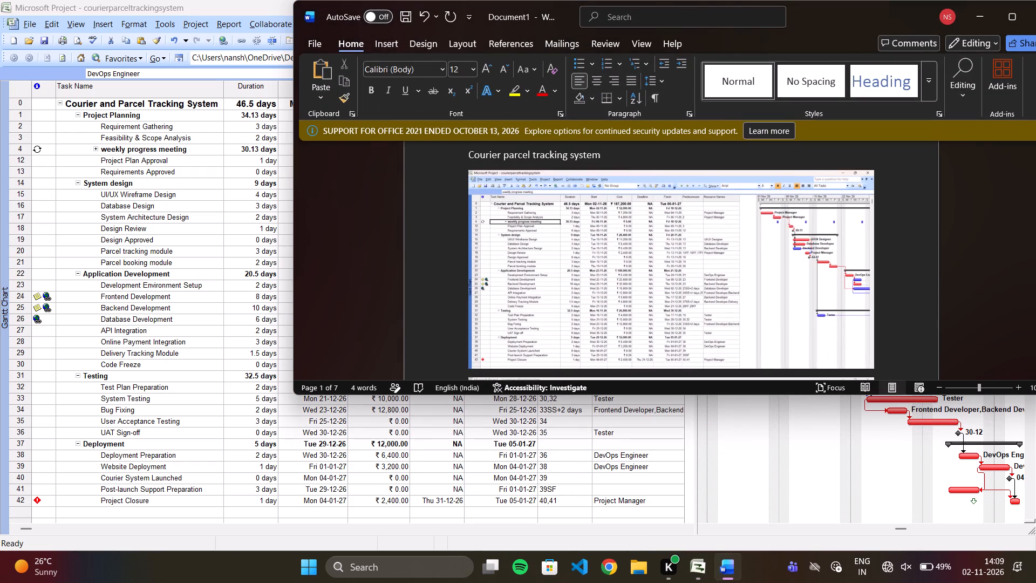
Switch to Project and view the Courier and Parcel Tracking System summary task's details, closing them without changes.
double_click(241, 98)
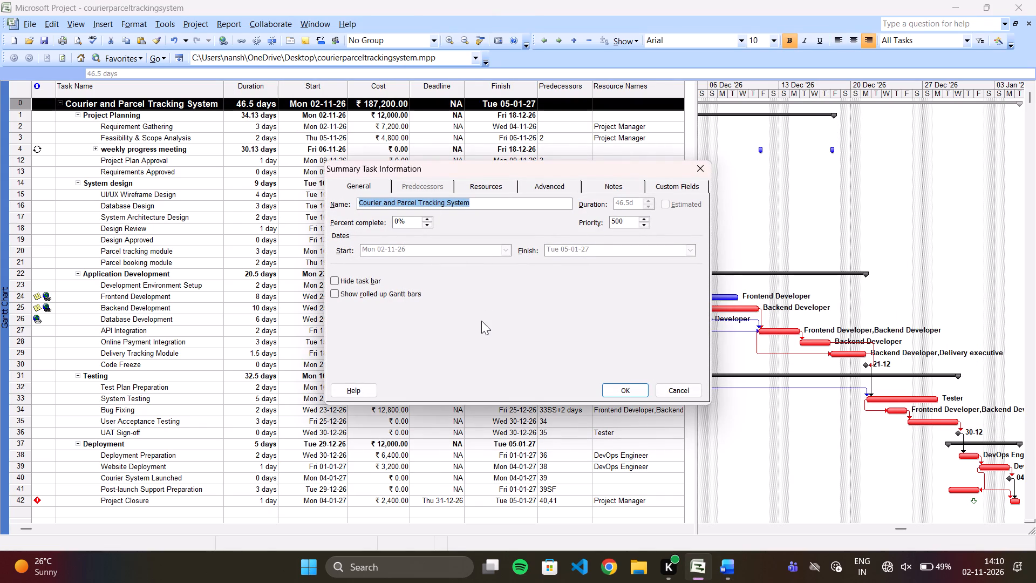
left_click(694, 172)
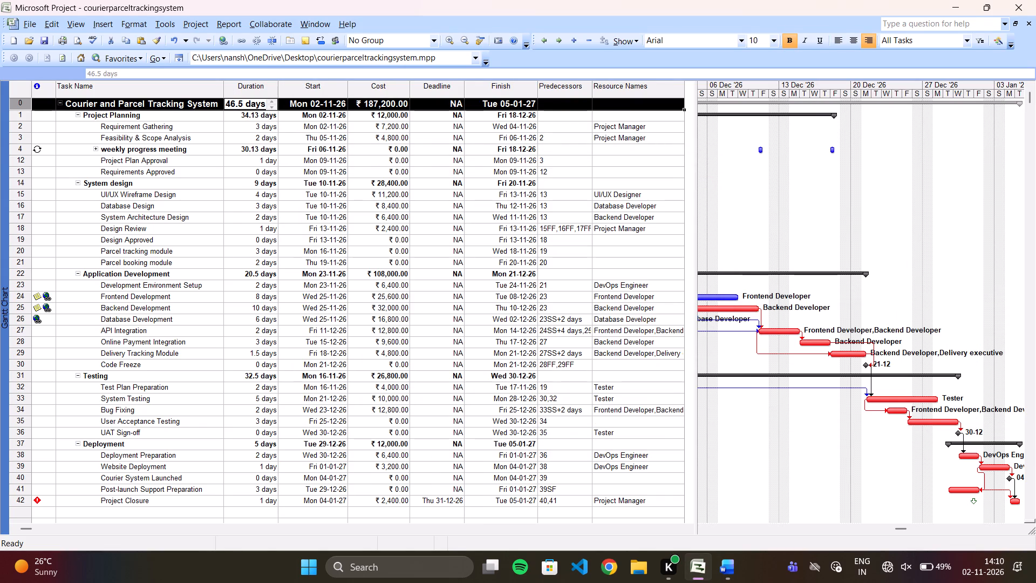
left_click(671, 262)
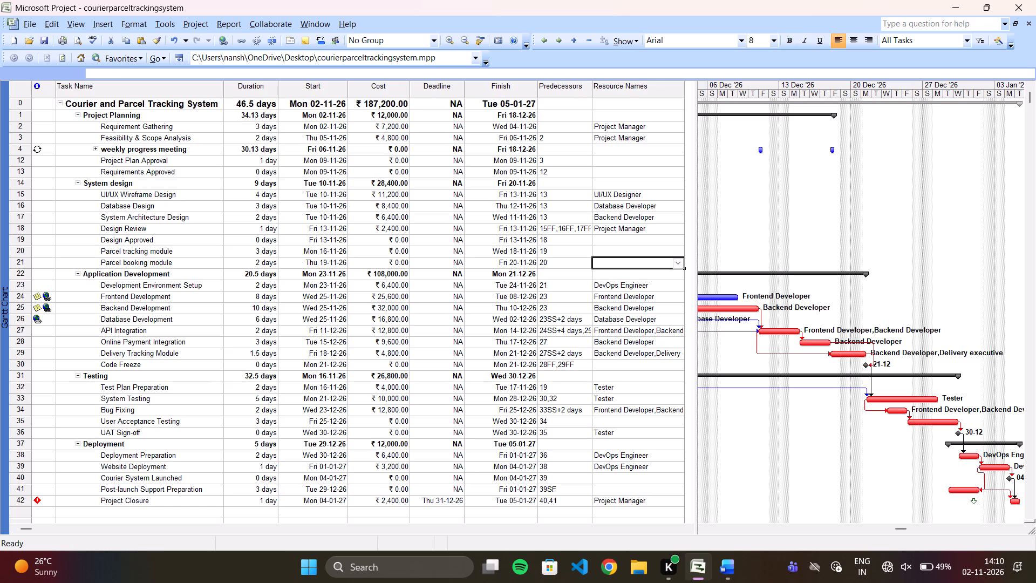
left_click(739, 220)
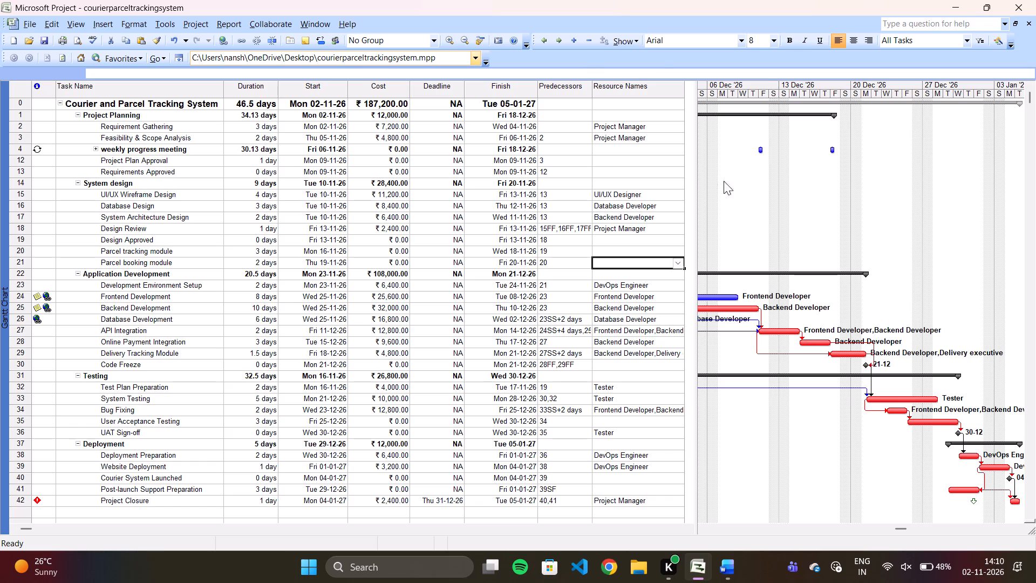
left_click(728, 403)
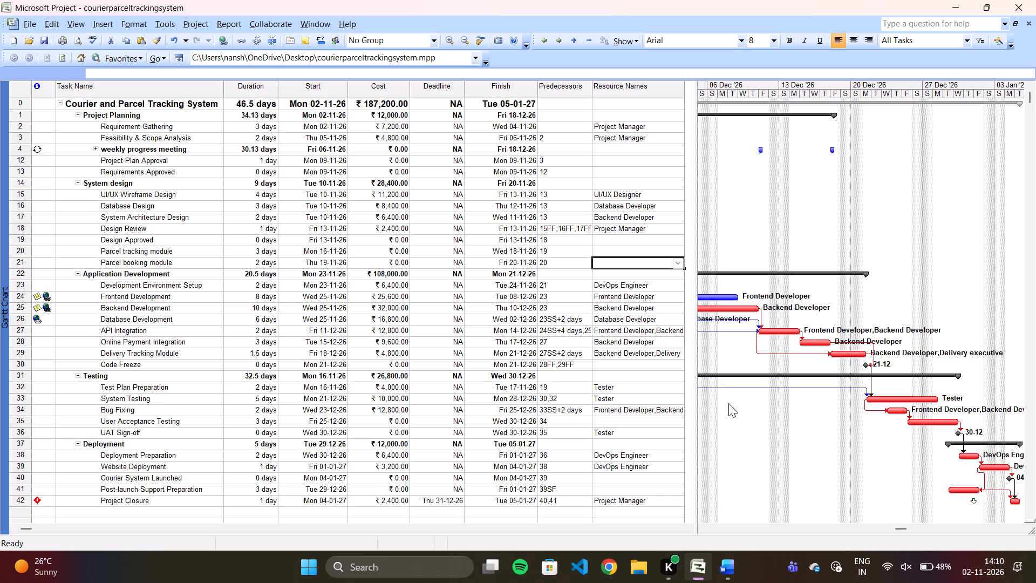
Switch to Chrome and open the main account's browser profile.
left_click(608, 580)
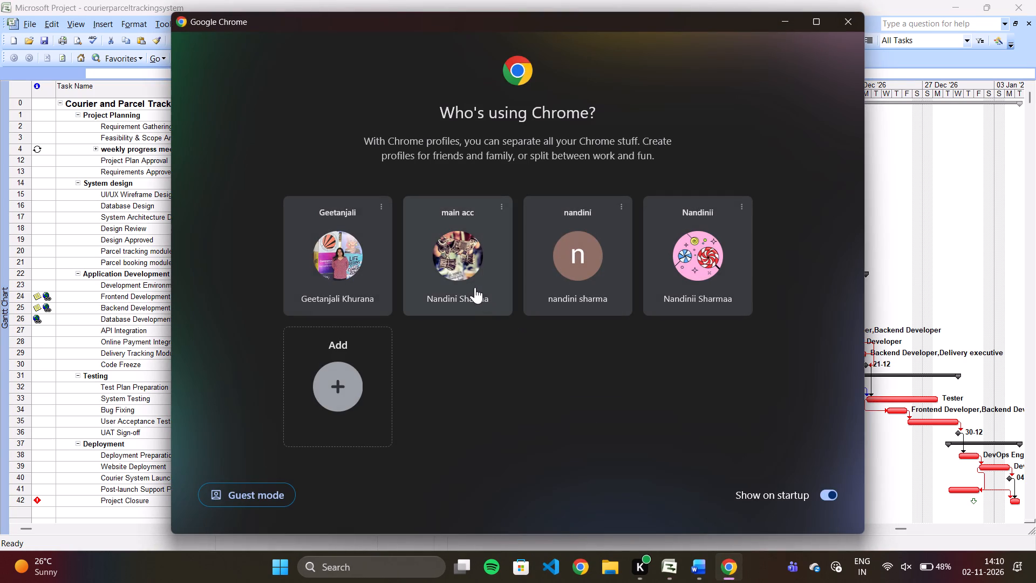
left_click(475, 287)
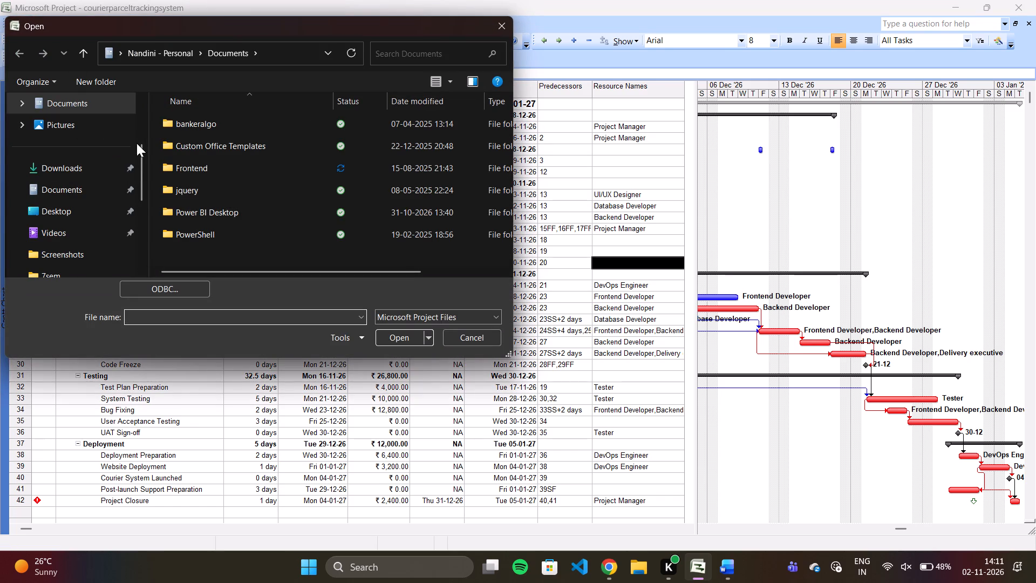
Dismiss the Open dialog in Project without choosing a file and bring up the file commands for courierparceltrackingsystem.
left_click(505, 21)
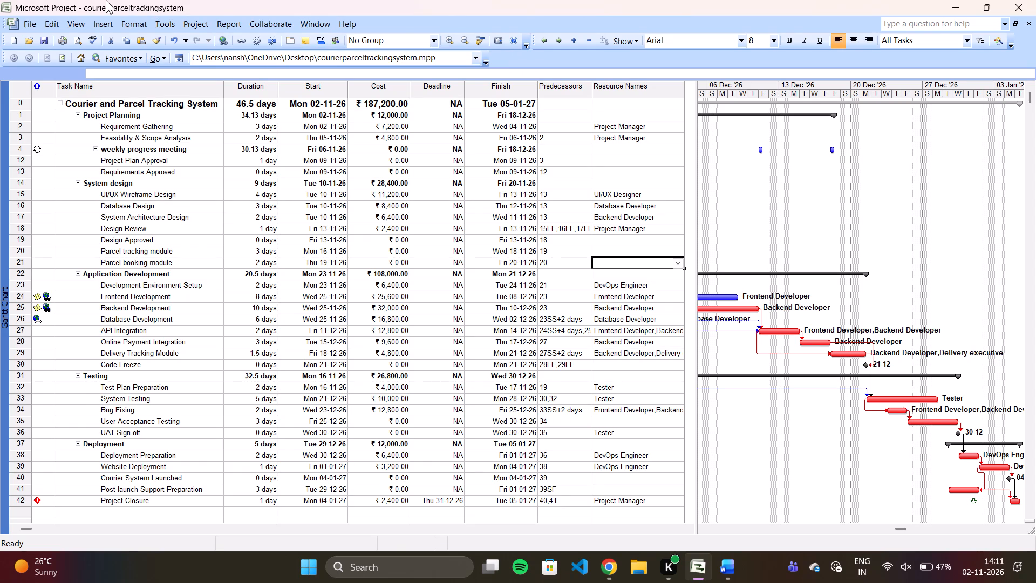
left_click(28, 18)
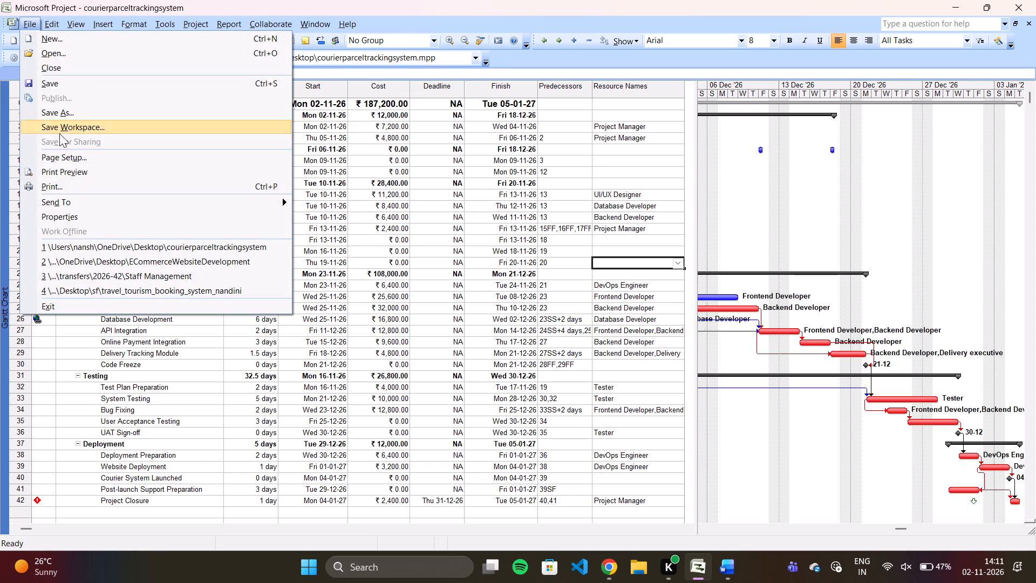